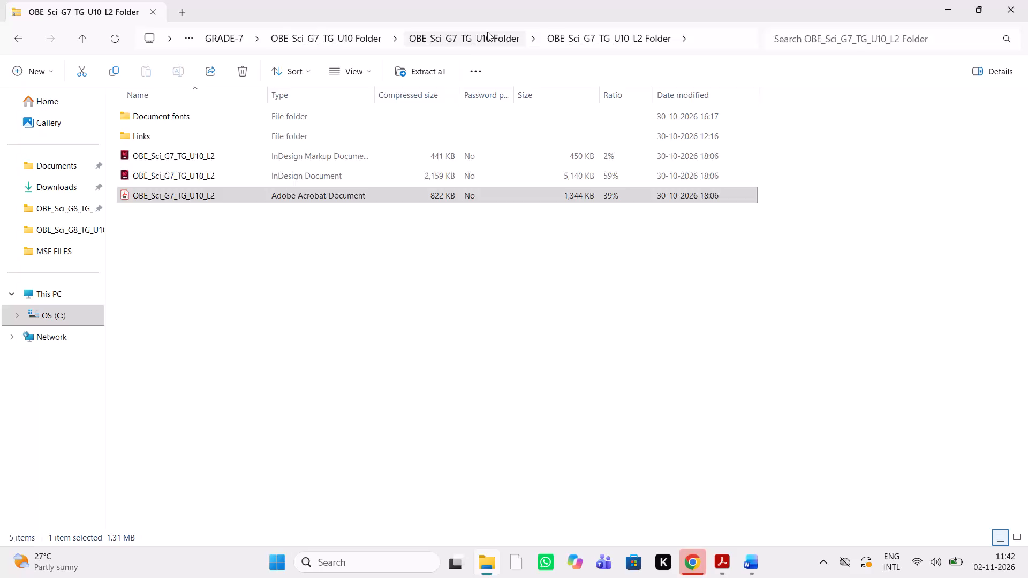
Open the OBE_Sci_G7_TG_U10_L3 and OBE_Sci_G7_TG_U10_UC PDFs from their respective L3 and UC folders.
double_click(216, 149)
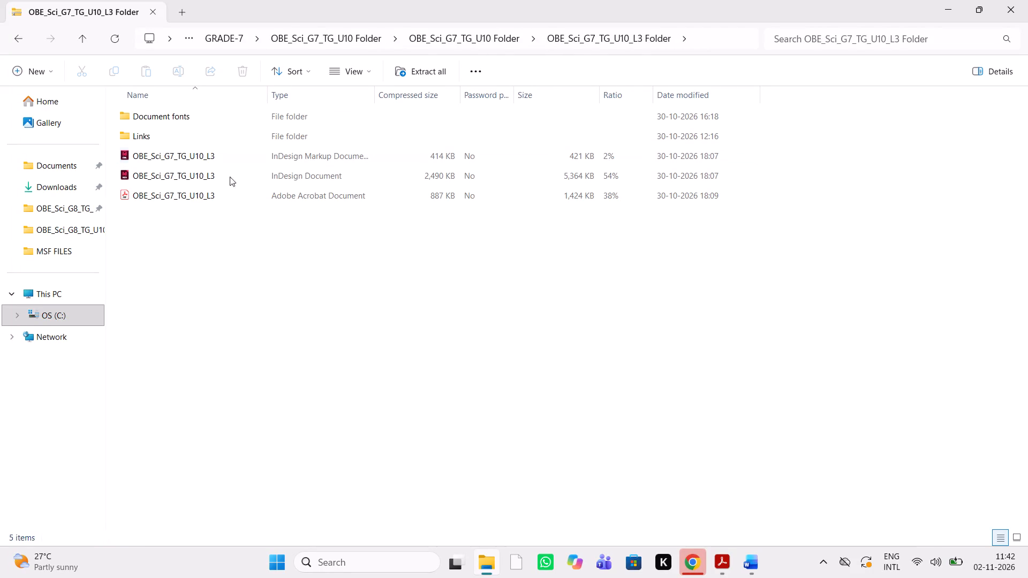
left_click(221, 189)
key("Return")
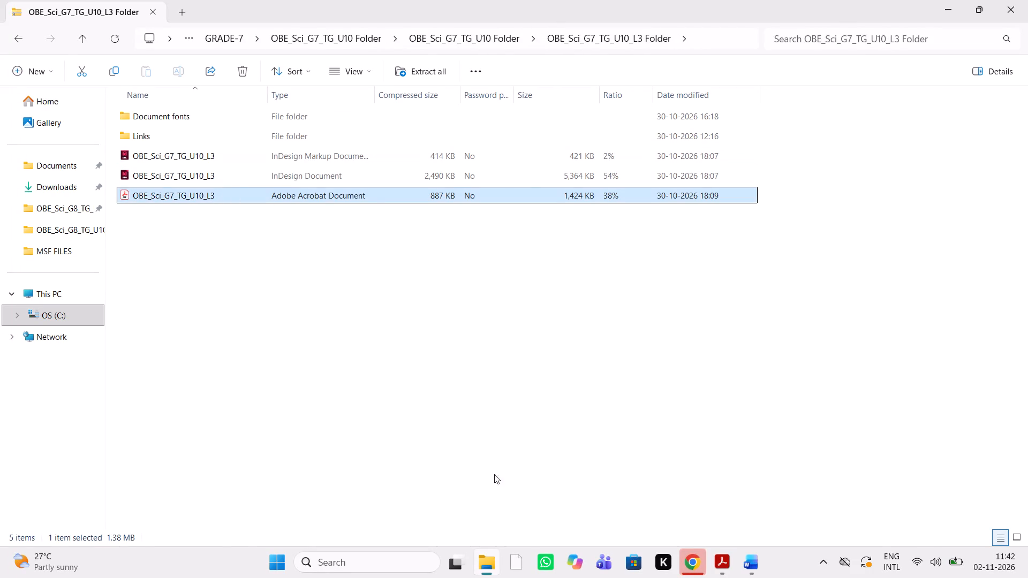
left_click(480, 564)
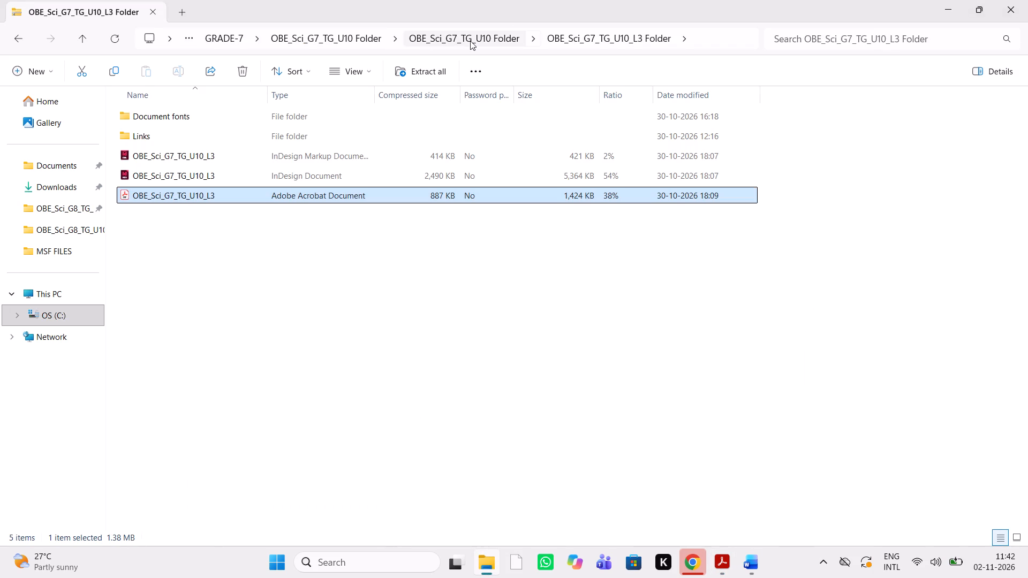
left_click(470, 41)
double_click(289, 173)
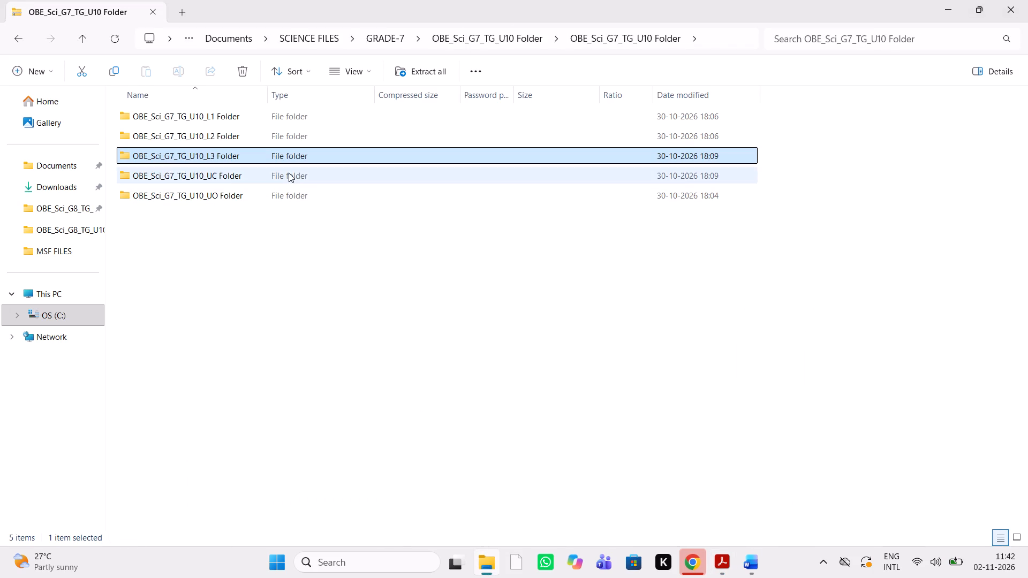
left_click(182, 195)
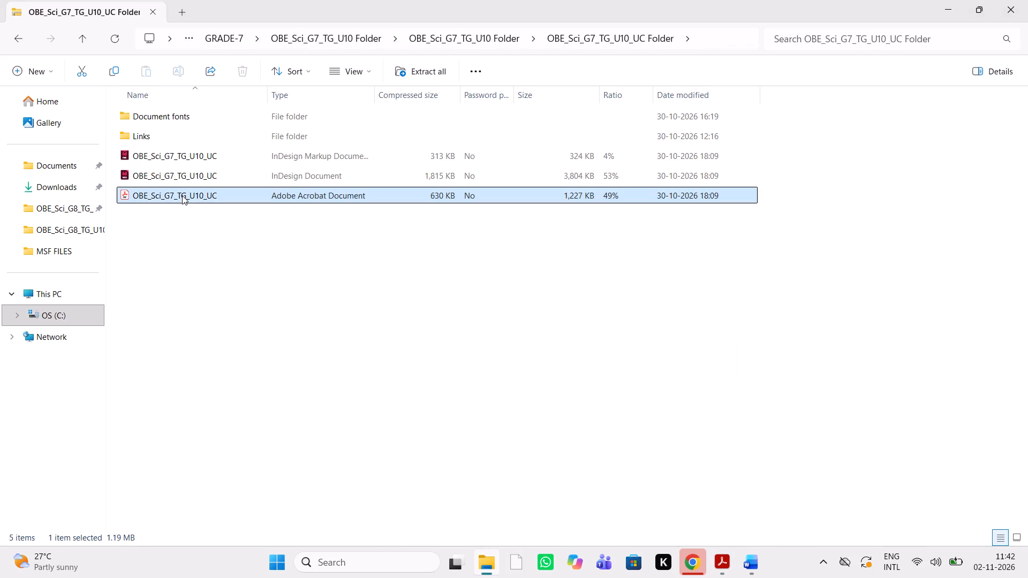
key("Return")
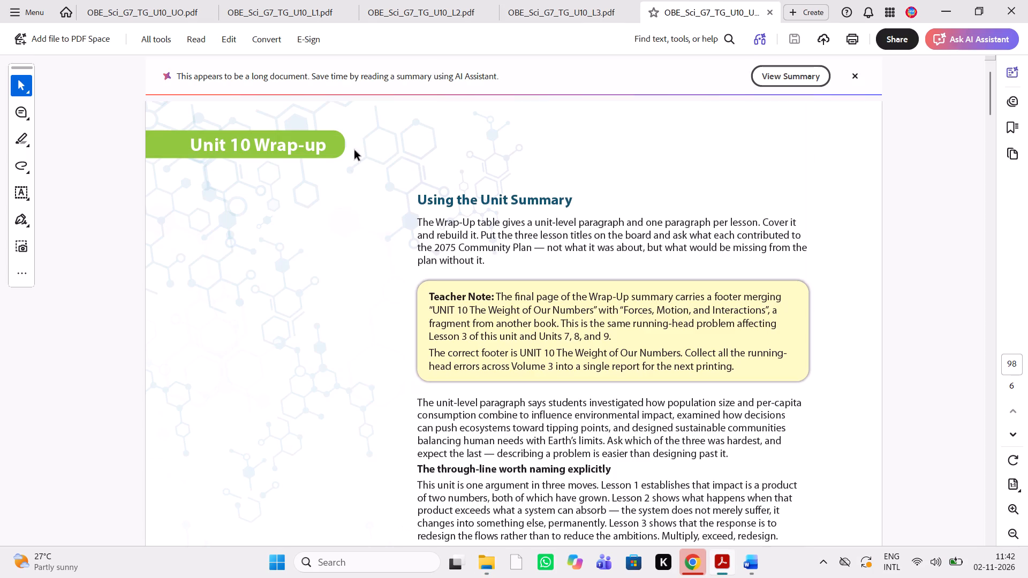
Combine the five open Unit 10 PDFs (UO, L1, L2, L3 and UC) into a single PDF.
left_click(14, 11)
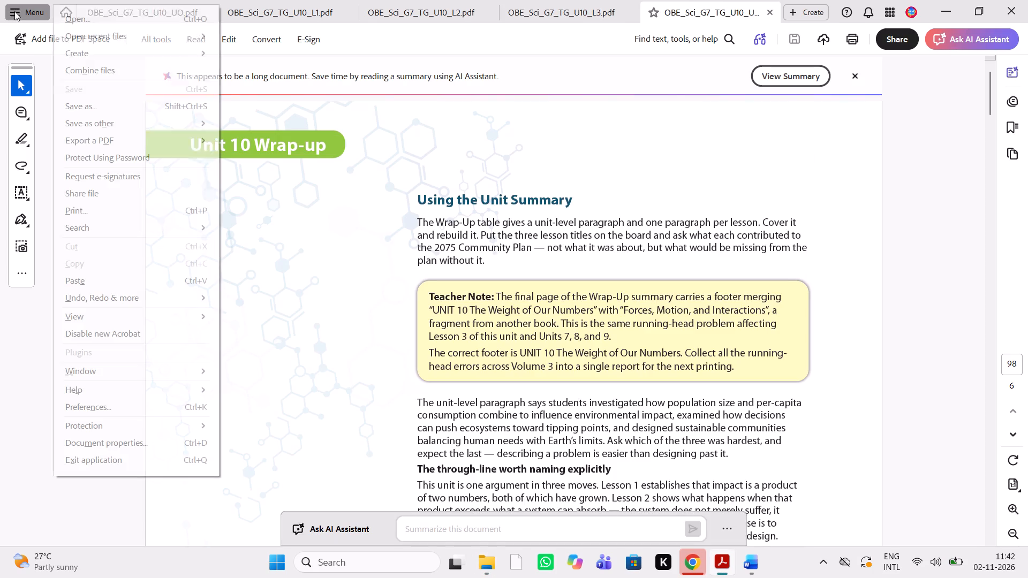
left_click(101, 69)
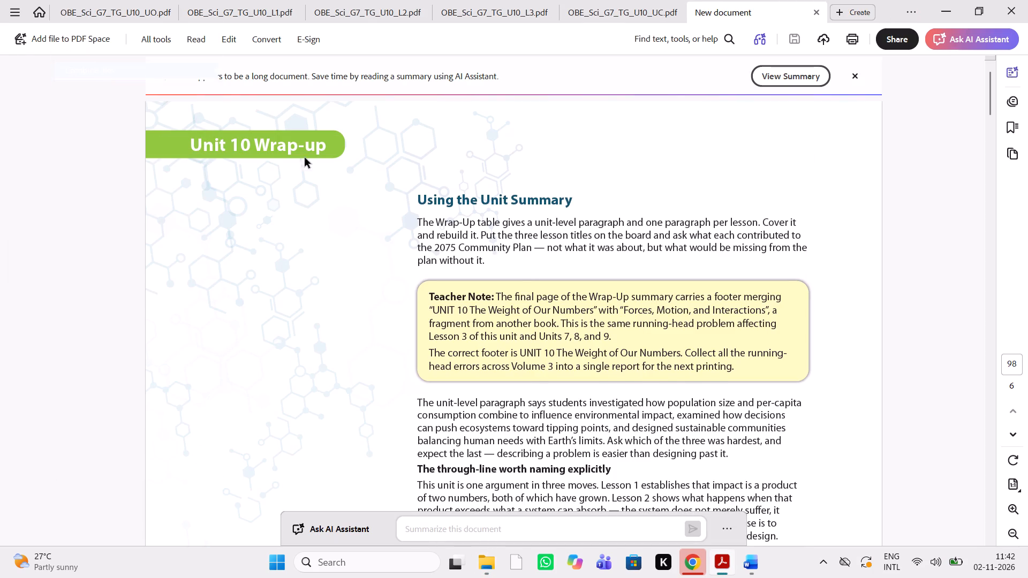
left_click(486, 368)
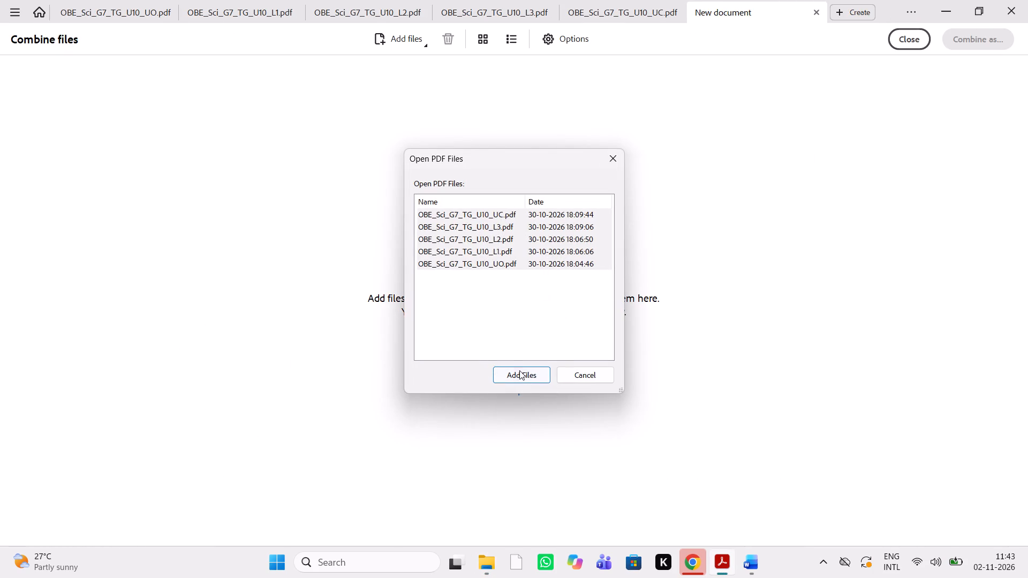
left_click(520, 376)
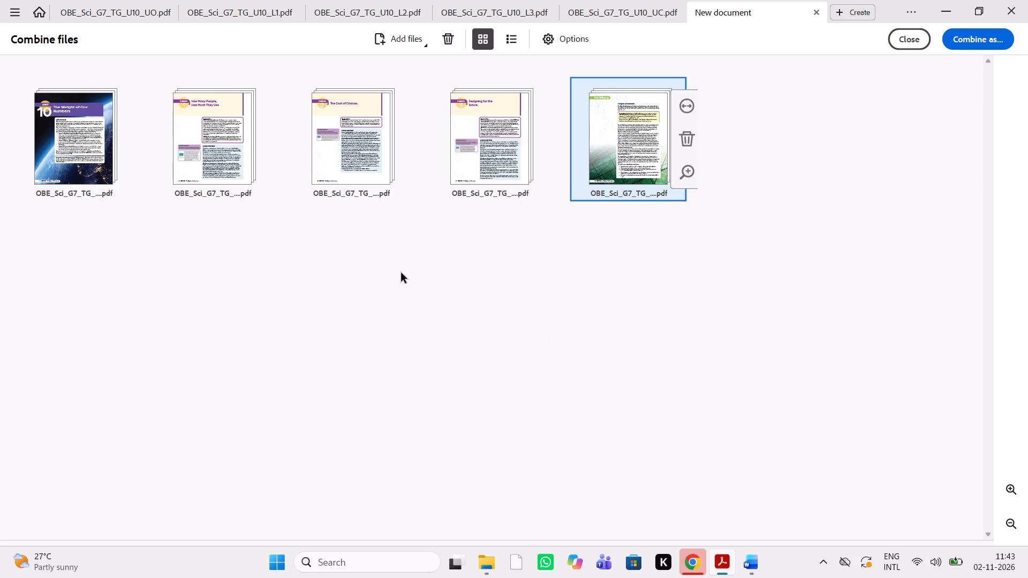
left_click(987, 34)
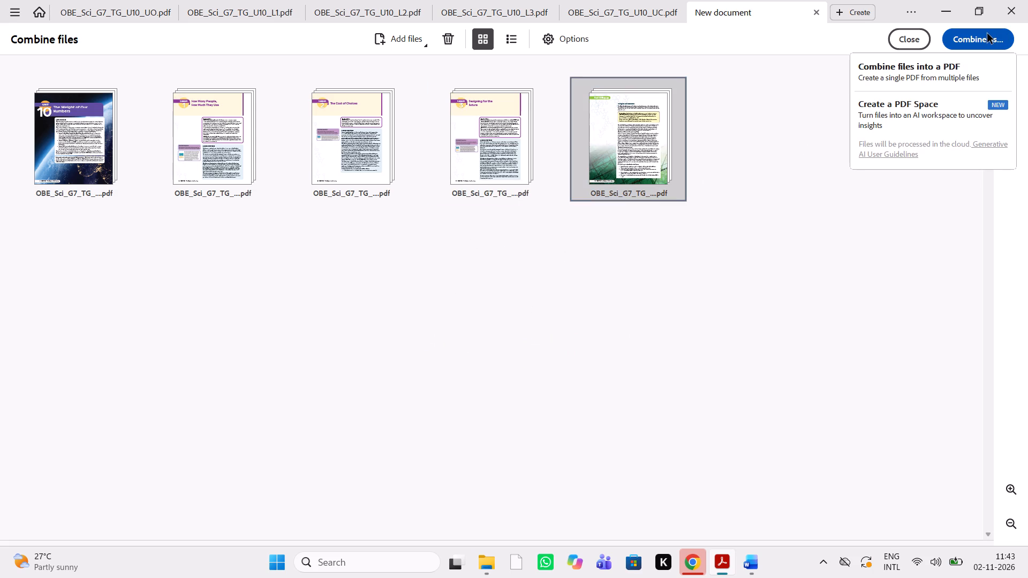
left_click(919, 83)
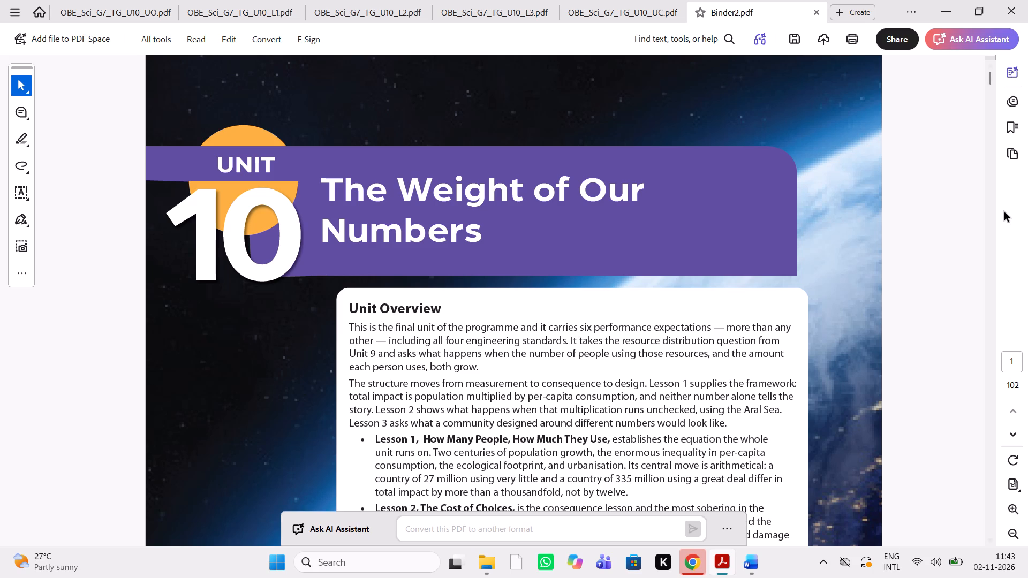
Show the comments for the combined PDF.
left_click(1011, 98)
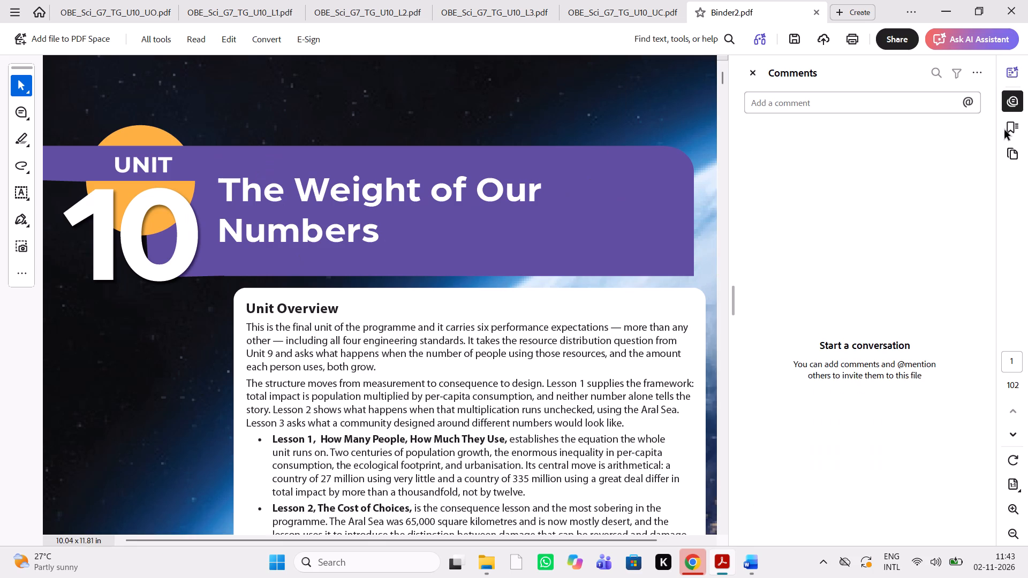
Close the Word teacher guide for the unit "Living with Earth's Changes".
left_click(753, 573)
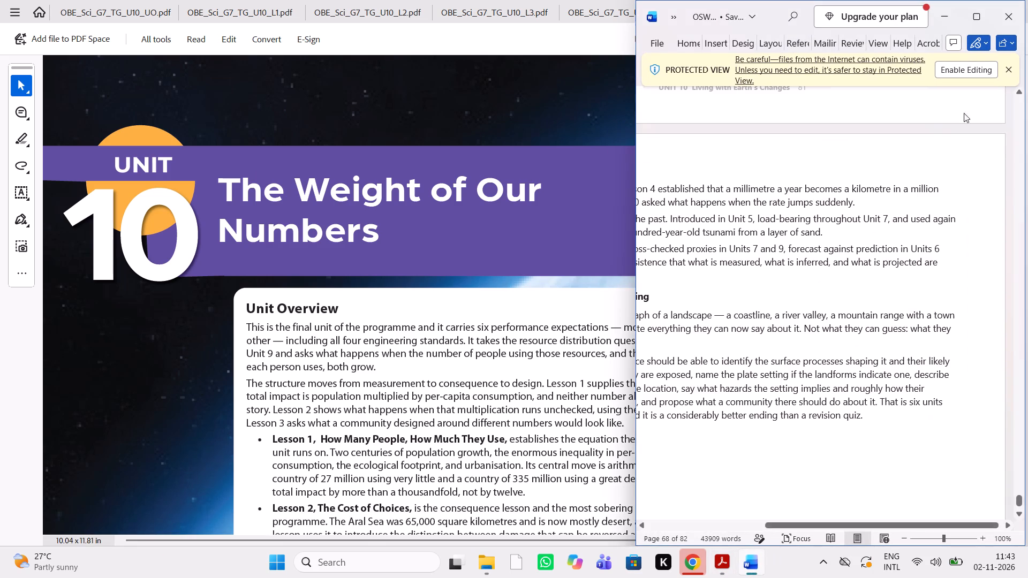
left_click(1009, 10)
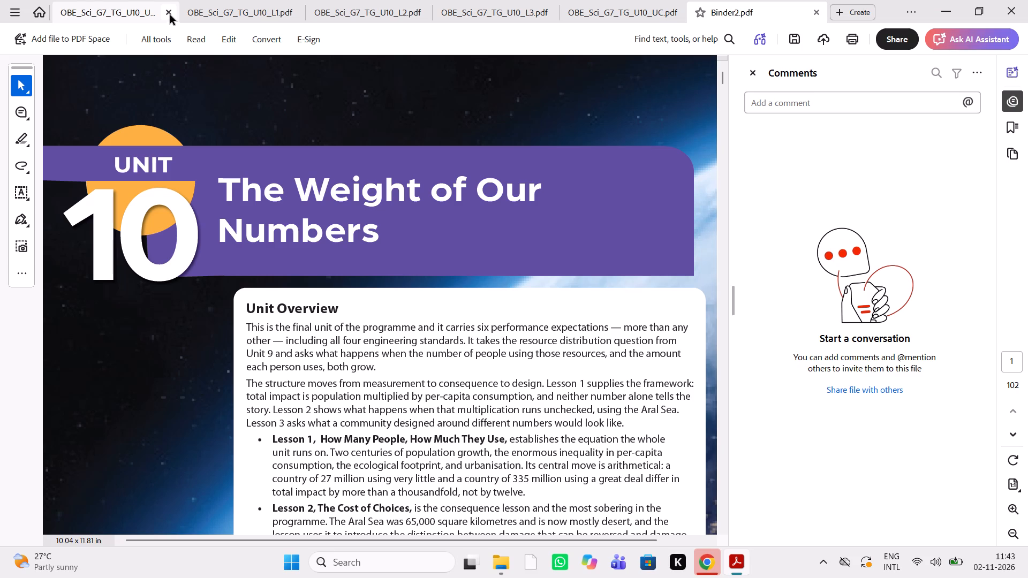
Close the five source PDFs (UO, L1, L2, L3 and UC), keeping only the combined PDF open.
left_click(170, 15)
left_click(206, 13)
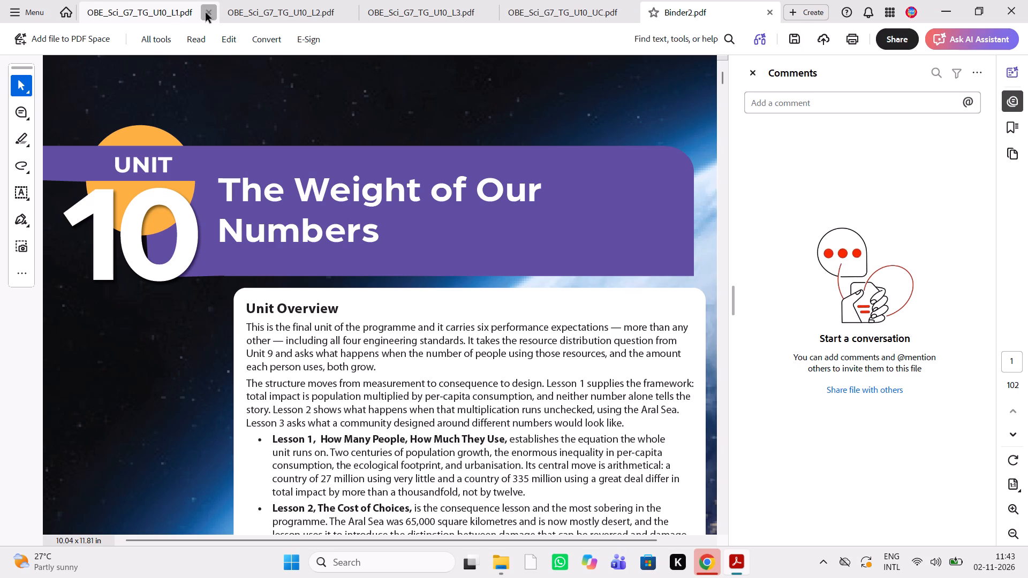
left_click(211, 14)
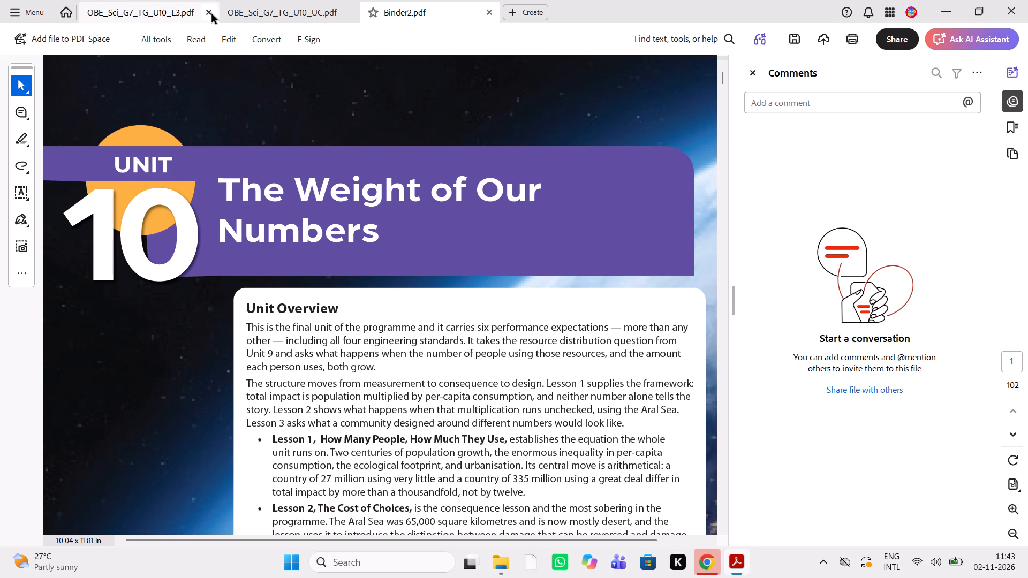
left_click(211, 14)
left_click(211, 14)
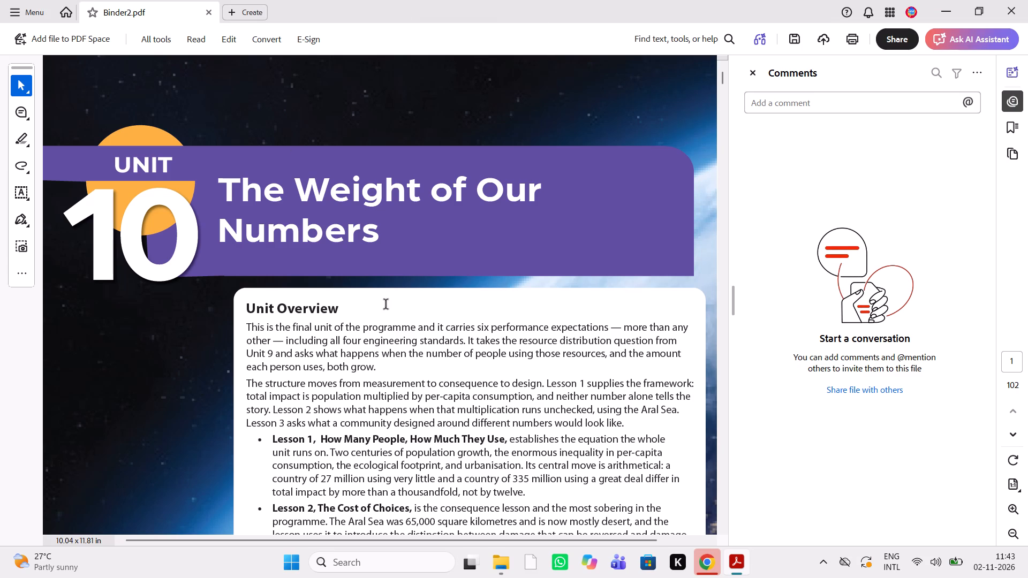
Open the OSW_Grade7_Unit10_Teacher_Guide document from the MSF FILES folder in Word.
left_click(509, 577)
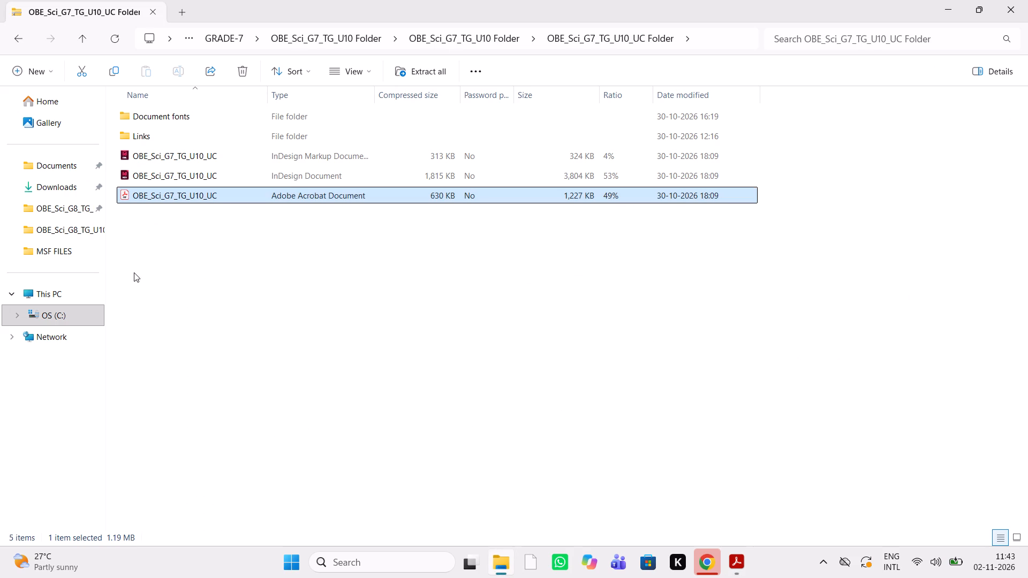
double_click(67, 249)
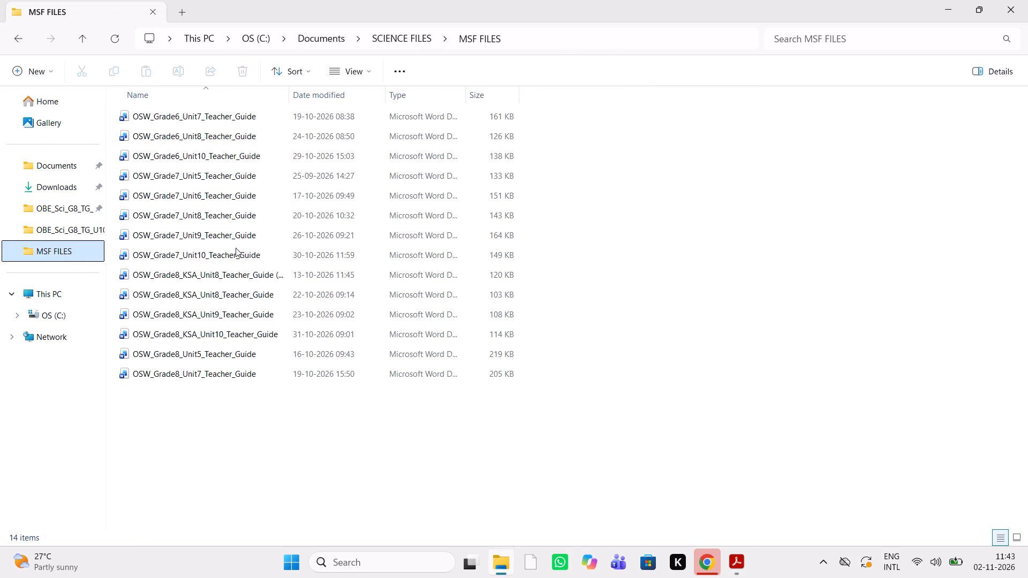
left_click(233, 259)
key("Return")
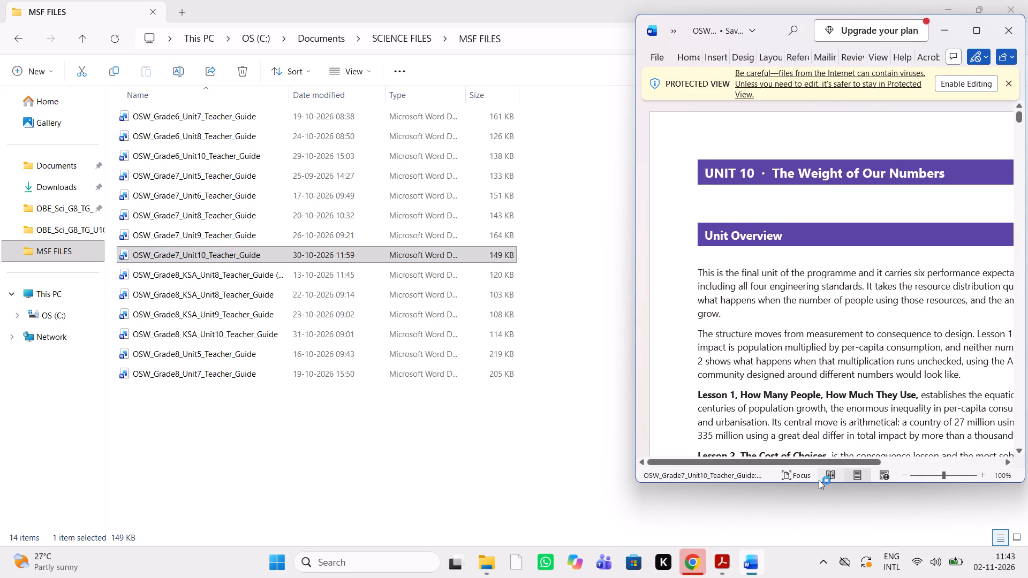
Extend the Word window to full screen height and place it alongside the combined PDF.
left_click_drag(814, 483, 832, 545)
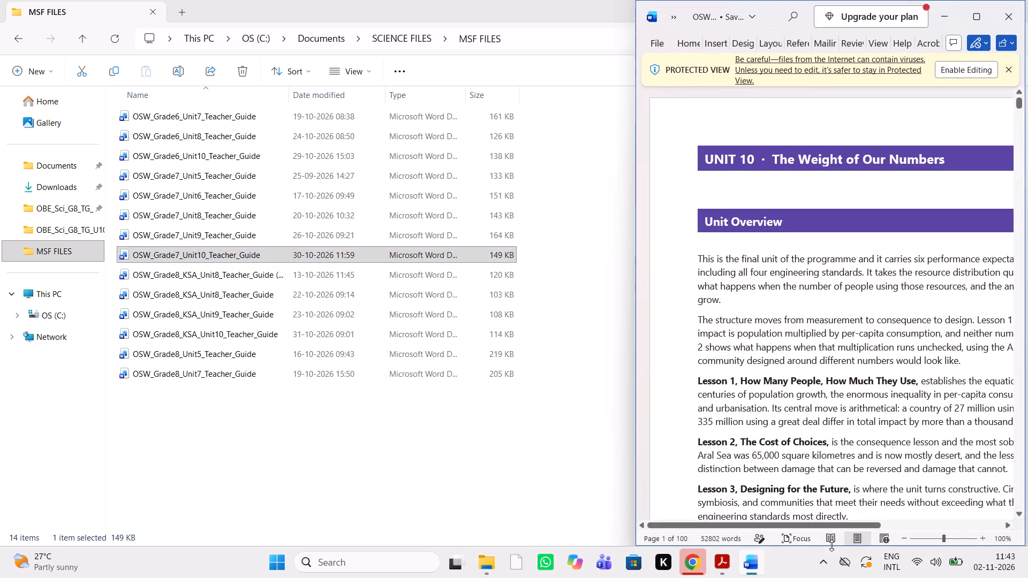
left_click(724, 563)
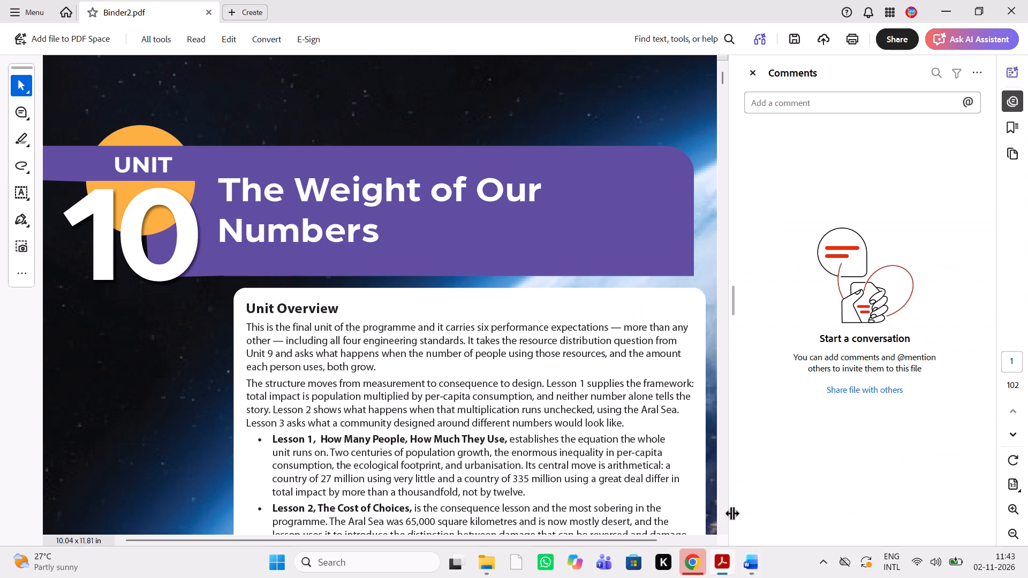
left_click(749, 560)
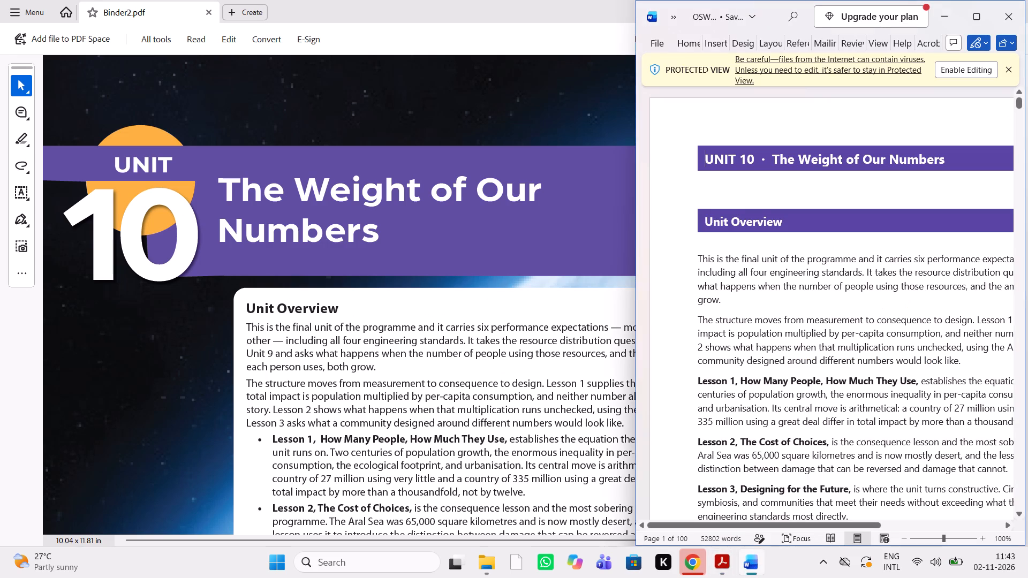
Compare the Unit Overview, Teaching This Unit and Unit Alignment to Standards sections in the combined PDF against the Word guide.
scroll(833, 389, "down", 1)
scroll(833, 389, "up", 1)
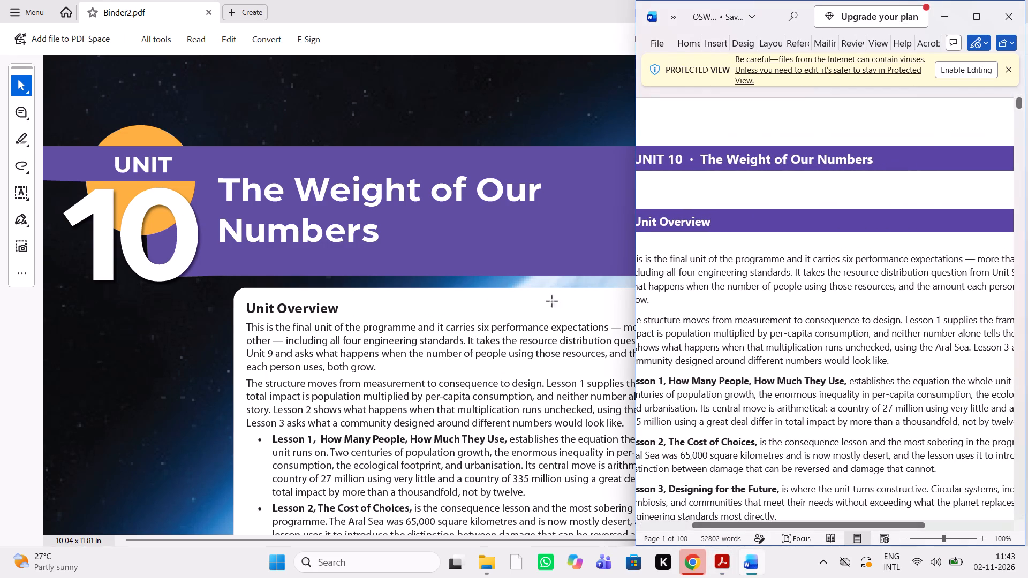
scroll(523, 339, "down", 2)
scroll(846, 295, "down", 1)
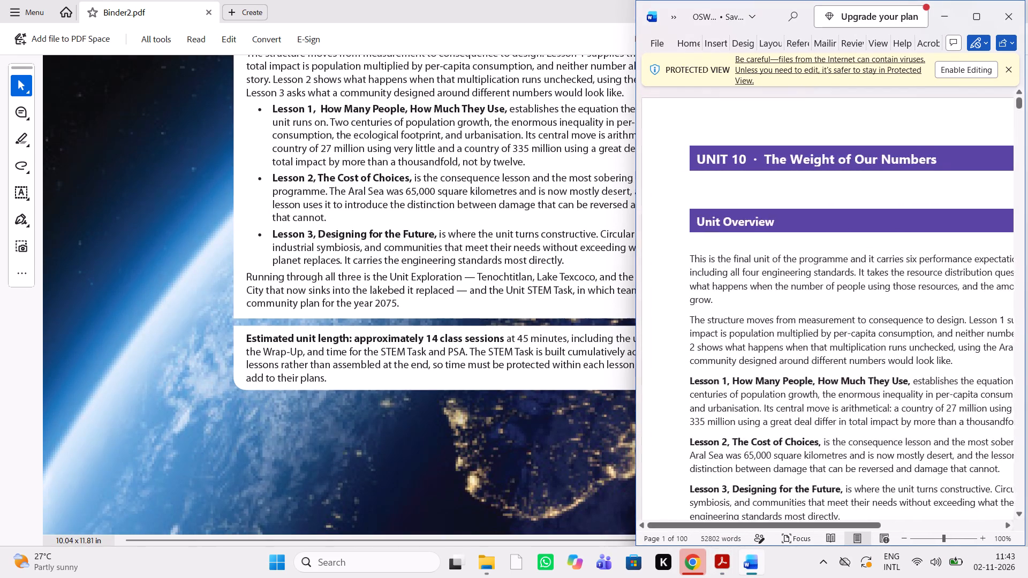
scroll(846, 295, "down", 1)
scroll(846, 295, "left", 2)
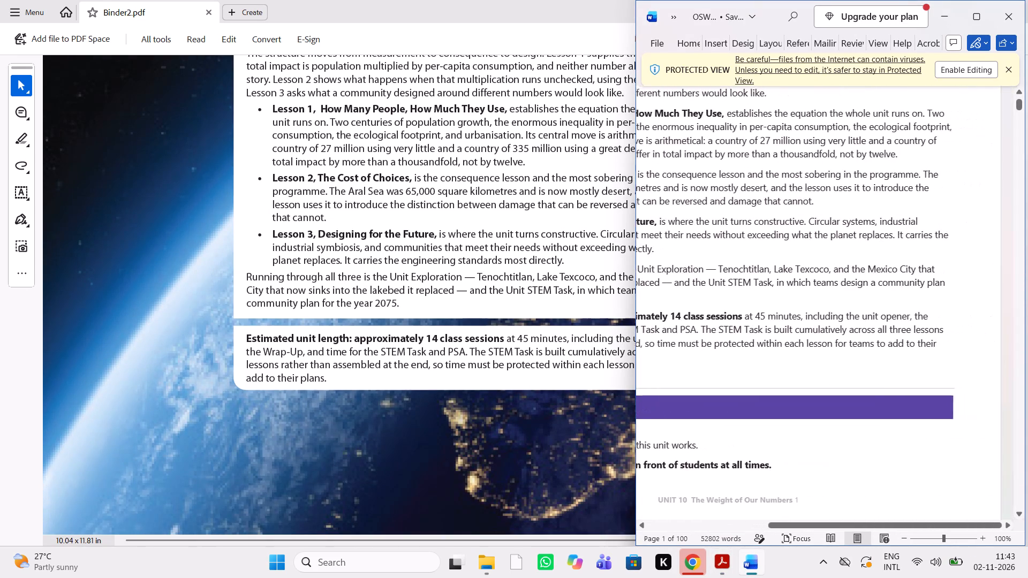
scroll(846, 295, "right", 1)
scroll(846, 295, "down", 1)
scroll(410, 360, "down", 1)
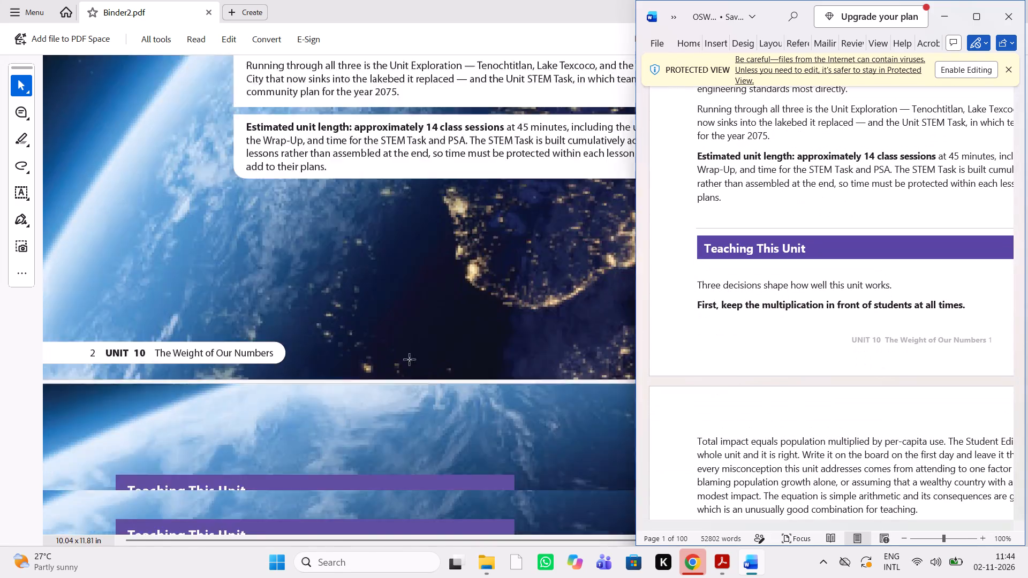
scroll(410, 360, "down", 2)
scroll(410, 360, "up", 1)
scroll(410, 360, "down", 1)
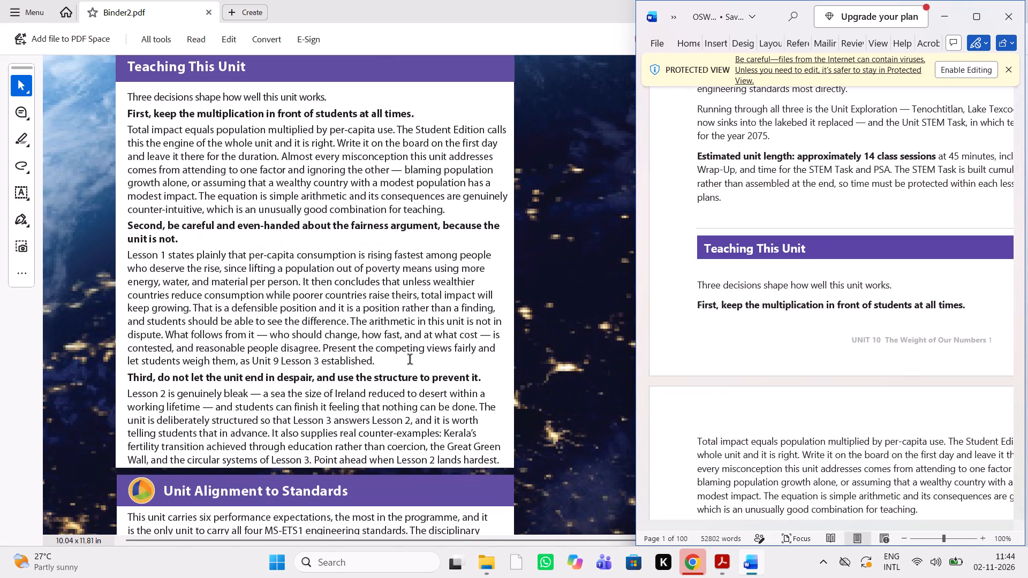
scroll(410, 360, "down", 1)
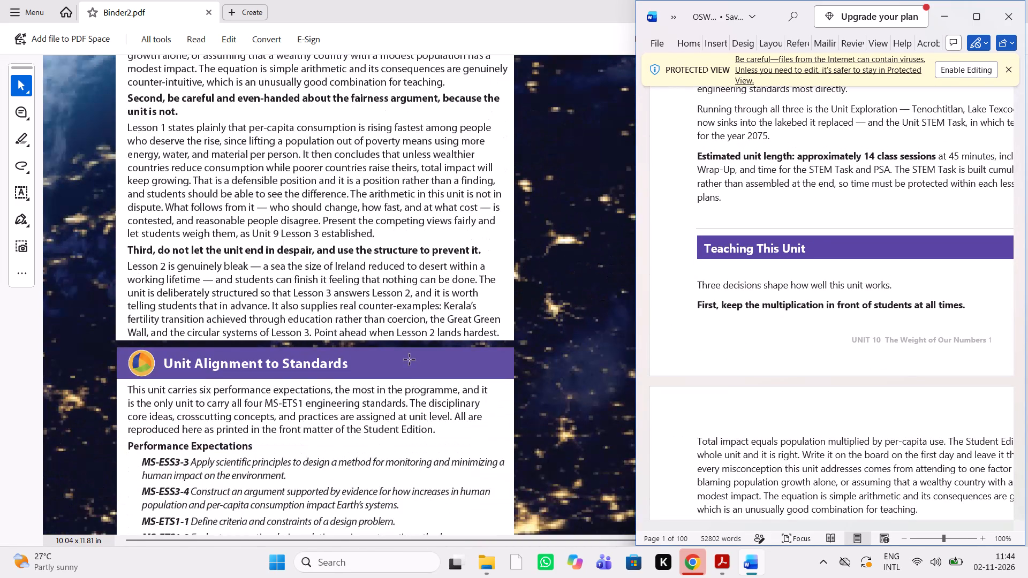
scroll(410, 360, "down", 1)
scroll(410, 360, "up", 1)
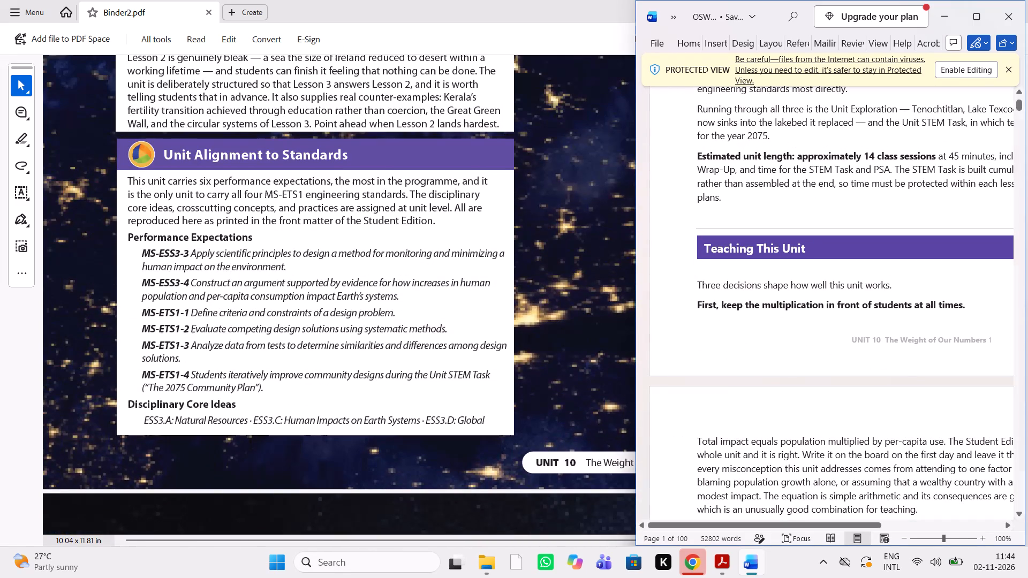
scroll(769, 305, "down", 4)
scroll(769, 305, "up", 1)
scroll(769, 305, "down", 1)
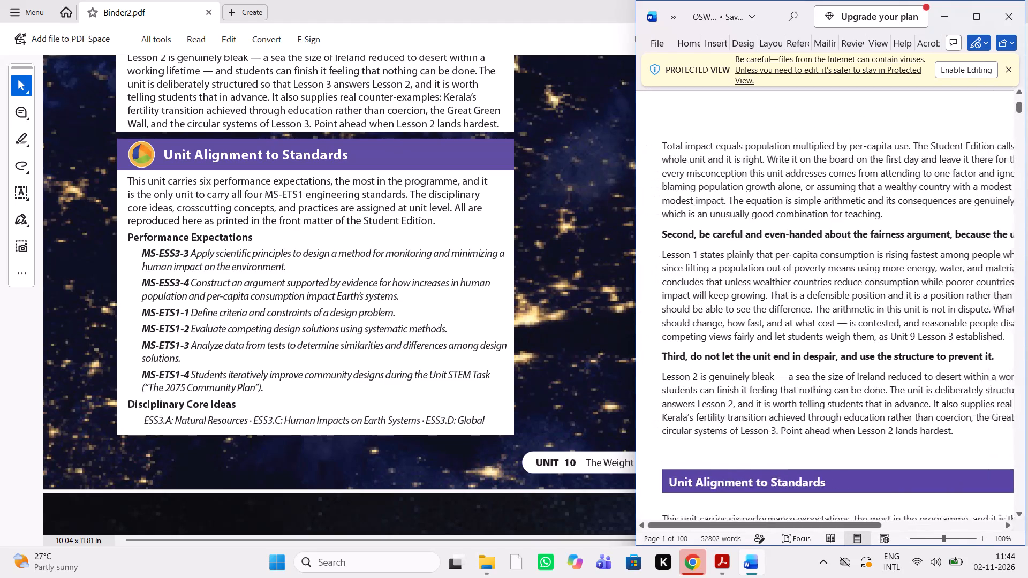
scroll(769, 305, "down", 1)
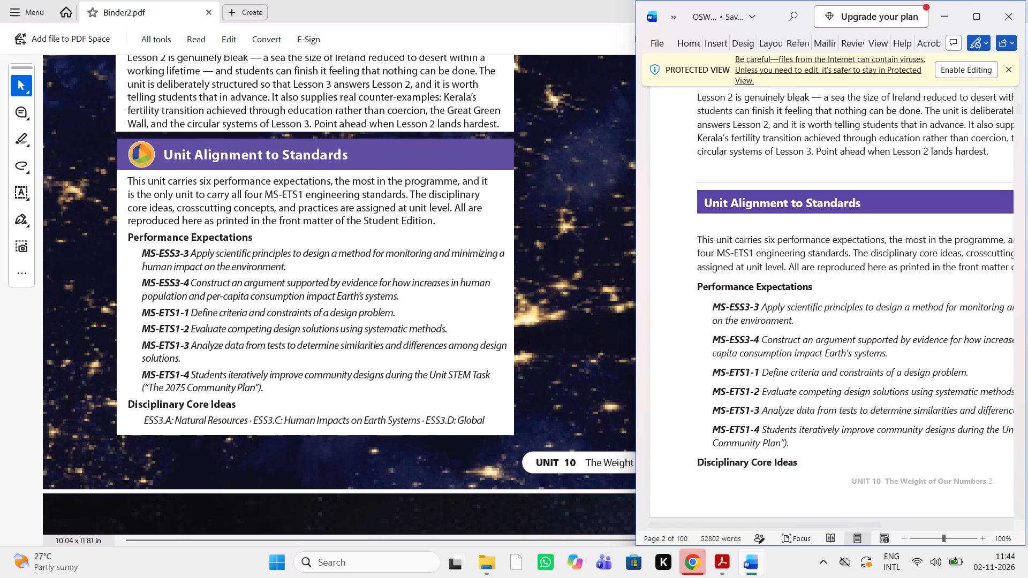
left_click(758, 327)
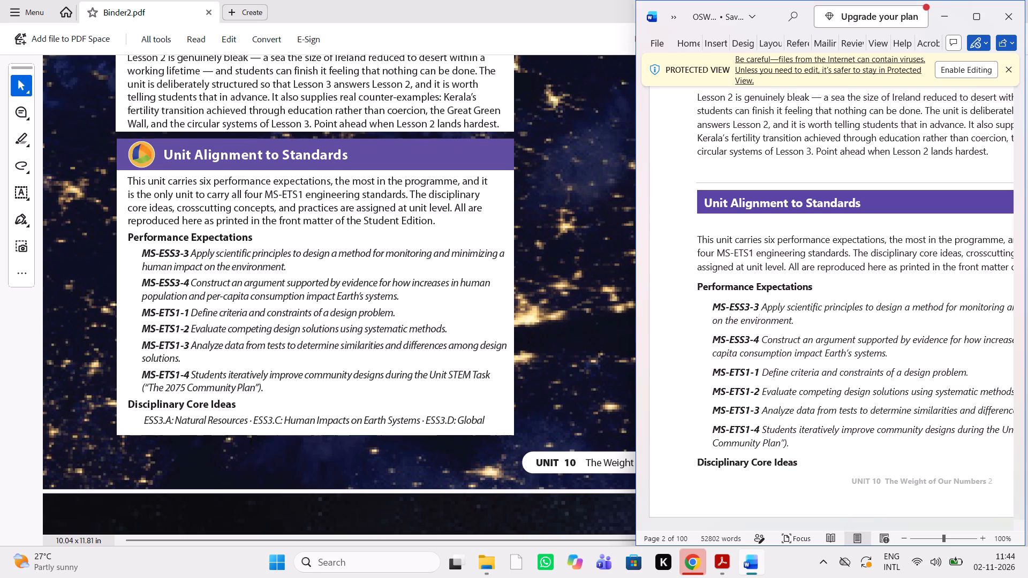
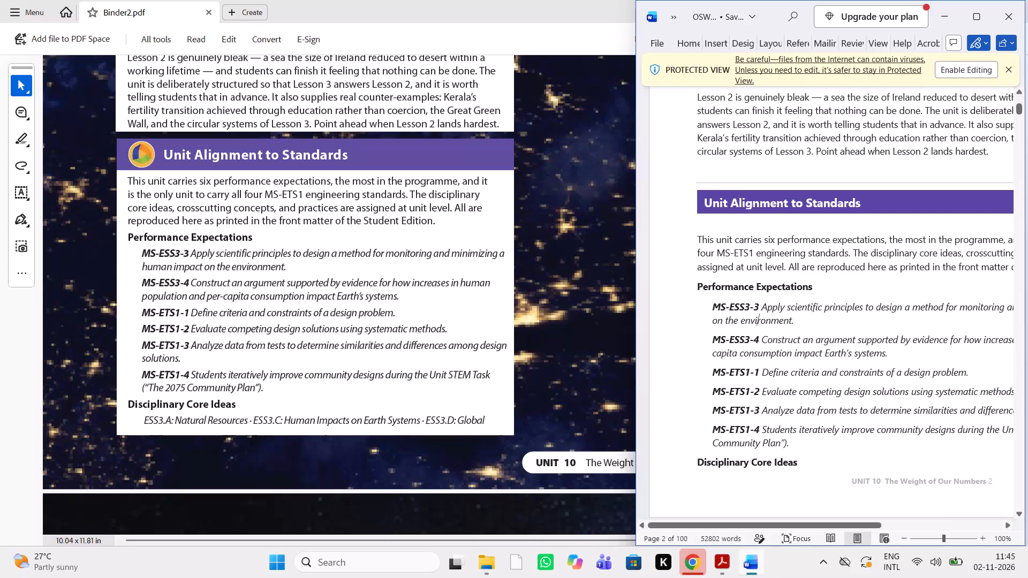
Compare the Disciplinary Core Ideas, Crosscutting Concepts, Practices and the Teacher Note on abbreviated expectations between the combined PDF and the Word guide.
scroll(800, 374, "down", 1)
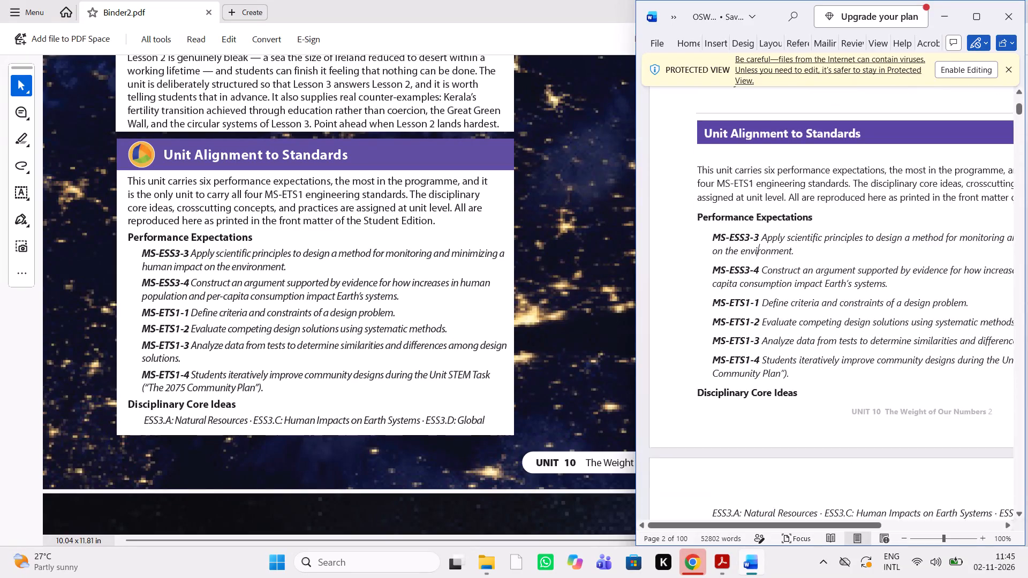
scroll(800, 374, "down", 1)
scroll(456, 393, "down", 1)
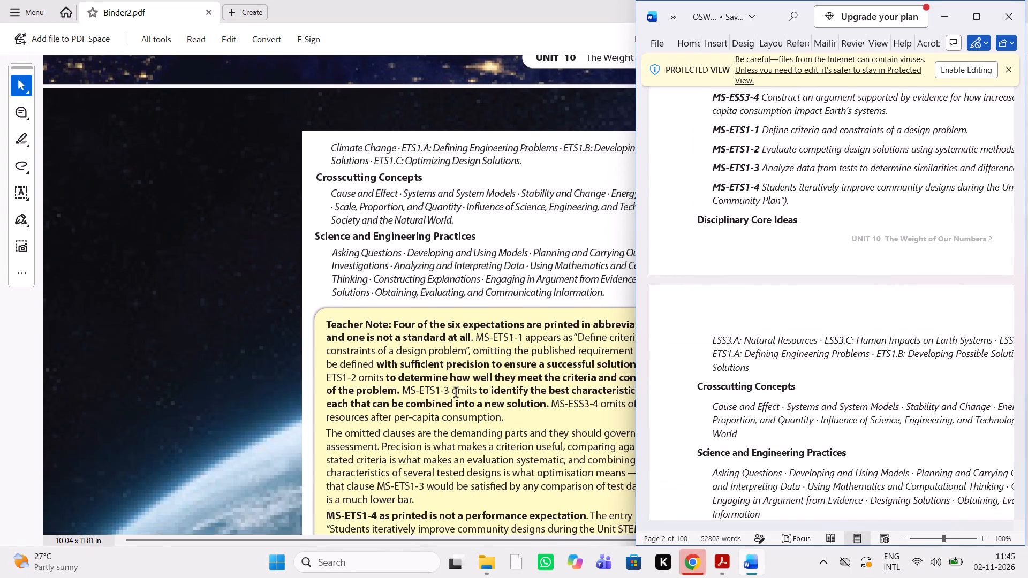
scroll(456, 393, "down", 1)
scroll(456, 393, "left", 2)
scroll(842, 403, "down", 1)
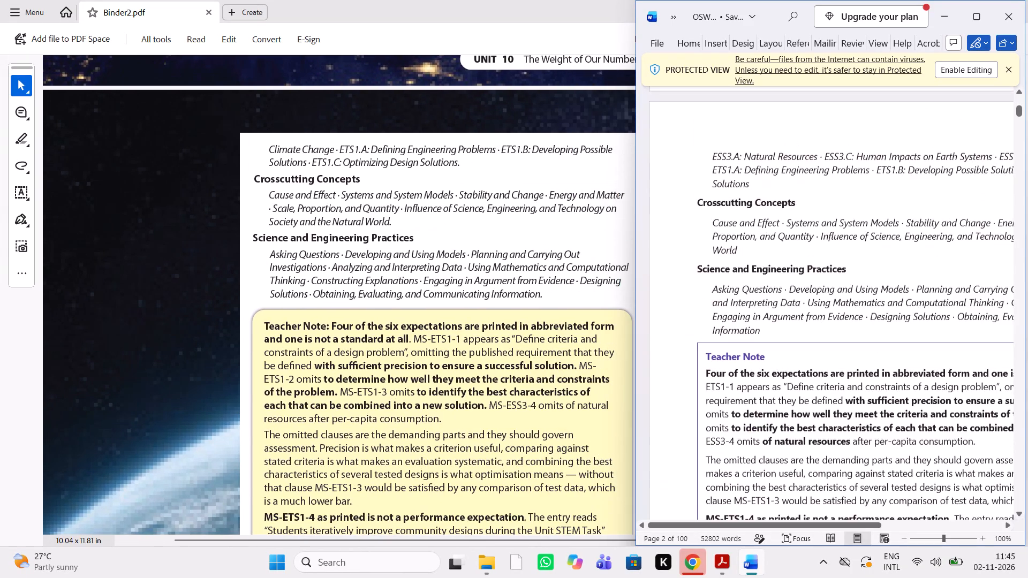
scroll(842, 403, "down", 2)
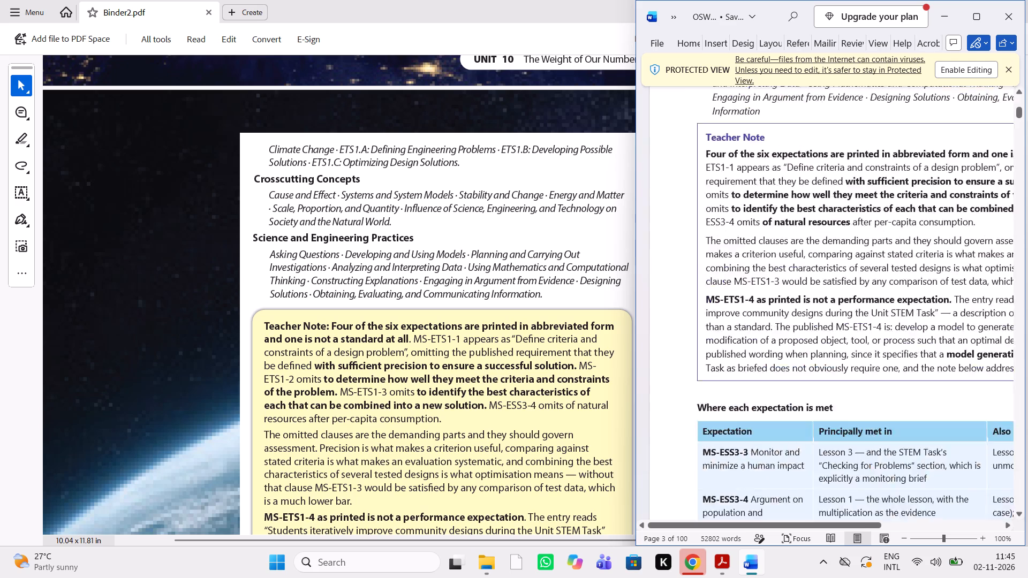
scroll(842, 403, "down", 1)
scroll(502, 494, "down", 1)
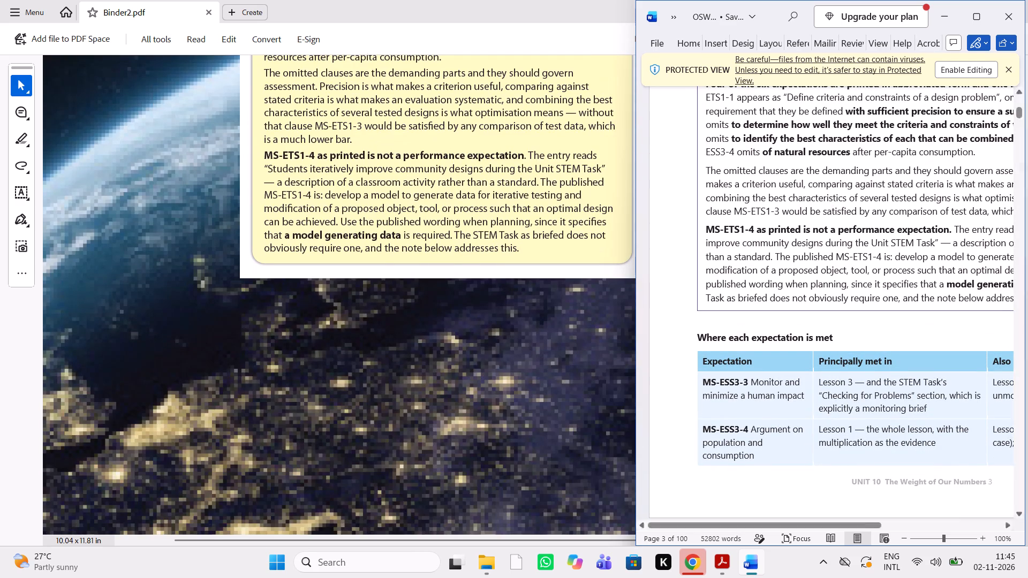
scroll(442, 407, "up", 1)
scroll(787, 364, "down", 1)
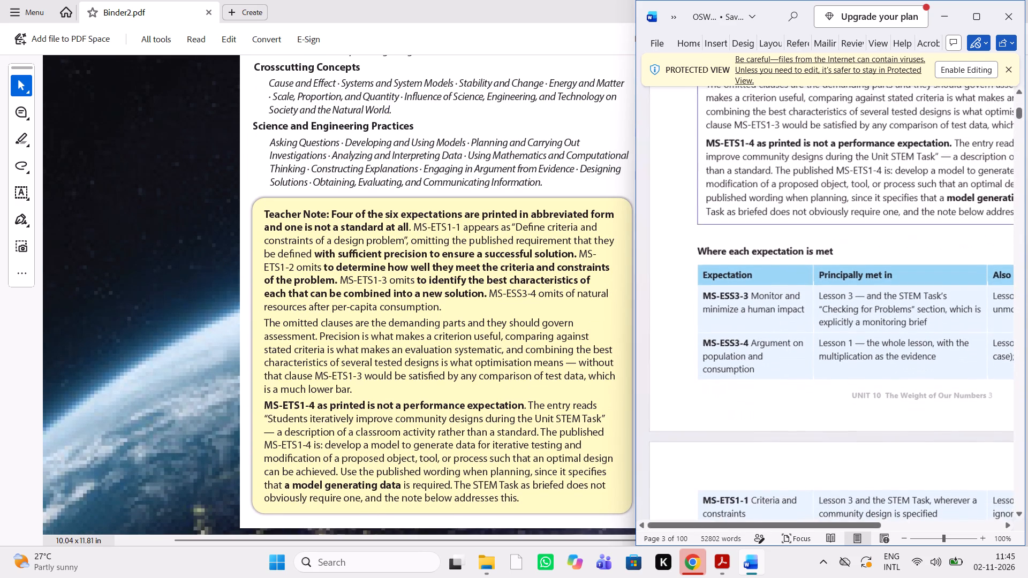
scroll(787, 364, "down", 1)
scroll(787, 364, "up", 1)
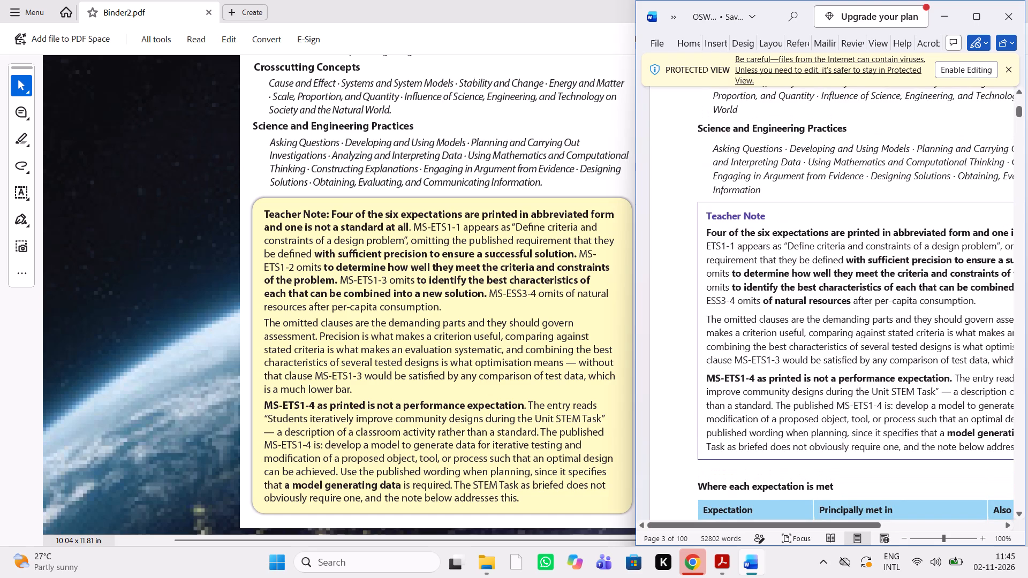
scroll(787, 364, "left", 1)
scroll(787, 364, "right", 1)
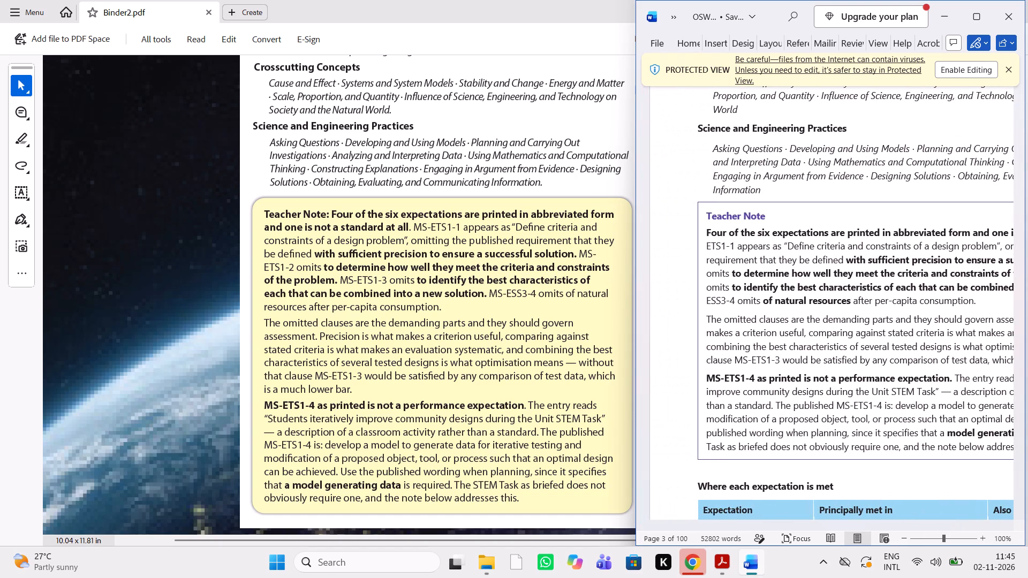
scroll(787, 364, "down", 1)
scroll(787, 364, "left", 1)
scroll(787, 364, "right", 1)
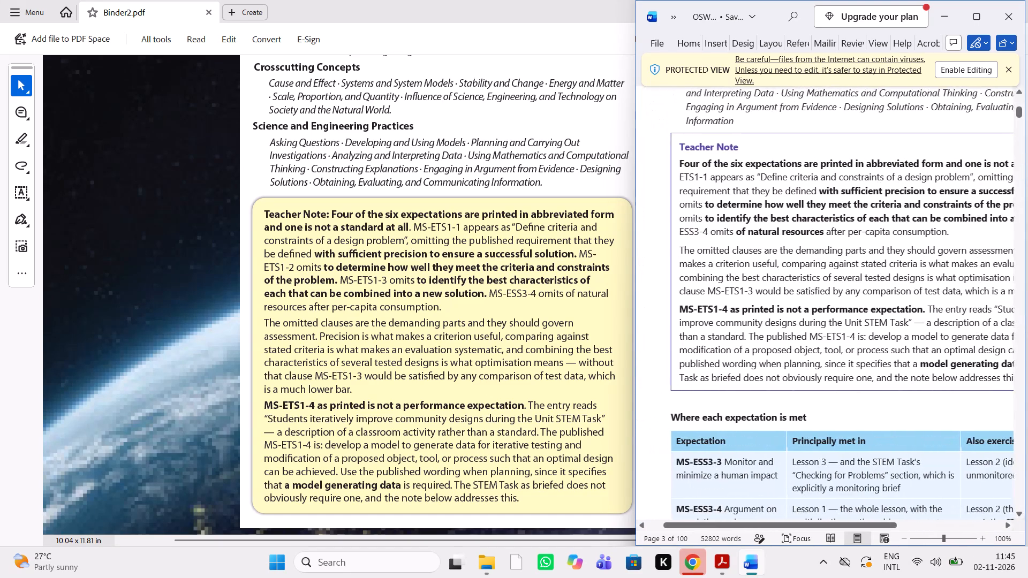
scroll(379, 342, "down", 2)
scroll(379, 342, "up", 4)
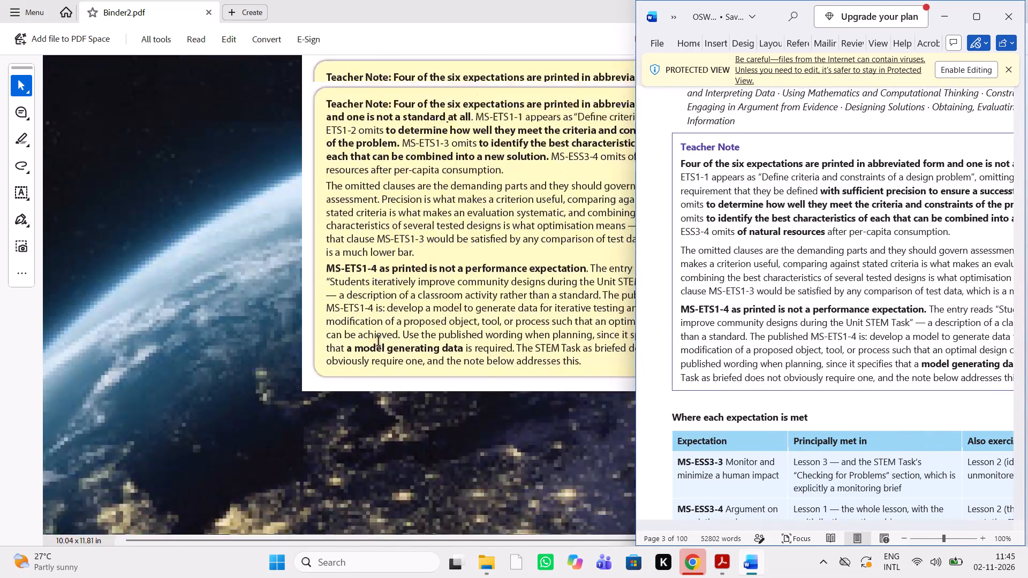
scroll(379, 342, "up", 3)
scroll(379, 342, "down", 2)
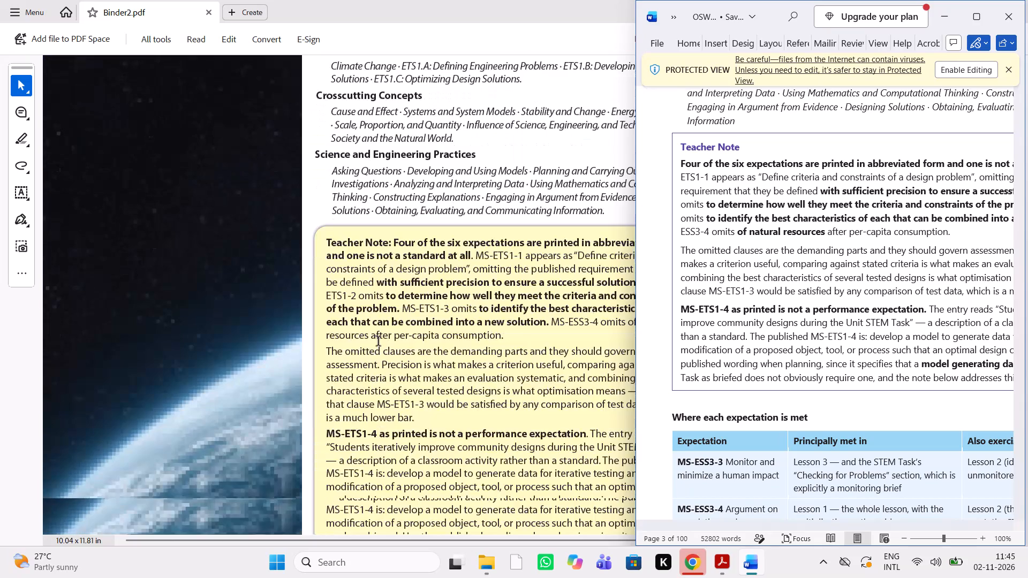
Check the "Where each expectation is met" table and the Teacher Note on MS-ETS1-3 and MS-ETS1-4 against the Word guide.
scroll(379, 342, "down", 5)
scroll(379, 342, "up", 1)
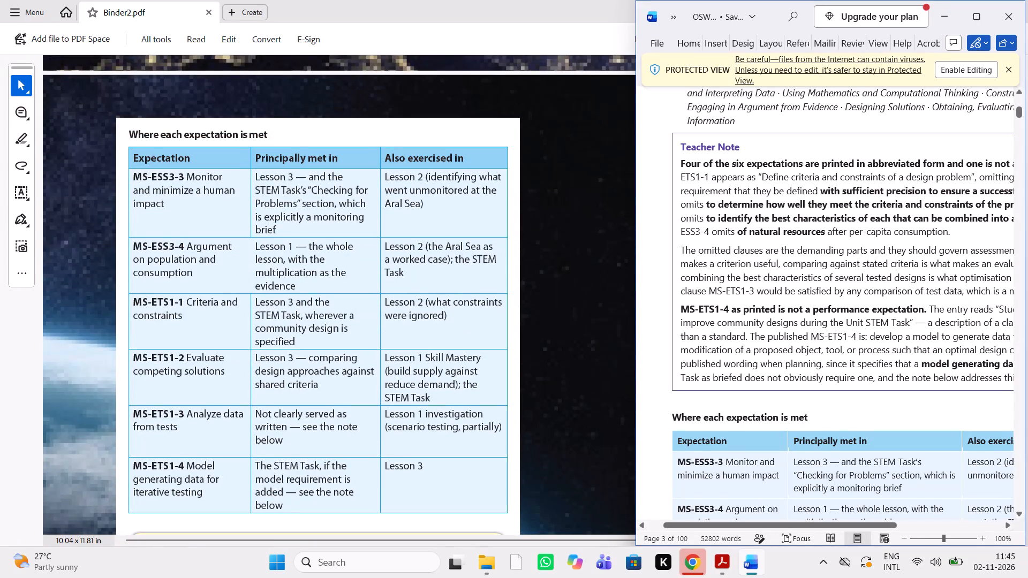
scroll(796, 368, "down", 2)
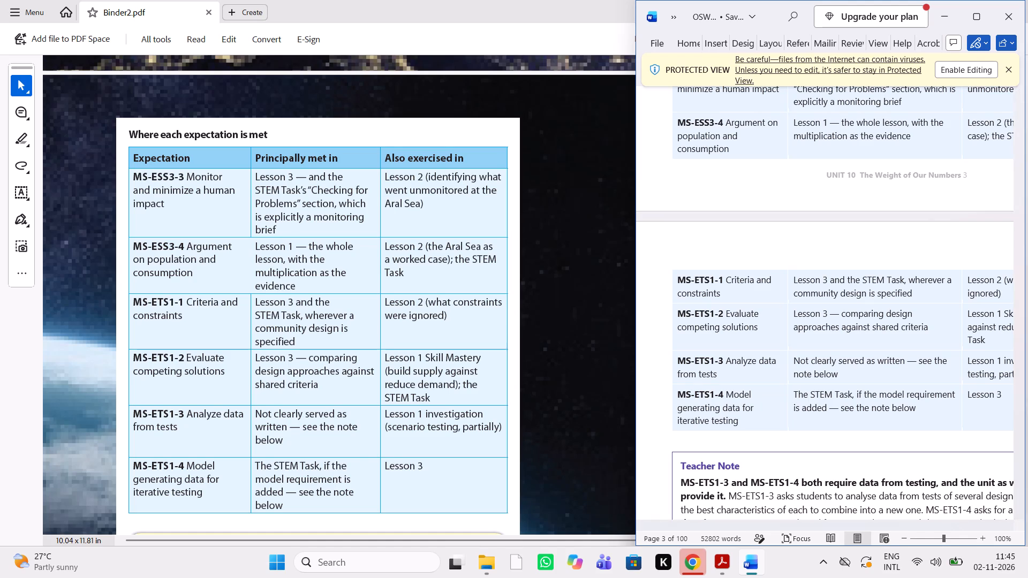
scroll(796, 368, "left", 1)
scroll(796, 368, "right", 1)
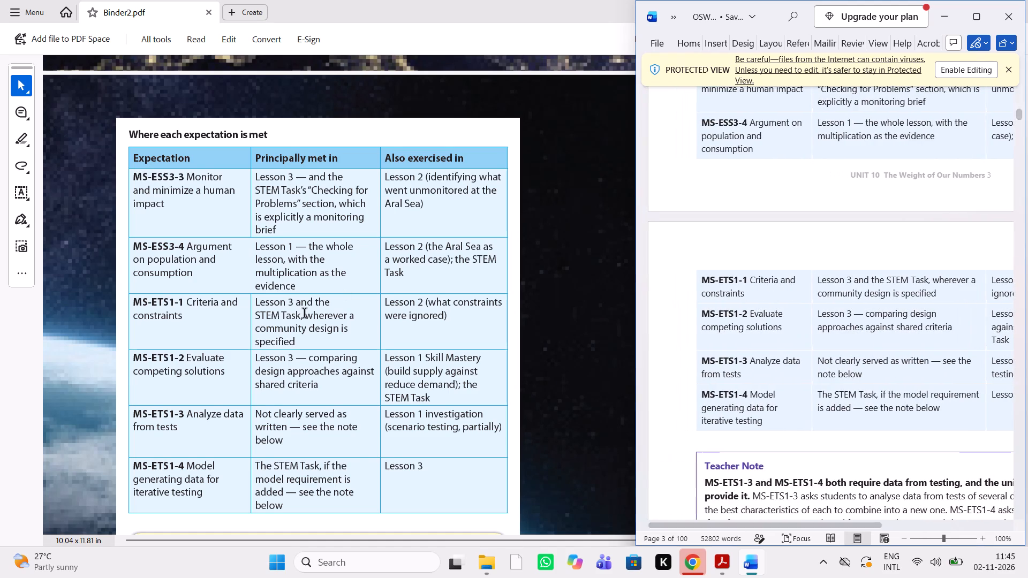
scroll(304, 317, "down", 2)
scroll(743, 323, "down", 1)
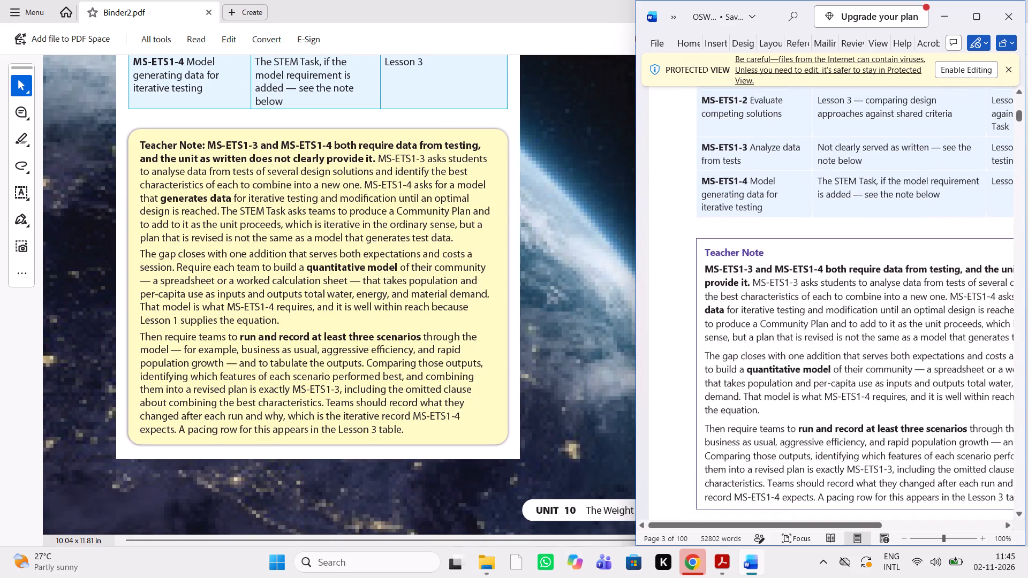
scroll(743, 323, "down", 1)
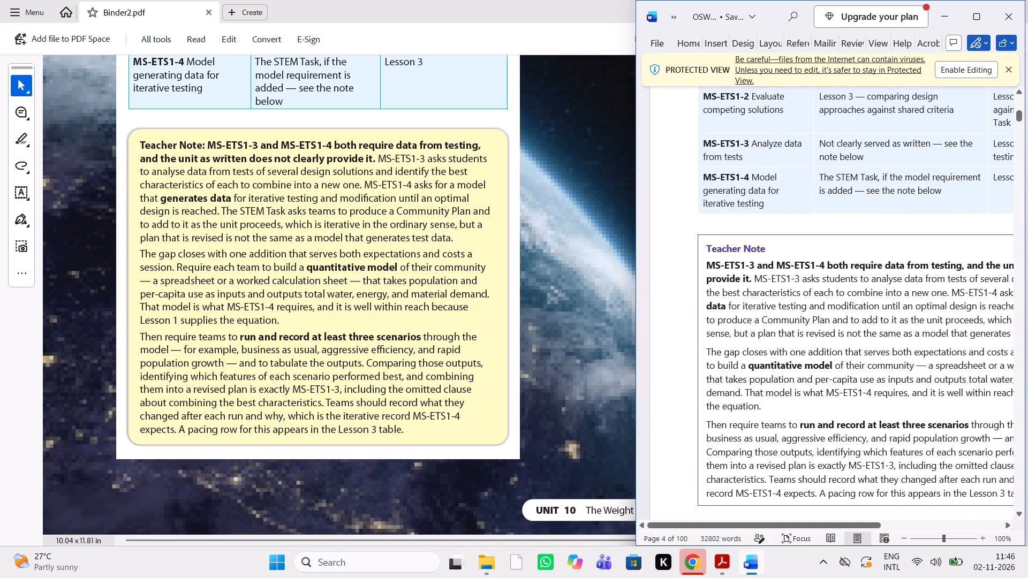
scroll(795, 329, "left", 1)
scroll(795, 329, "down", 1)
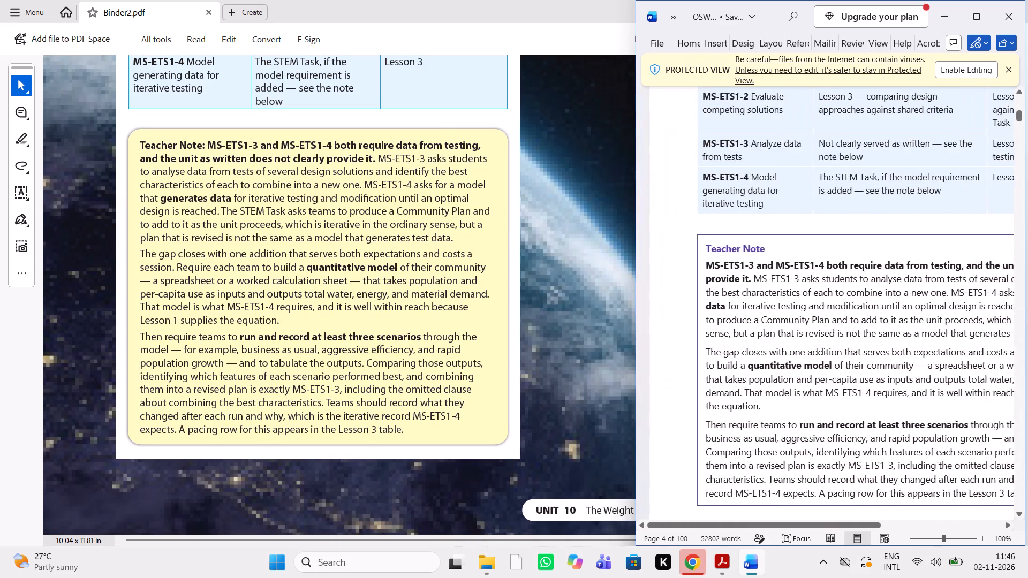
scroll(795, 329, "down", 1)
scroll(795, 329, "left", 1)
scroll(795, 329, "right", 1)
scroll(451, 320, "down", 1)
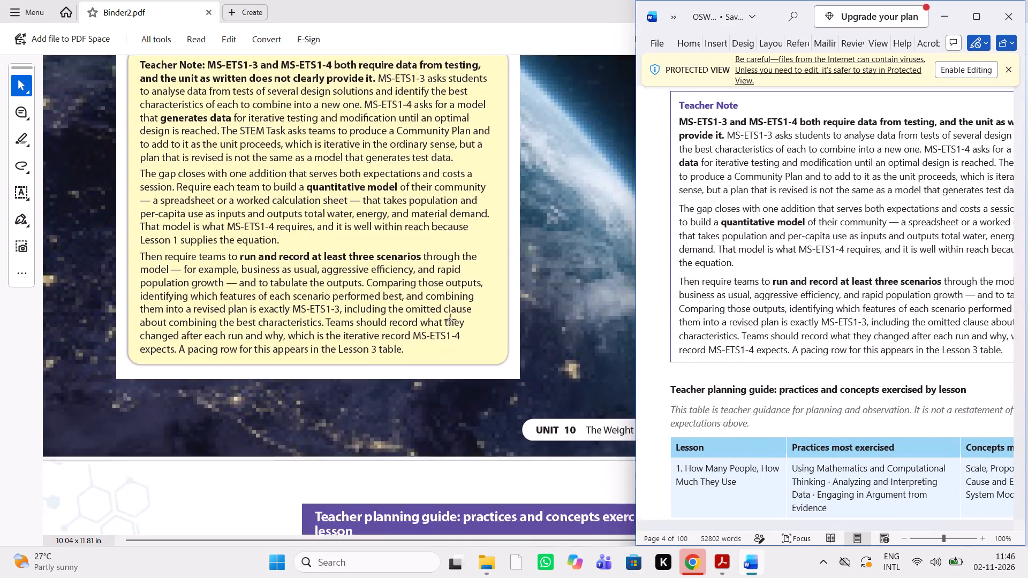
Check the PDF's "Teacher planning guide: practices and concepts exercised by lesson" table against the Word guide.
scroll(451, 320, "down", 1)
scroll(451, 320, "left", 1)
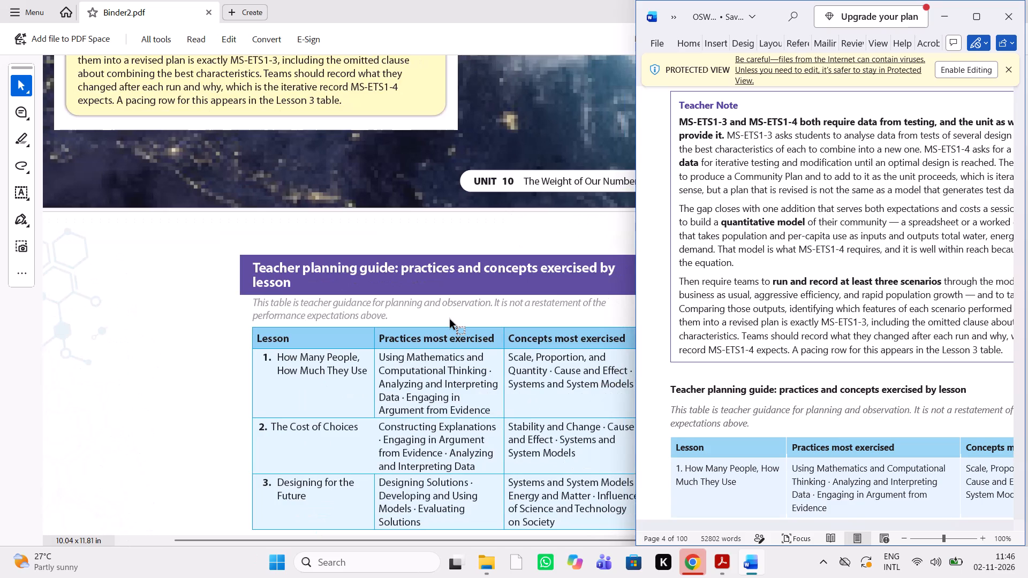
scroll(440, 325, "down", 2)
scroll(440, 325, "up", 1)
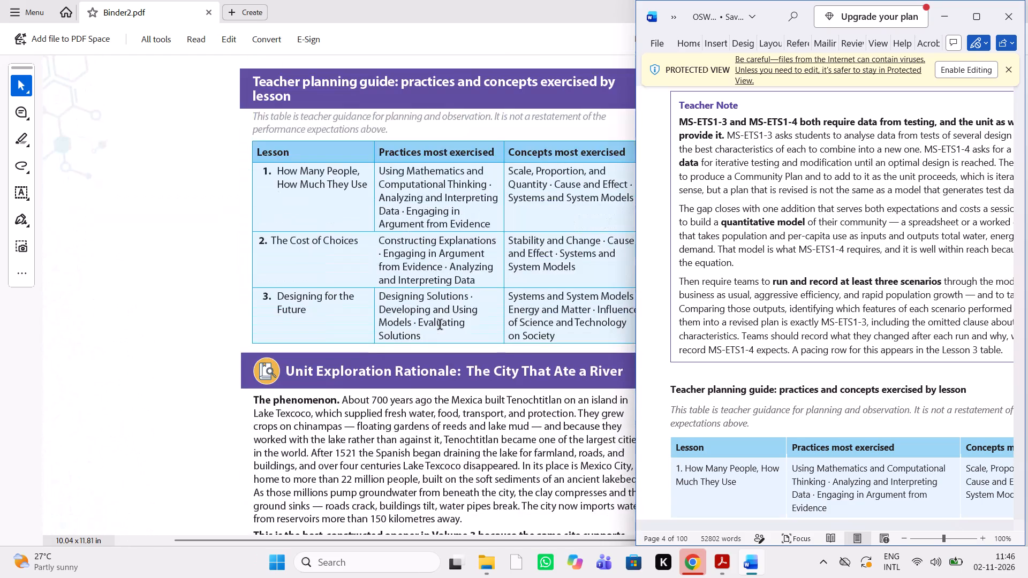
scroll(735, 373, "down", 2)
scroll(735, 373, "left", 1)
scroll(347, 410, "down", 1)
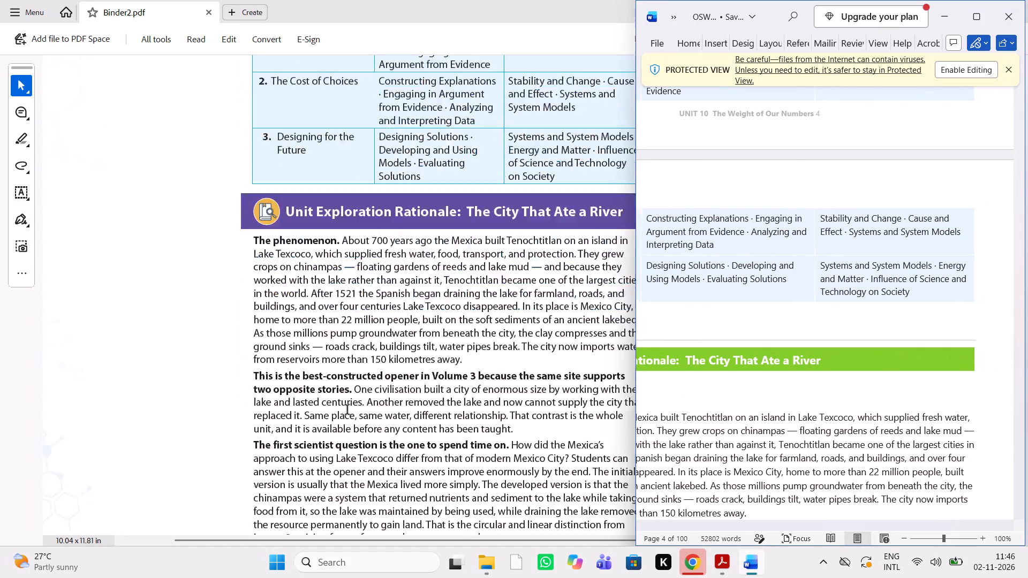
Compare the Unit Exploration Rationale, "The City That Ate a River", through "How each lesson builds the Unit Exploration" in both documents.
scroll(347, 410, "down", 1)
scroll(682, 383, "right", 1)
scroll(347, 356, "down", 1)
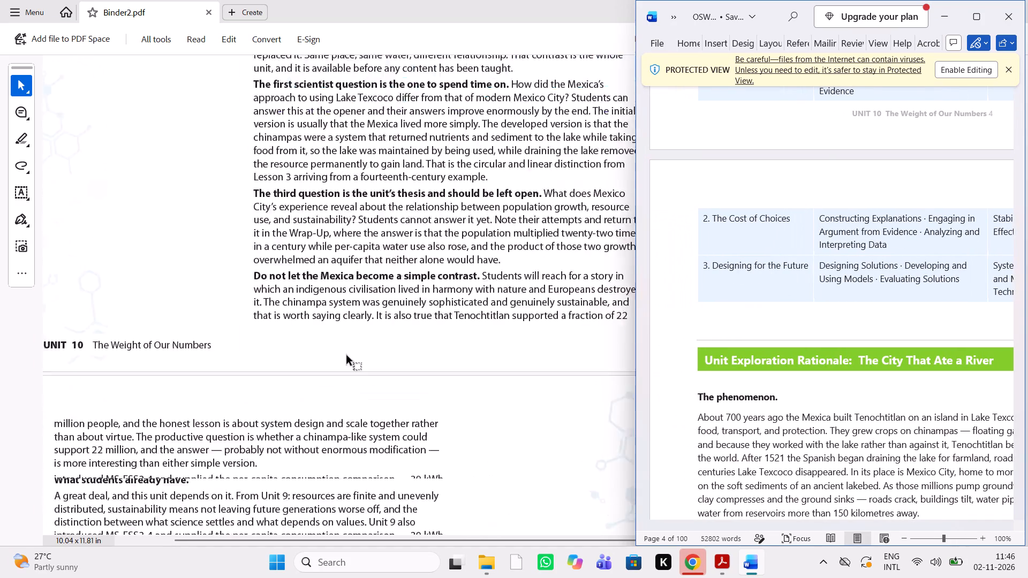
scroll(347, 356, "down", 4)
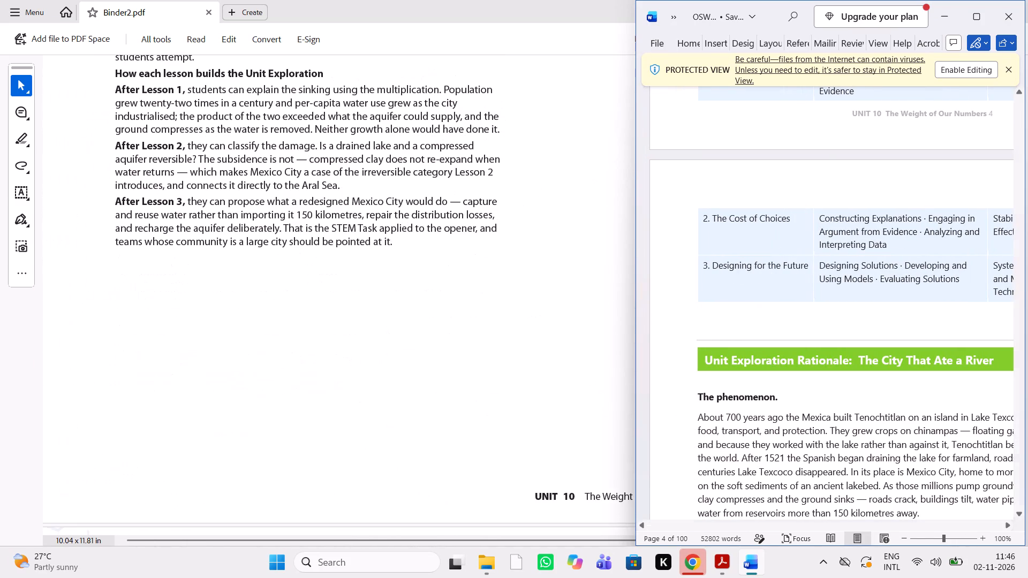
scroll(724, 372, "down", 4)
scroll(724, 372, "left", 1)
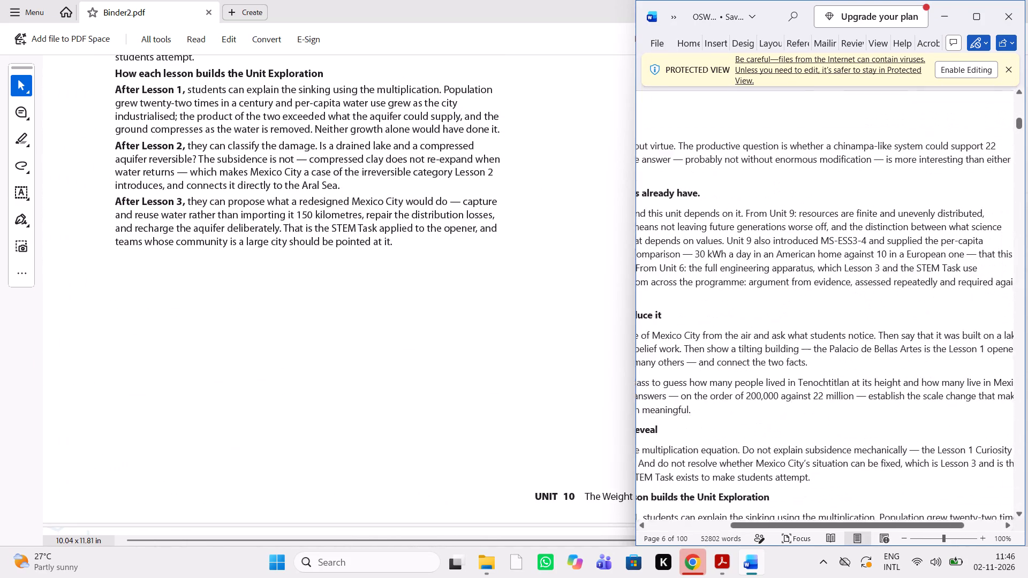
scroll(724, 372, "down", 1)
scroll(420, 440, "down", 1)
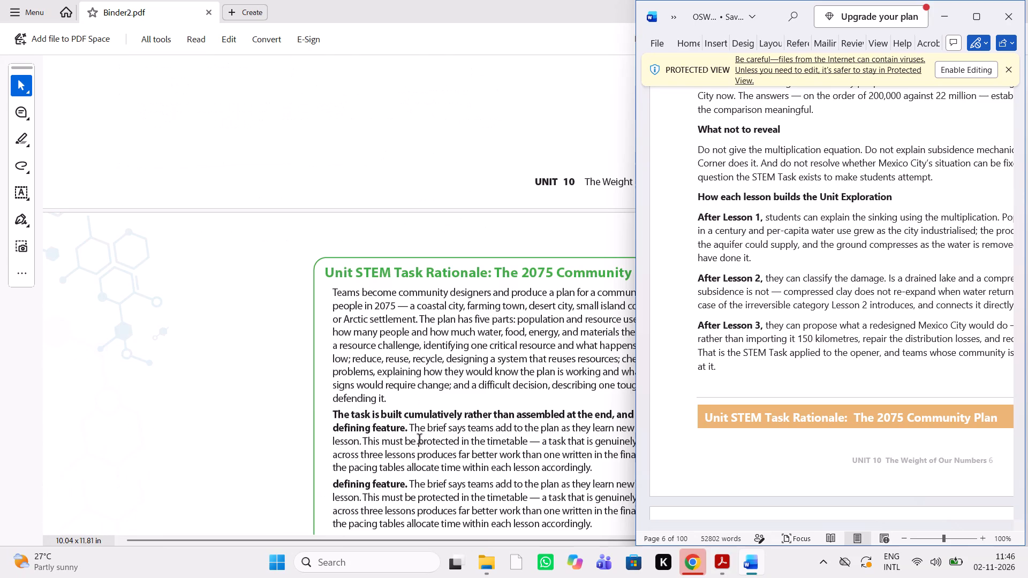
Compare the opening paragraphs of "Unit STEM Task Rationale: The 2075 Community Plan" in the combined PDF with the Word guide.
scroll(420, 440, "left", 1)
scroll(867, 384, "down", 3)
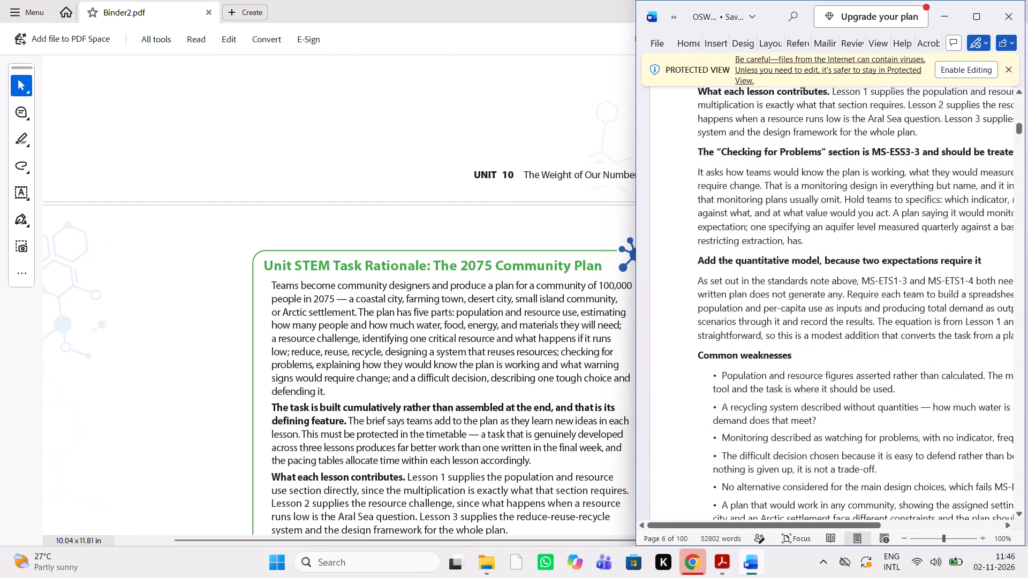
scroll(867, 384, "down", 1)
left_click(489, 557)
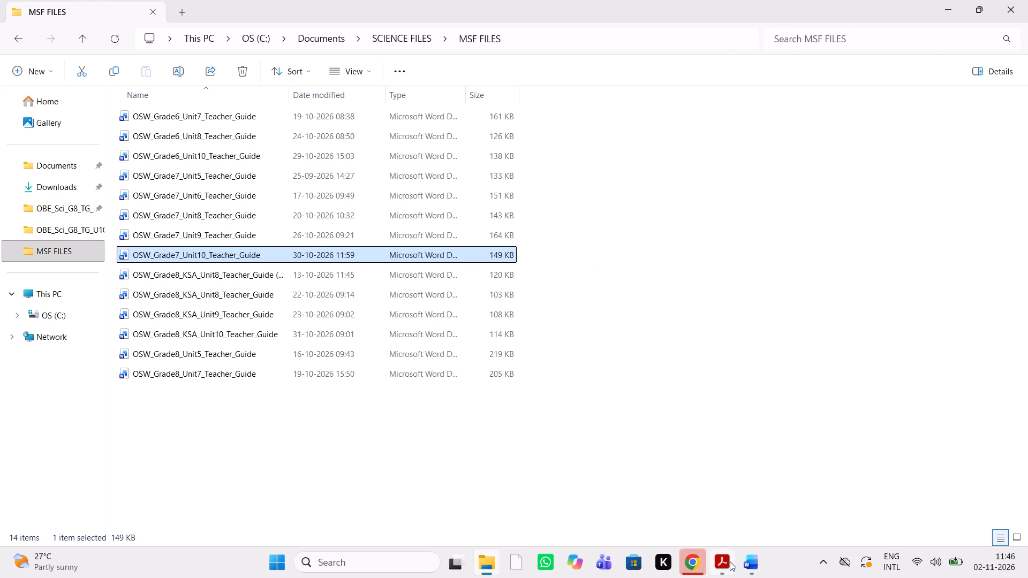
left_click(730, 561)
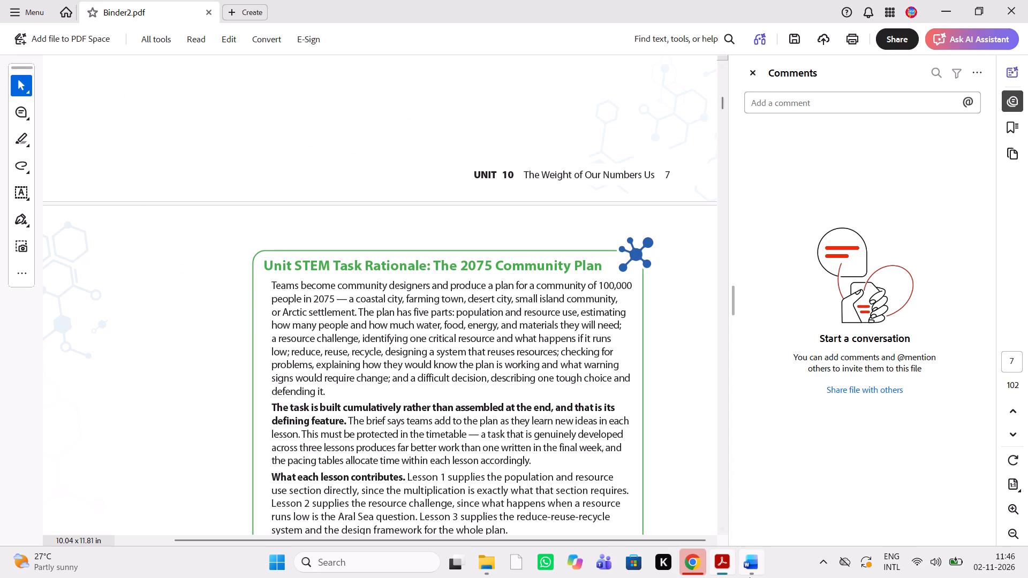
left_click(750, 577)
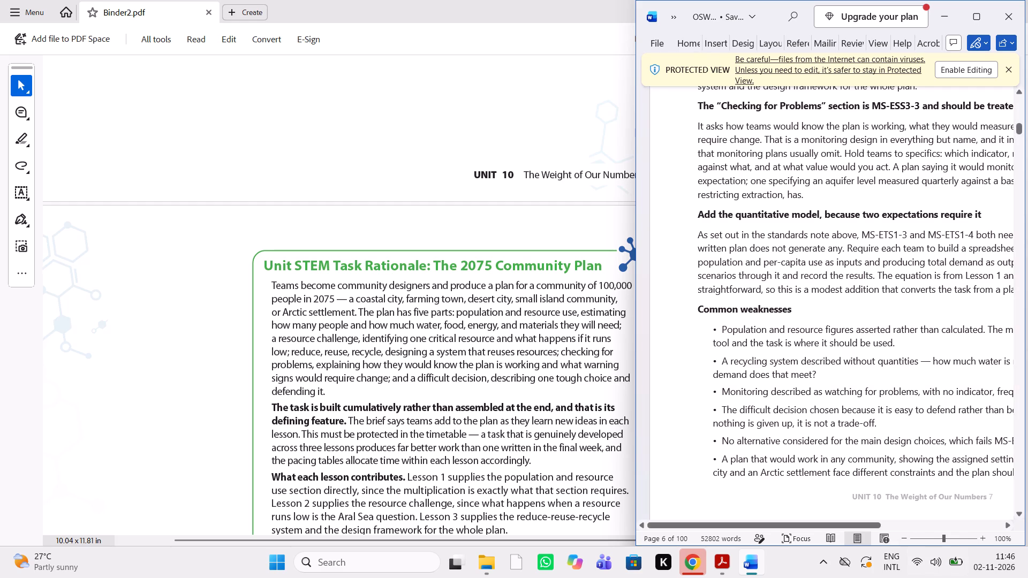
scroll(848, 474, "down", 5)
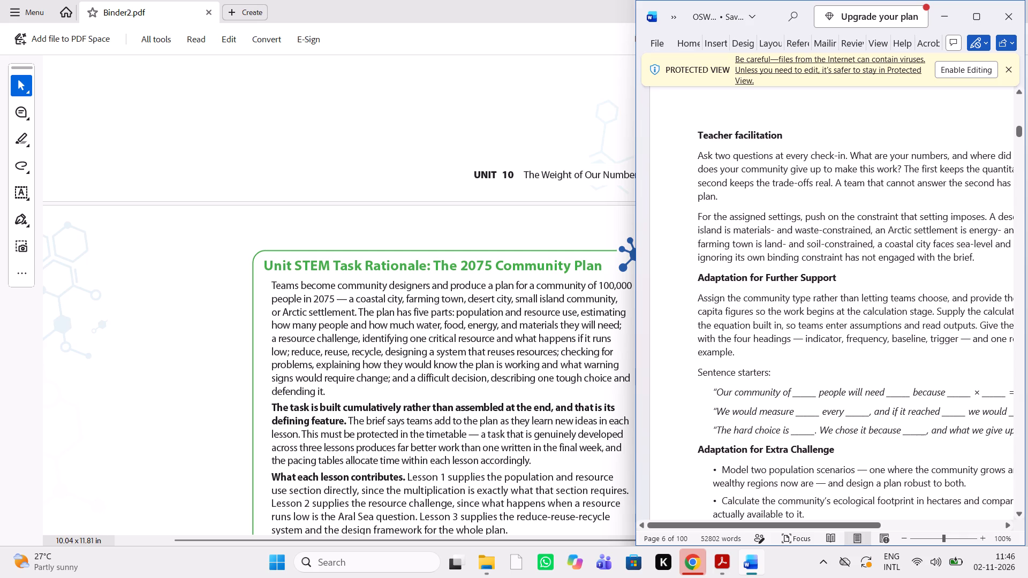
scroll(848, 474, "up", 1)
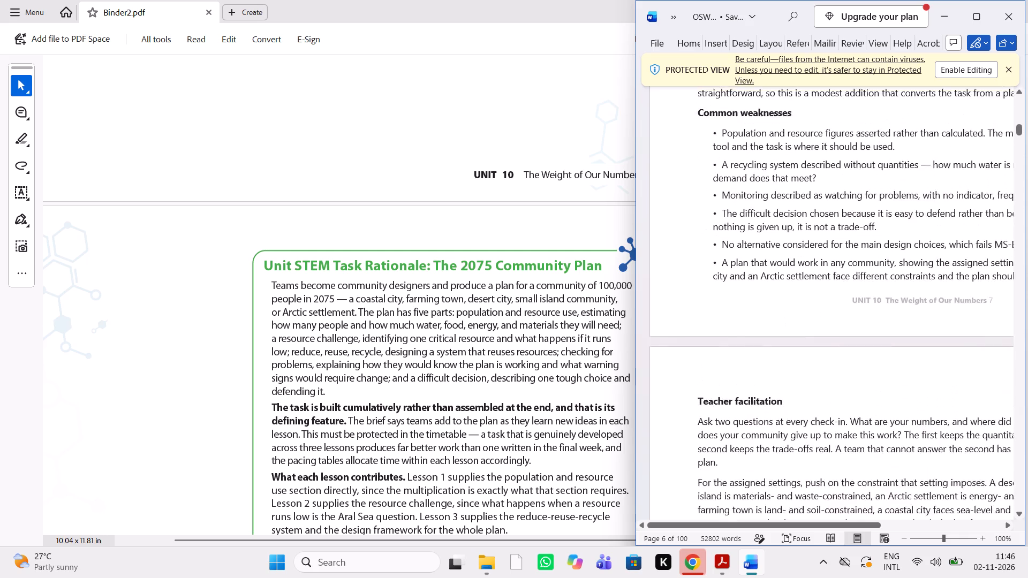
scroll(848, 474, "up", 2)
scroll(848, 474, "down", 3)
scroll(848, 474, "up", 1)
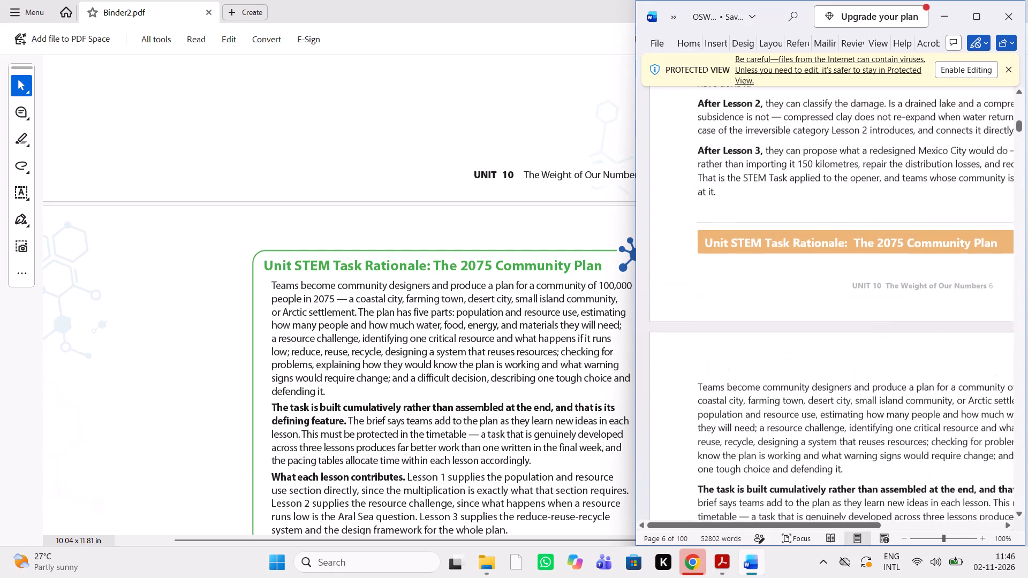
scroll(455, 434, "down", 2)
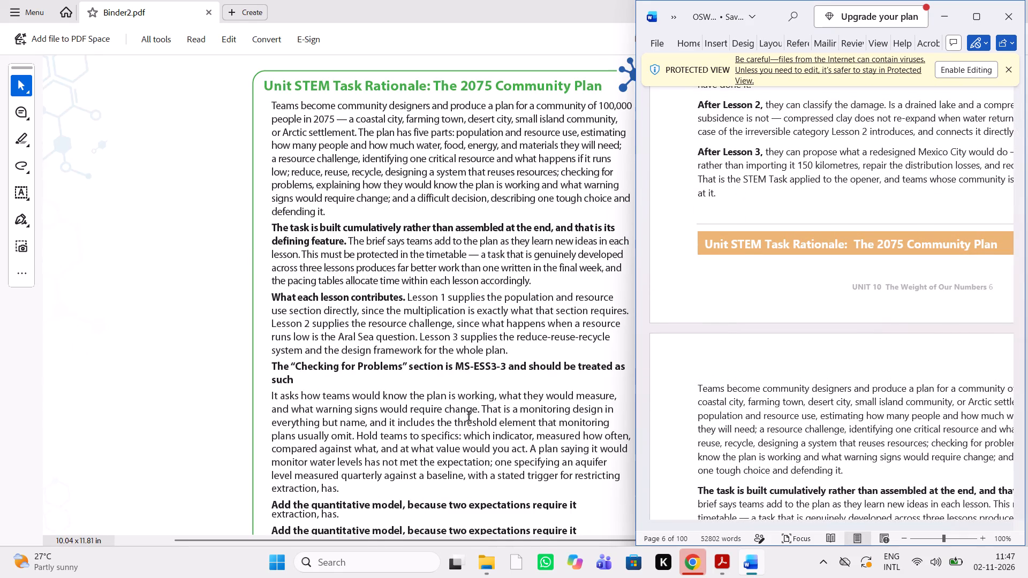
Check the STEM Task's "Checking for Problems", quantitative model and Common weaknesses sections in the PDF against the Word guide.
scroll(769, 450, "down", 2)
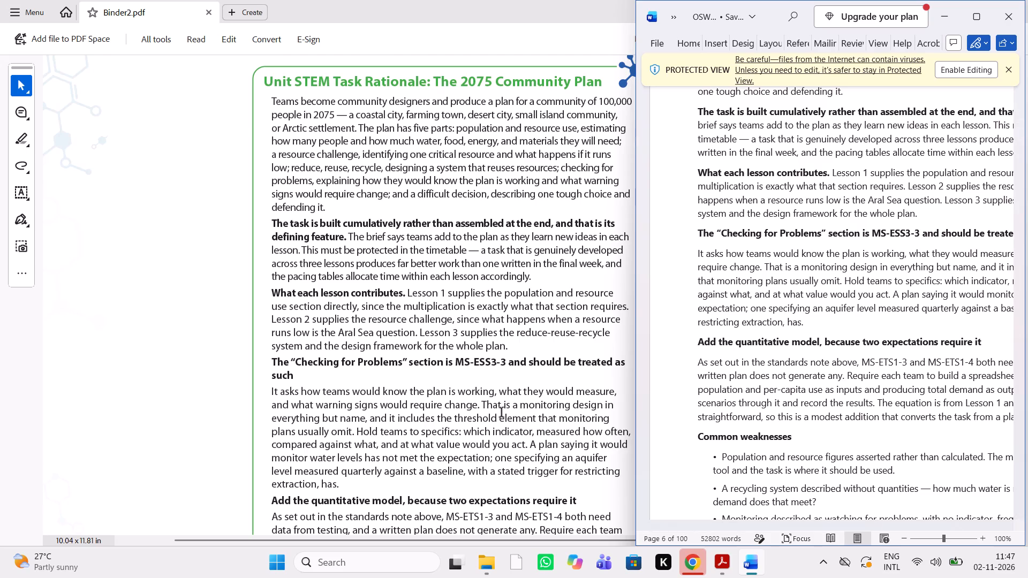
scroll(502, 413, "down", 1)
scroll(776, 342, "down", 1)
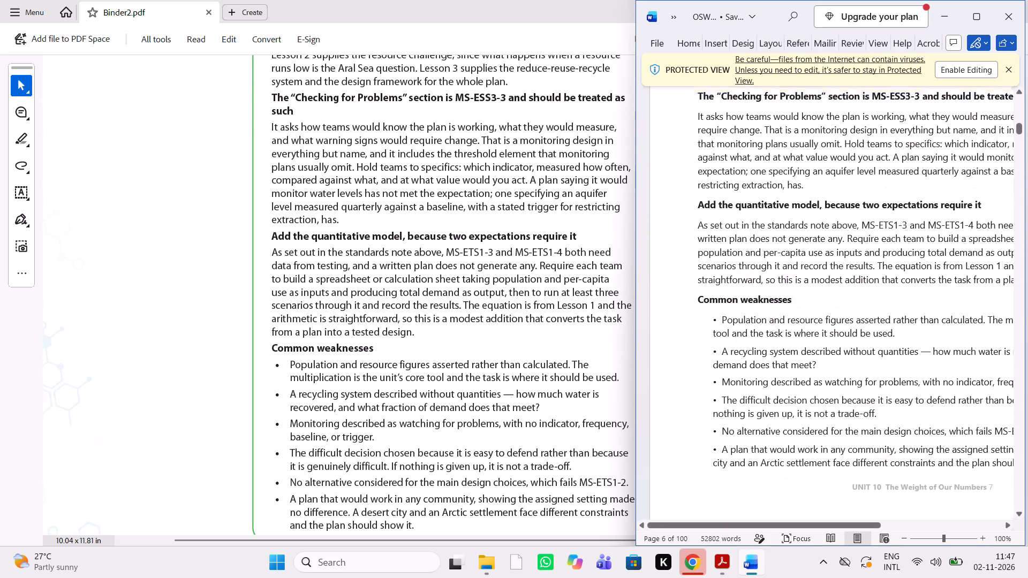
scroll(776, 342, "down", 1)
scroll(776, 342, "left", 1)
scroll(776, 342, "right", 1)
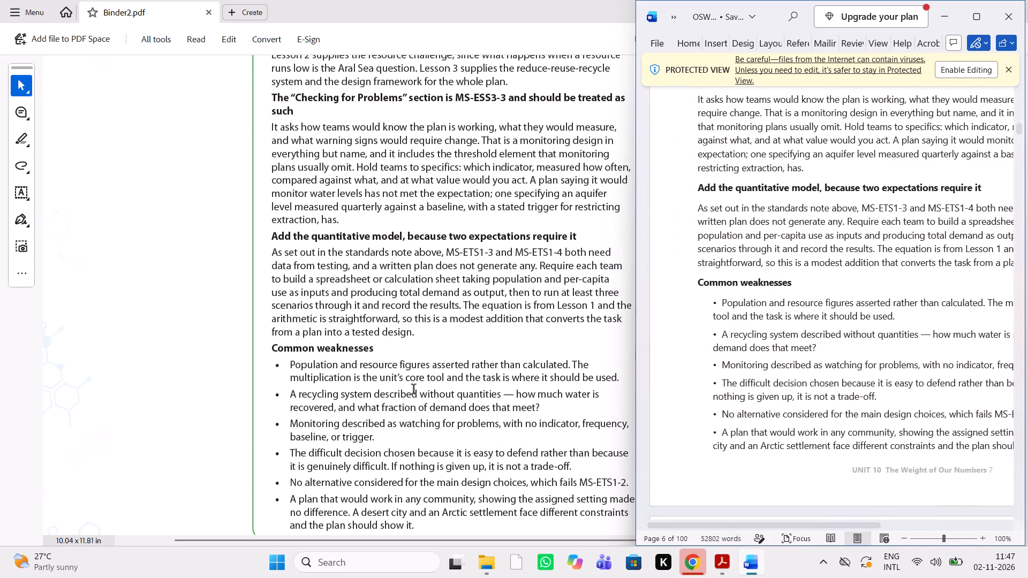
scroll(414, 390, "down", 1)
scroll(773, 335, "down", 1)
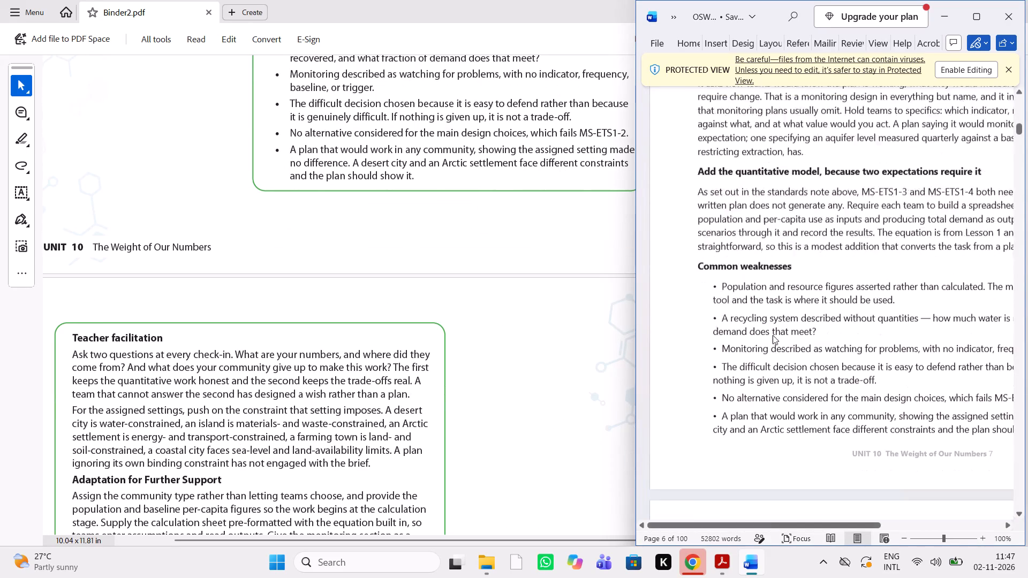
scroll(773, 335, "down", 1)
scroll(773, 335, "left", 1)
scroll(773, 335, "right", 1)
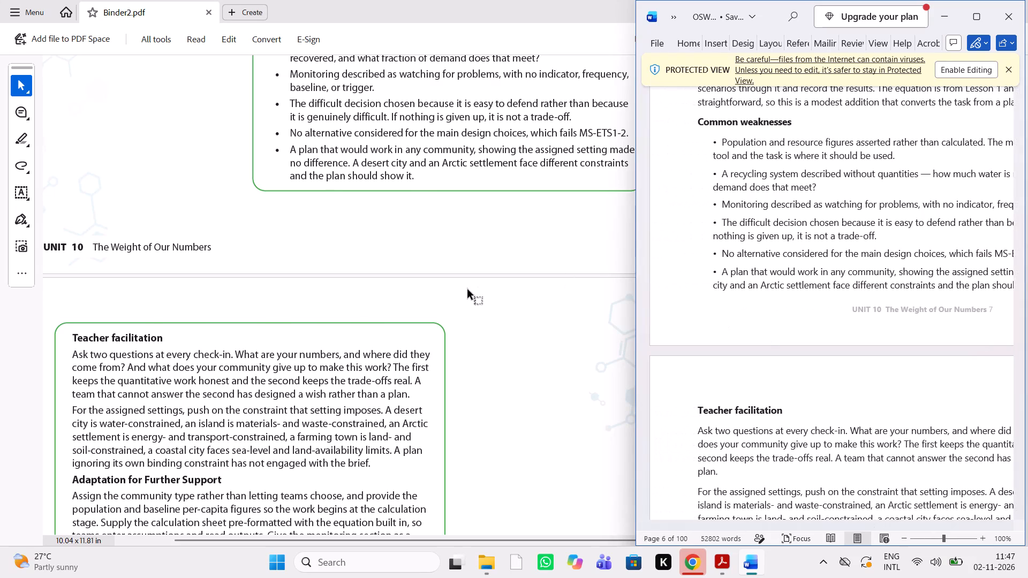
Compare the STEM Task's Teacher facilitation, Adaptation for Further Support and sentence starters between the PDF and the Word guide.
scroll(468, 290, "down", 2)
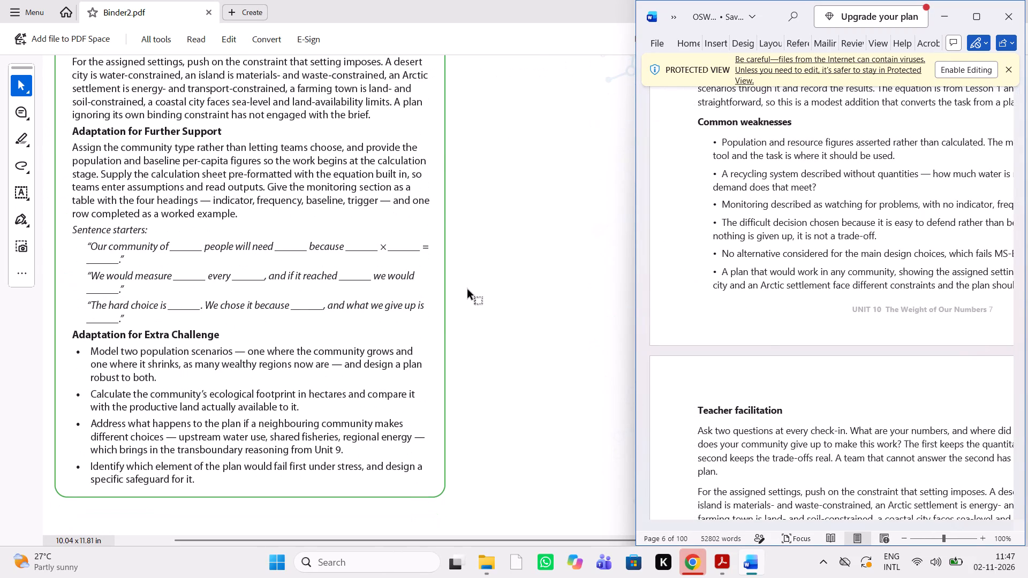
scroll(734, 315, "left", 1)
scroll(734, 315, "down", 1)
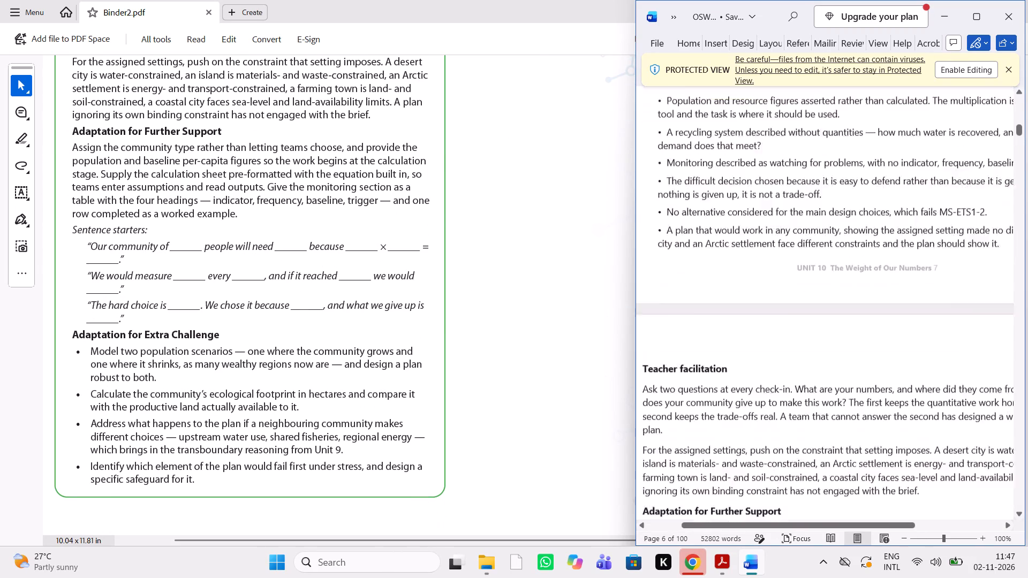
scroll(734, 315, "down", 1)
scroll(734, 315, "up", 1)
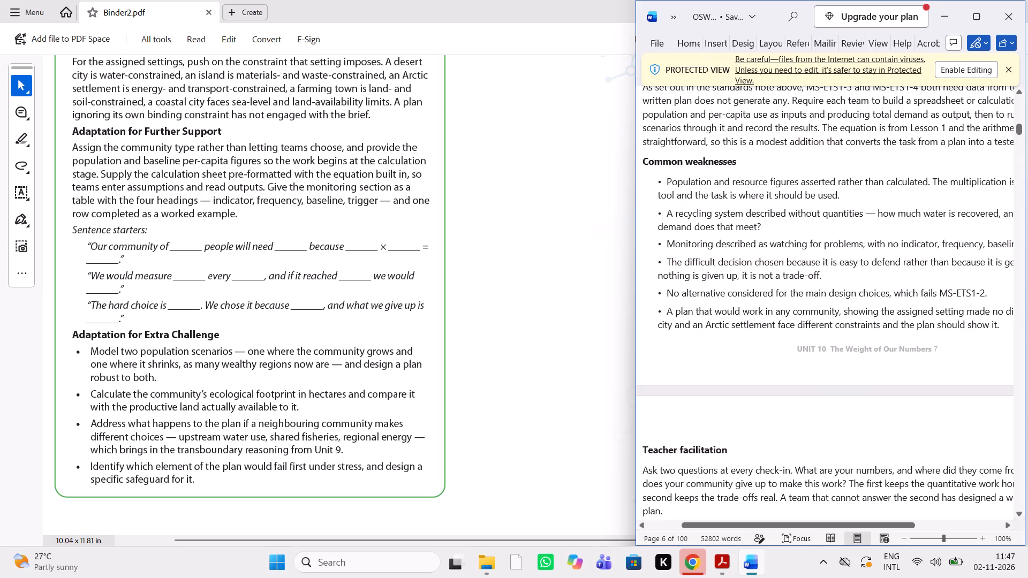
scroll(378, 184, "up", 1)
scroll(378, 184, "down", 1)
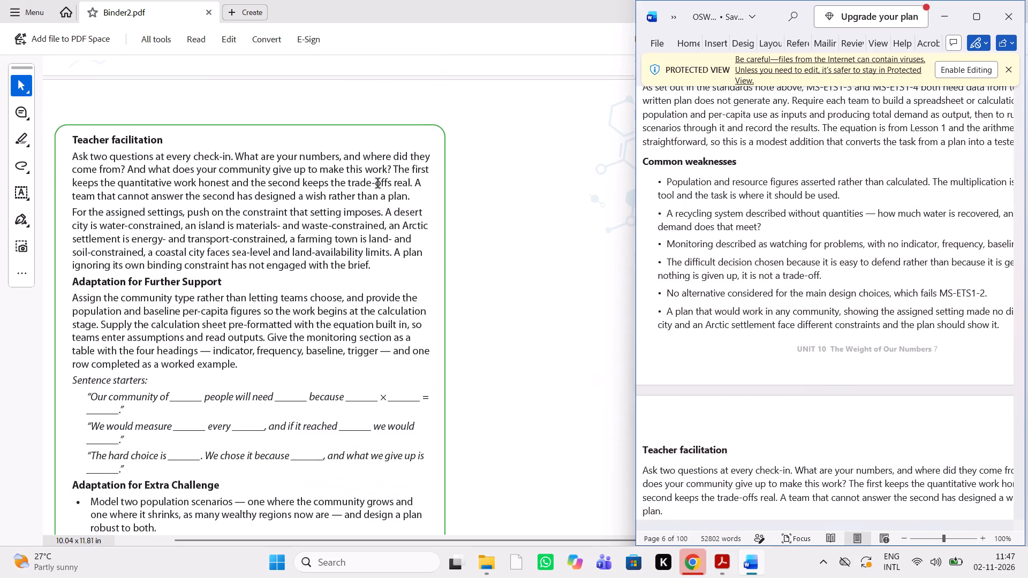
scroll(378, 184, "down", 1)
scroll(823, 298, "down", 1)
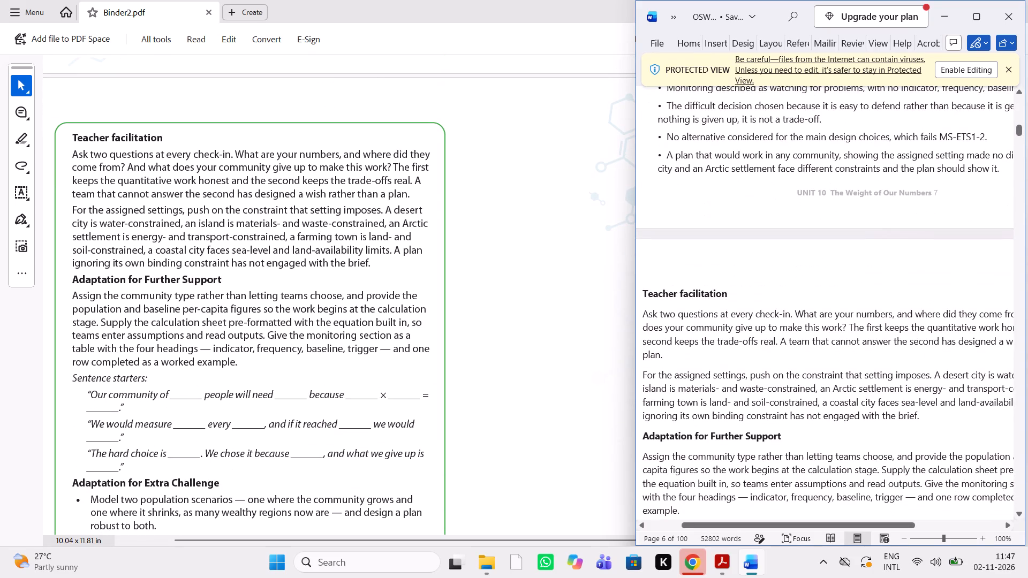
scroll(787, 344, "down", 1)
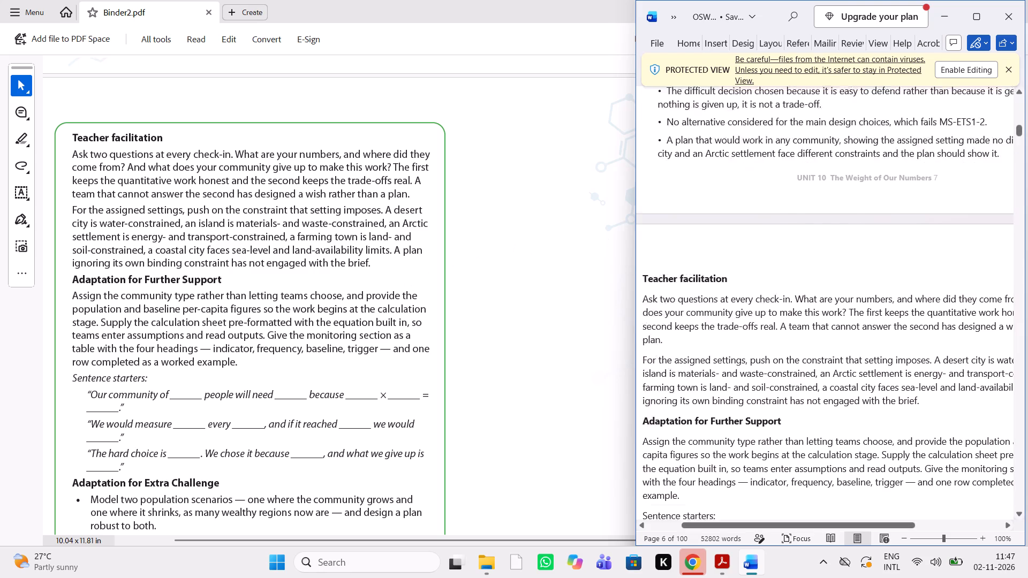
scroll(787, 344, "down", 1)
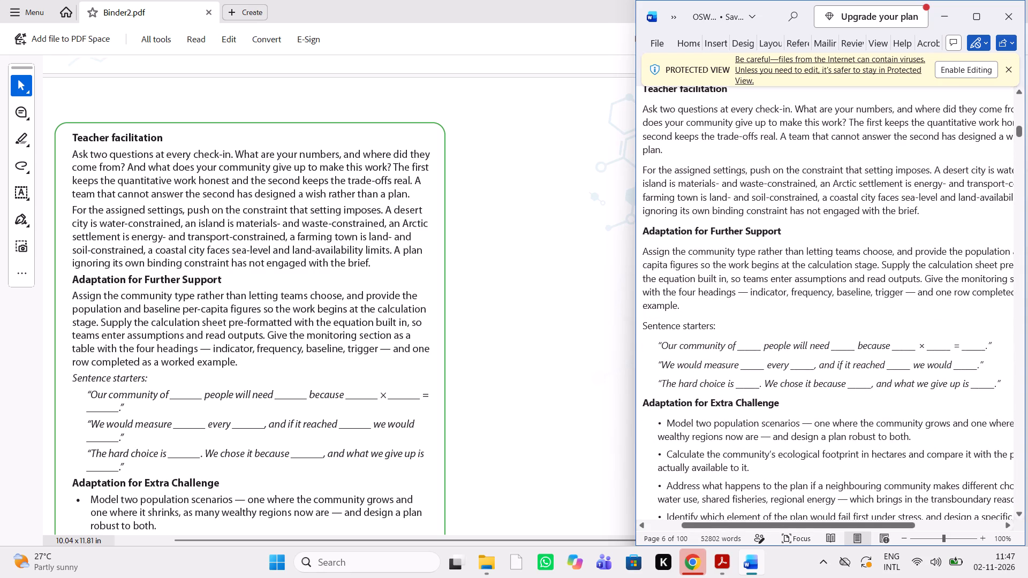
Check the Adaptation for Extra Challenge bullets in the PDF against the Word guide.
scroll(787, 344, "down", 2)
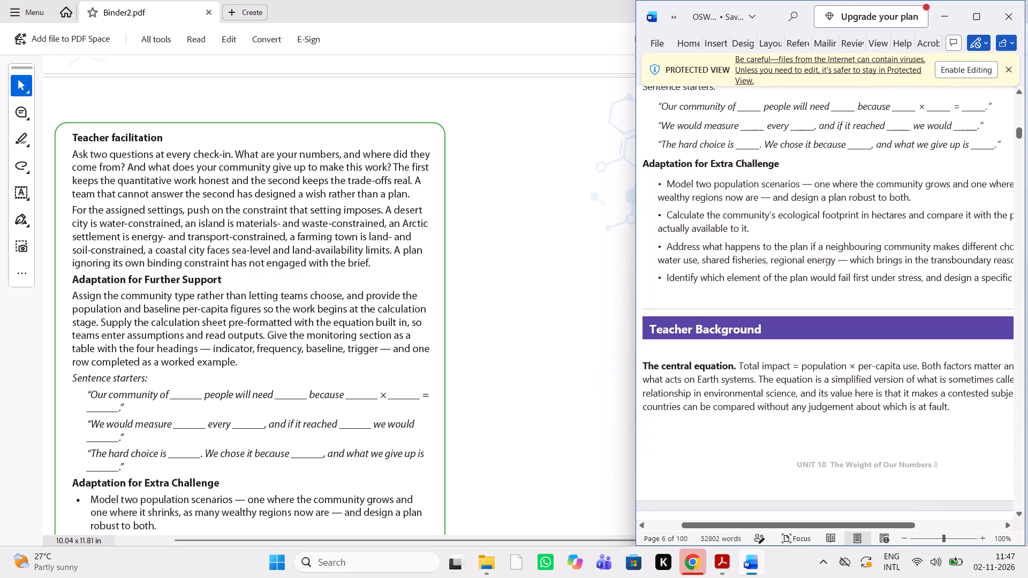
scroll(787, 344, "left", 1)
scroll(787, 344, "right", 1)
scroll(373, 340, "down", 1)
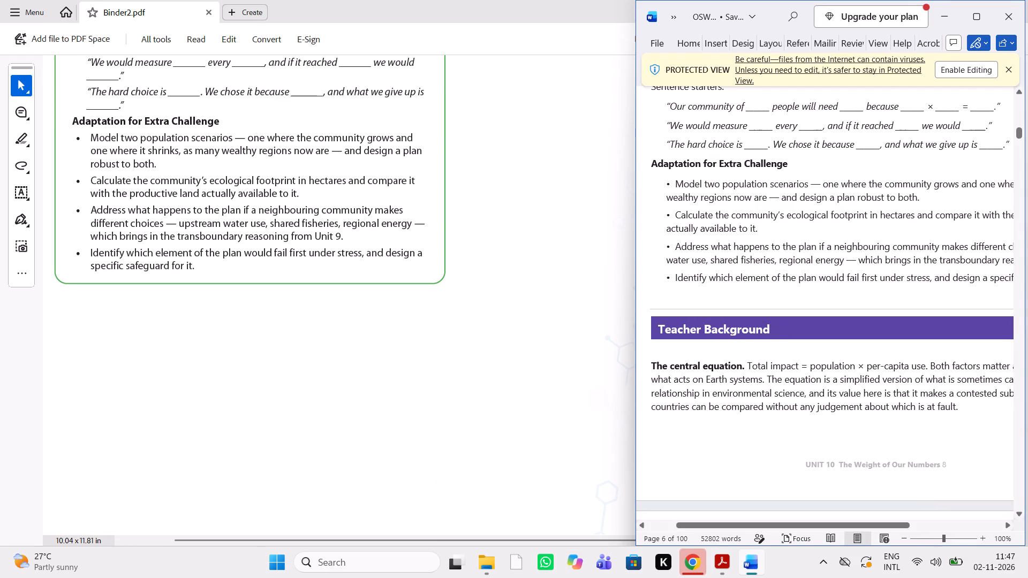
scroll(725, 316, "left", 1)
scroll(725, 316, "right", 2)
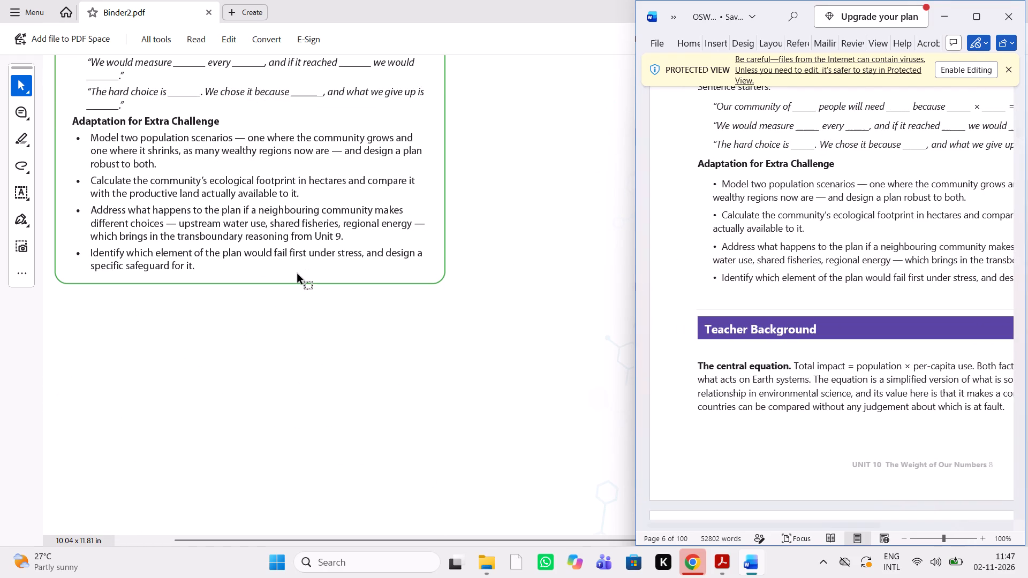
Compare the Teacher Background section, from "The central equation" through "Urbanisation", in both documents.
scroll(298, 275, "down", 3)
scroll(298, 275, "left", 2)
scroll(790, 399, "down", 1)
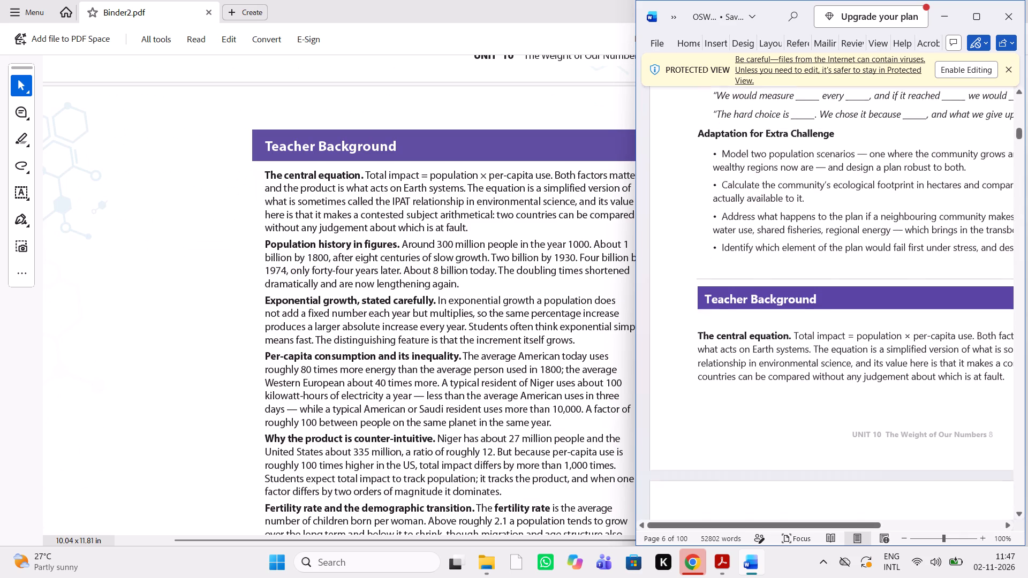
scroll(790, 399, "down", 4)
scroll(328, 383, "down", 3)
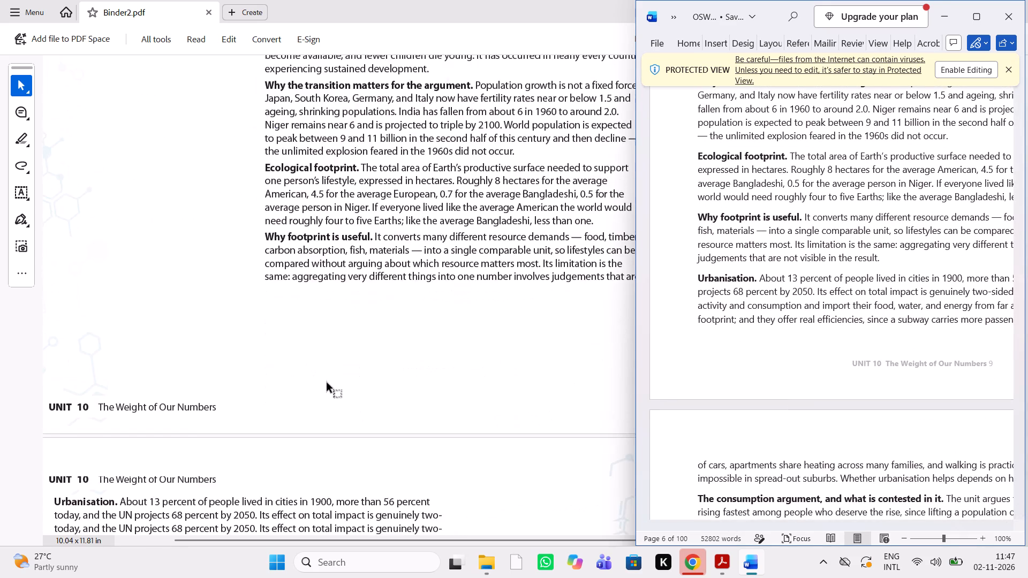
scroll(328, 383, "down", 7)
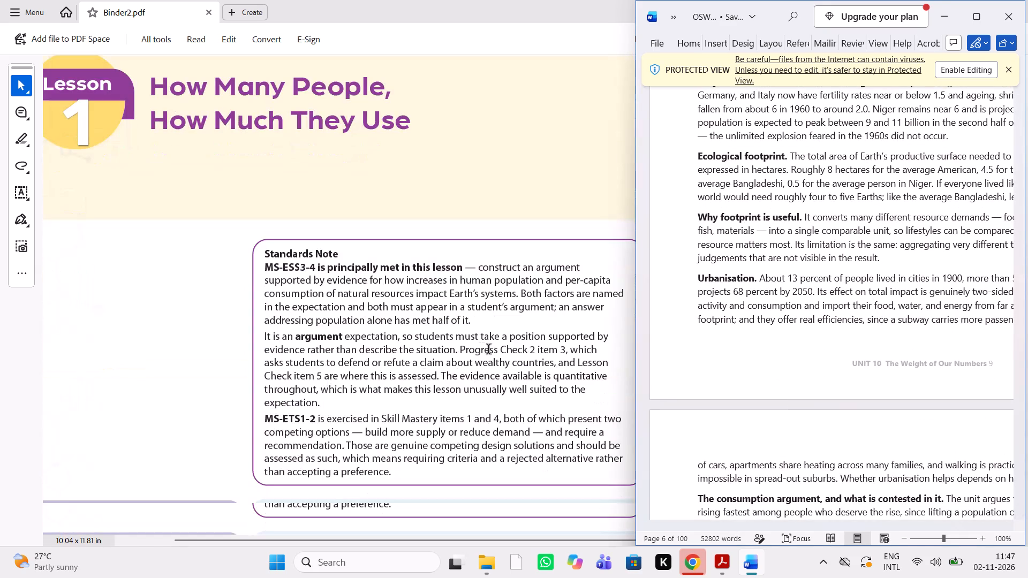
Examine the PDF's Lesson 1 Standards Note, Essential Question, Big Idea and Lesson Overview, and review the end of Word's Teacher Background.
scroll(432, 379, "down", 1)
left_click(845, 303)
scroll(845, 303, "up", 1)
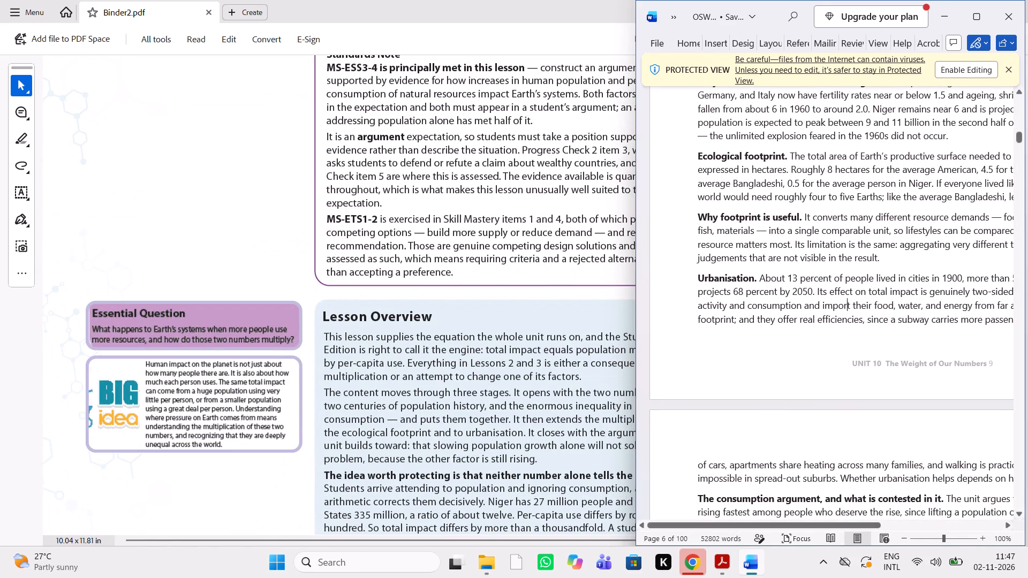
scroll(845, 303, "up", 1)
scroll(491, 156, "up", 1)
scroll(491, 156, "down", 2)
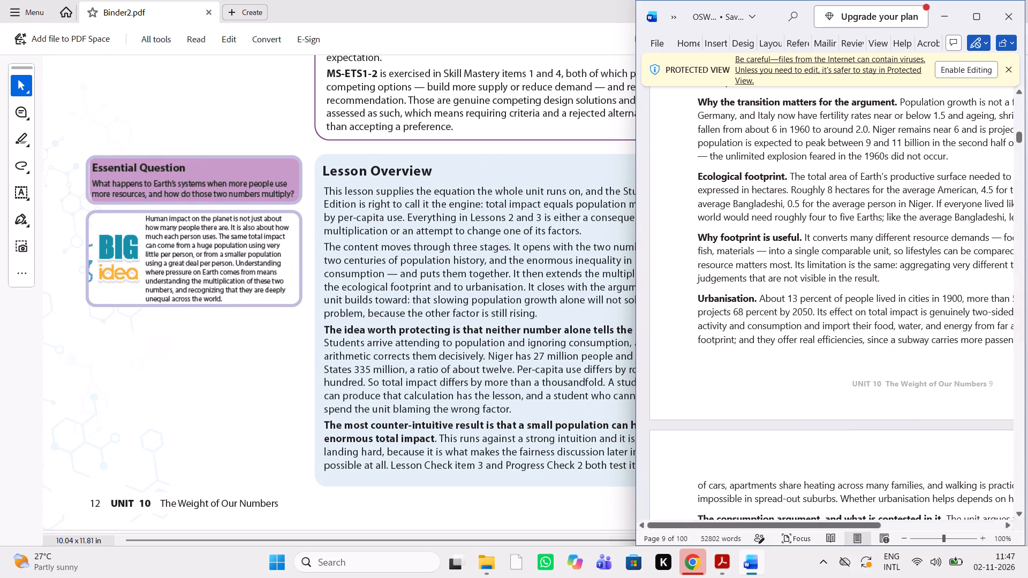
scroll(268, 198, "up", 2)
scroll(268, 198, "down", 1)
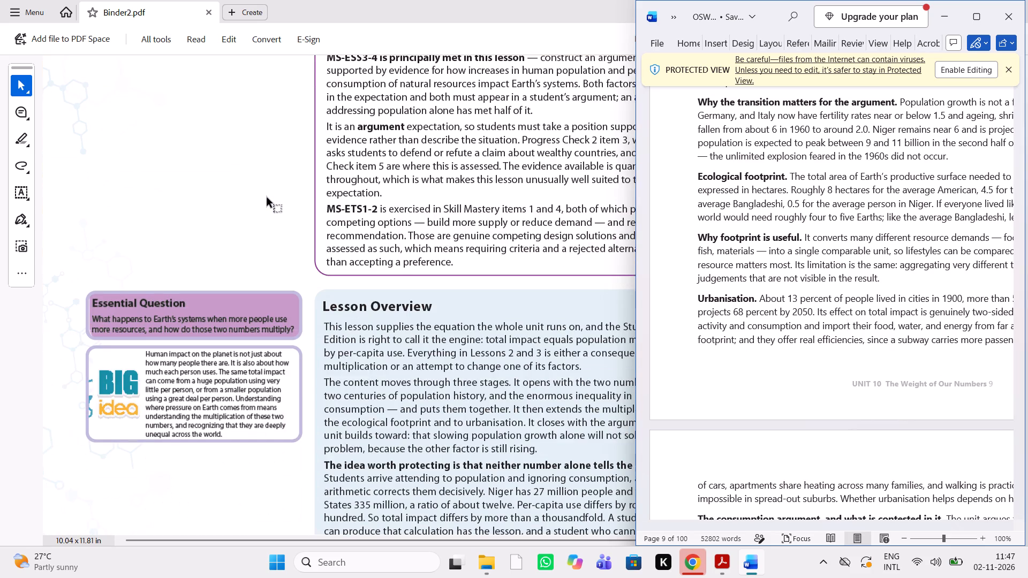
scroll(268, 198, "down", 1)
Compare Lesson 1's Standards Note and the opening of its Lesson Overview between the PDF and the Word guide.
scroll(643, 280, "down", 5)
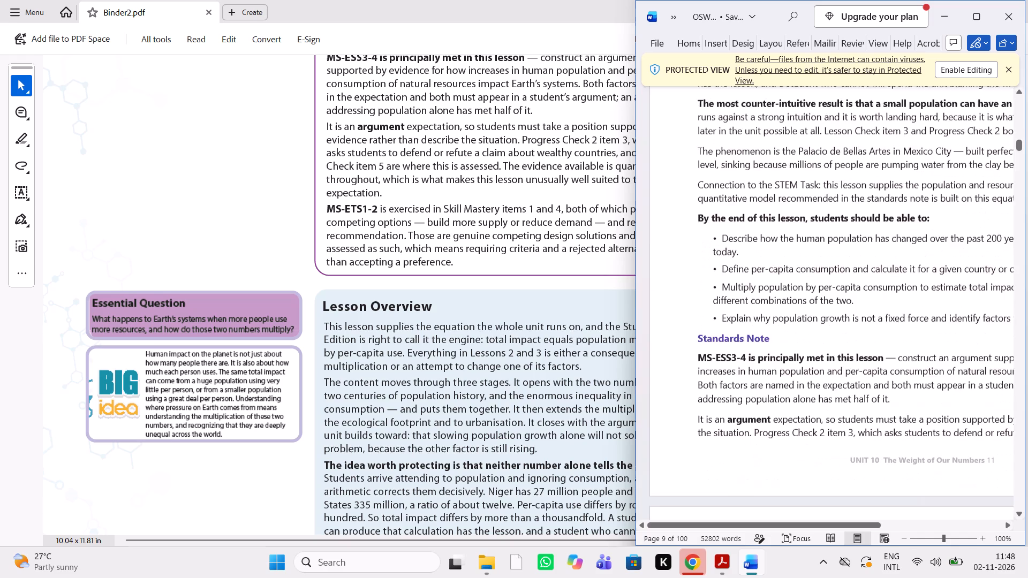
scroll(643, 280, "down", 3)
scroll(643, 280, "up", 1)
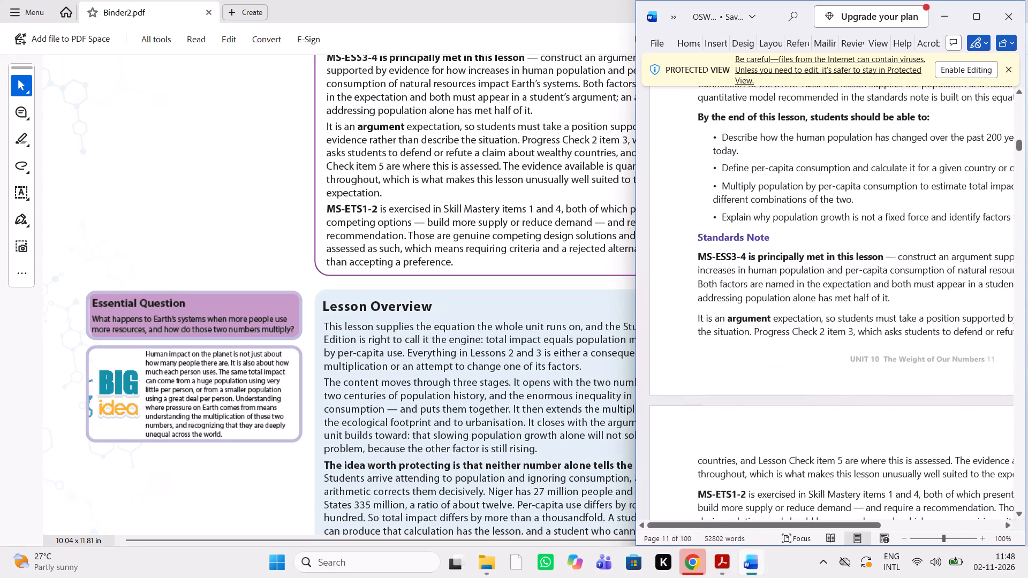
scroll(549, 310, "up", 1)
scroll(549, 310, "down", 1)
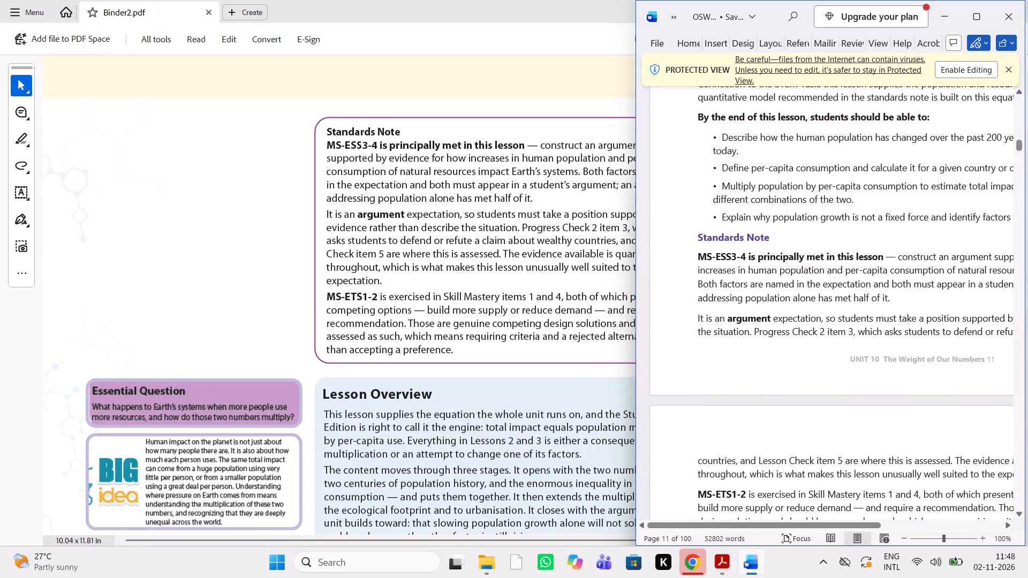
scroll(853, 358, "down", 2)
scroll(853, 358, "up", 1)
scroll(853, 358, "right", 1)
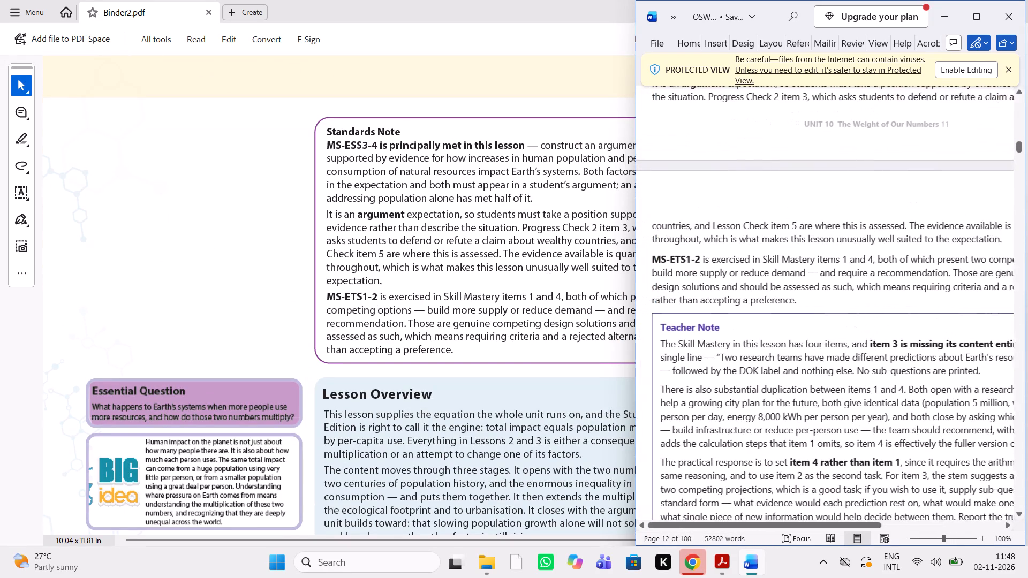
scroll(450, 327, "down", 1)
scroll(721, 363, "up", 2)
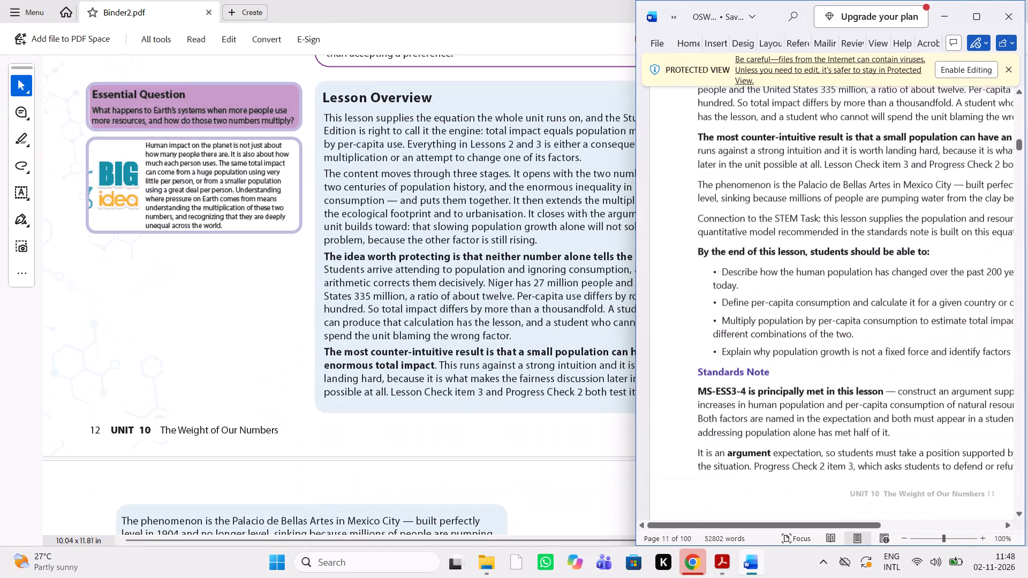
Compare the rest of Lesson 1's Lesson Overview, including the STEM Task connection and the end-of-lesson objectives, in both documents.
scroll(721, 363, "down", 3)
scroll(258, 442, "down", 1)
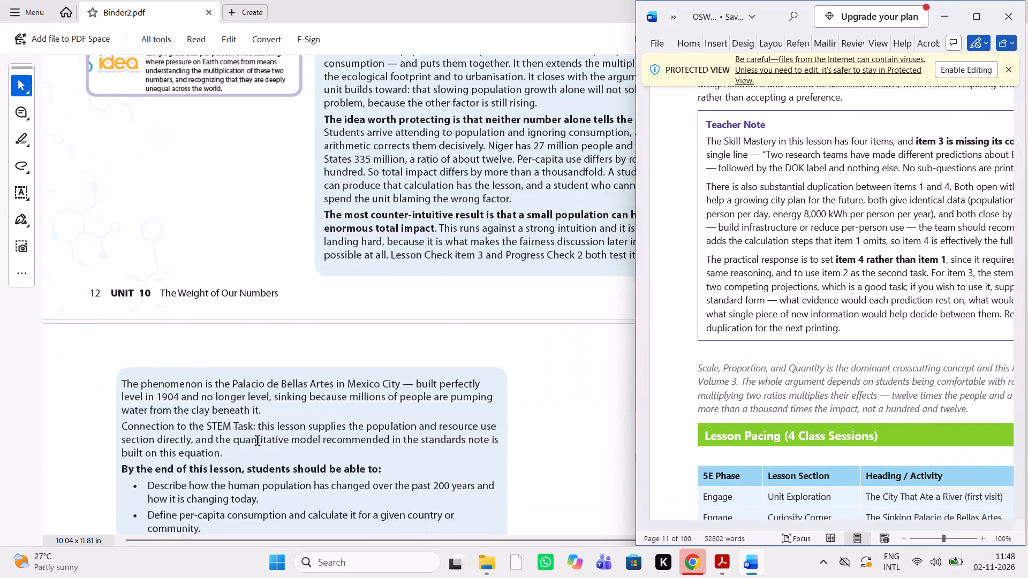
scroll(258, 442, "down", 2)
scroll(258, 442, "up", 1)
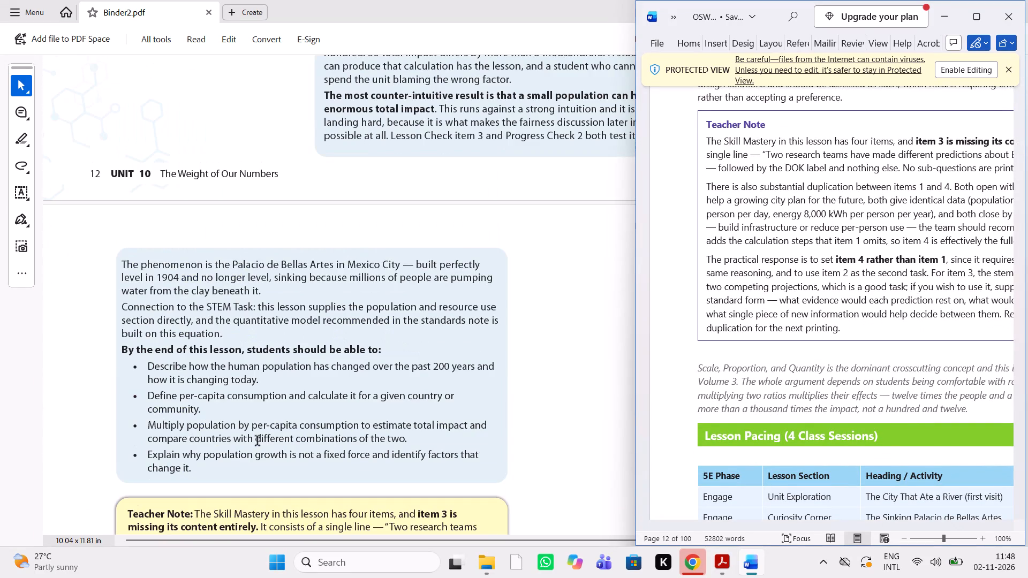
scroll(675, 401, "up", 3)
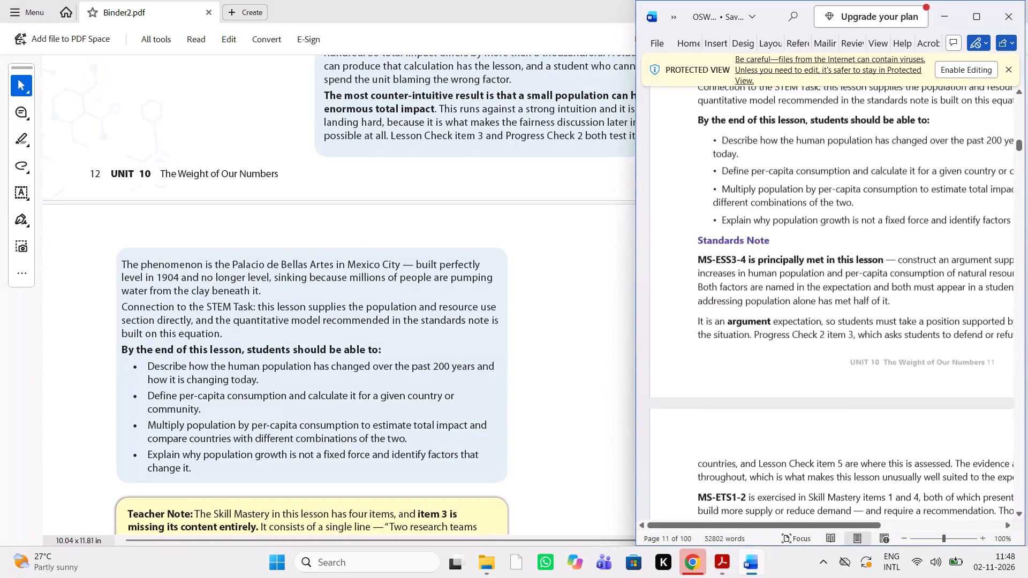
scroll(675, 401, "up", 3)
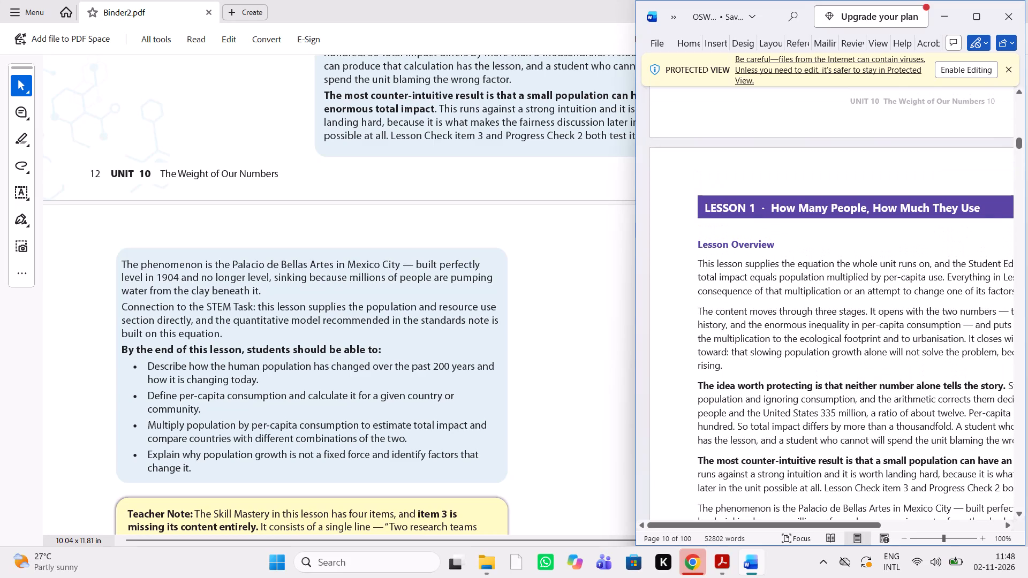
scroll(778, 322, "down", 3)
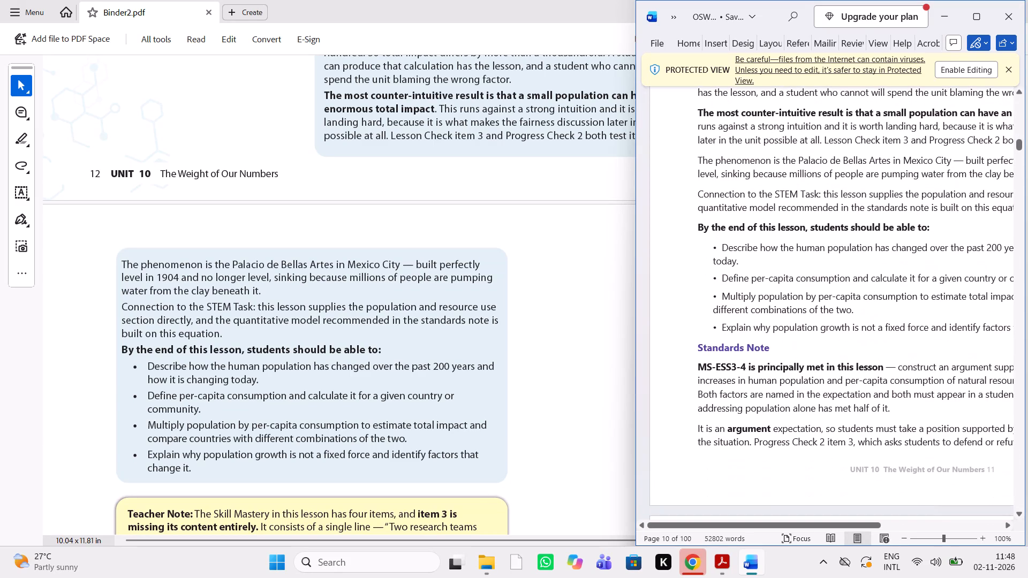
Check the Teacher Note on the Skill Mastery items and the italic Scale, Proportion, and Quantity paragraph against the Word guide.
scroll(473, 311, "down", 1)
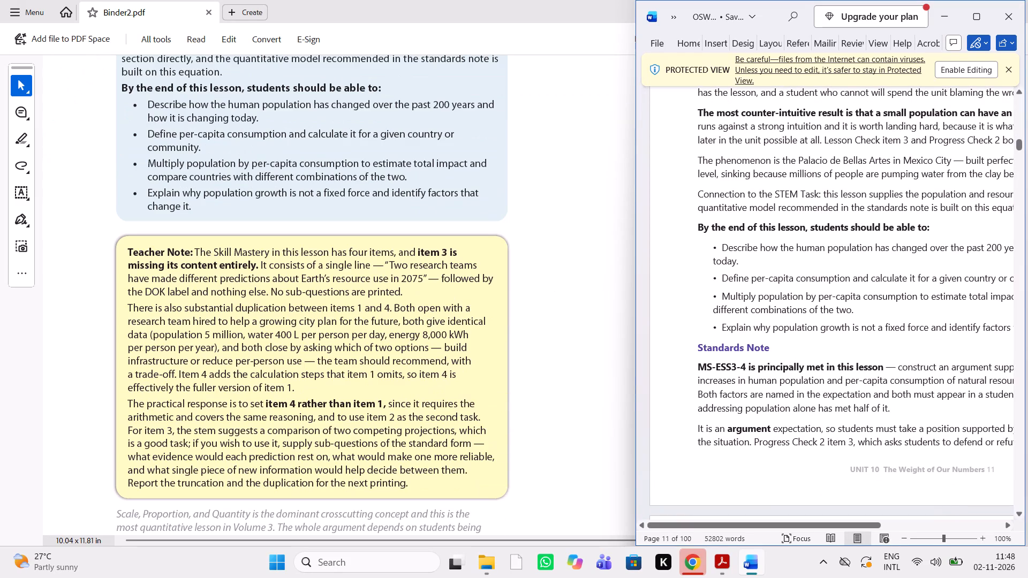
scroll(840, 364, "down", 4)
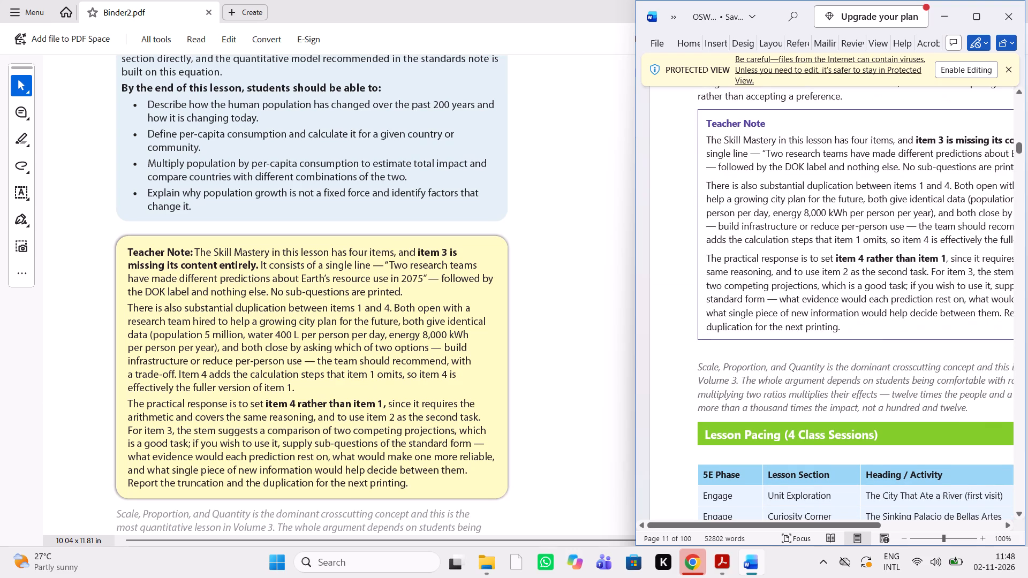
scroll(467, 388, "down", 1)
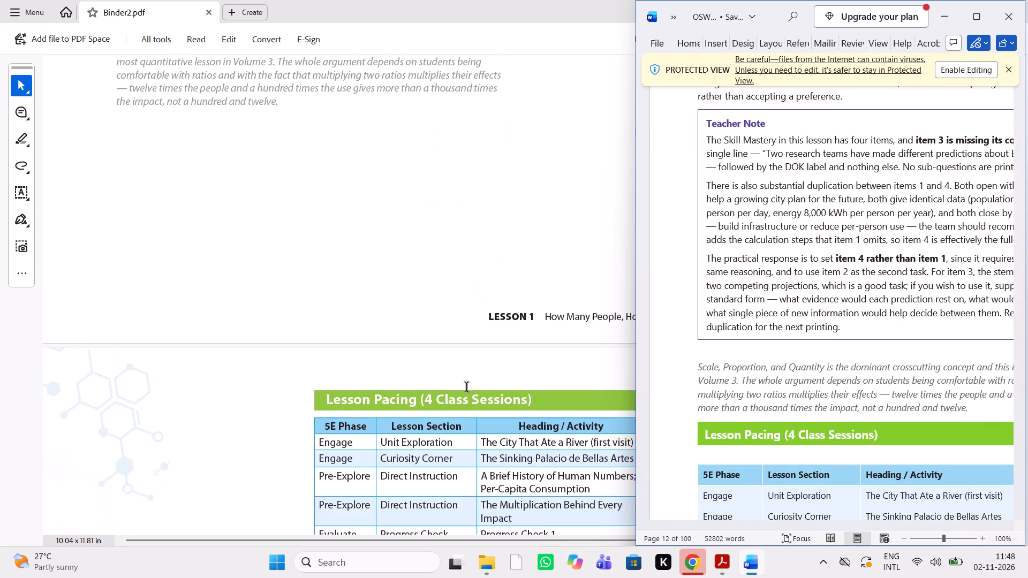
scroll(467, 388, "down", 1)
left_click_drag(822, 346, 399, 404)
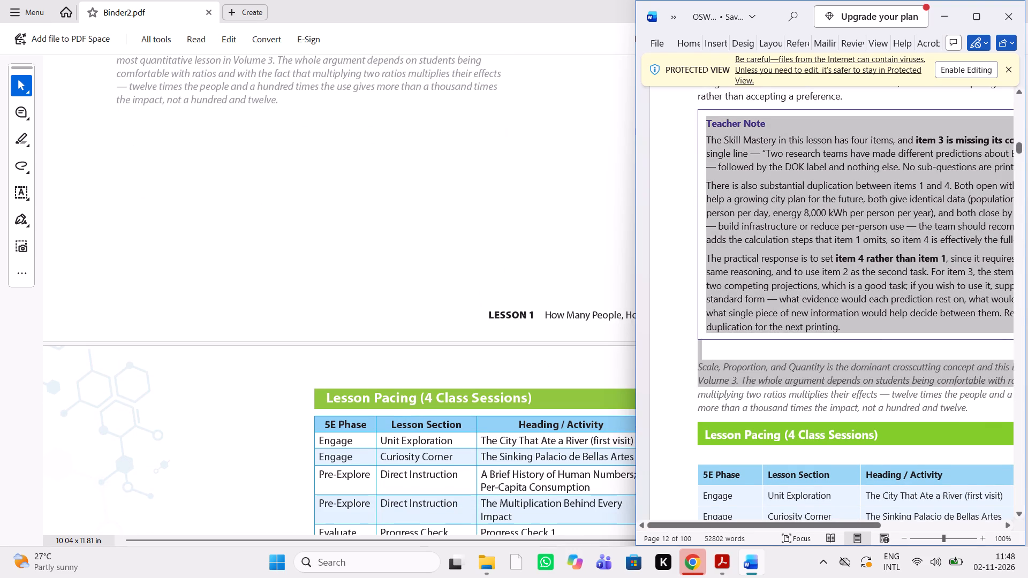
left_click_drag(399, 404, 399, 402)
left_click(372, 120)
scroll(372, 120, "up", 2)
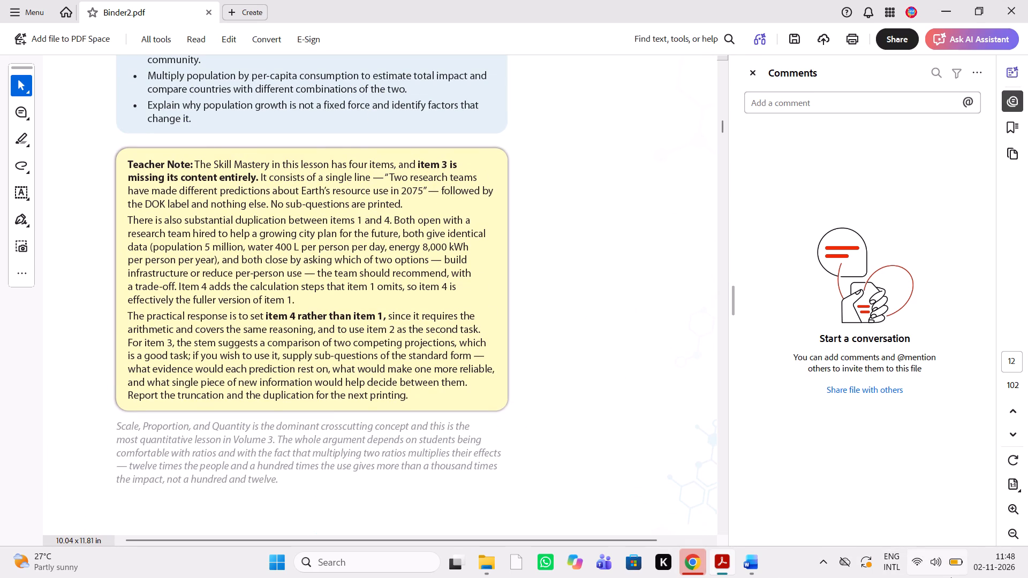
left_click(755, 572)
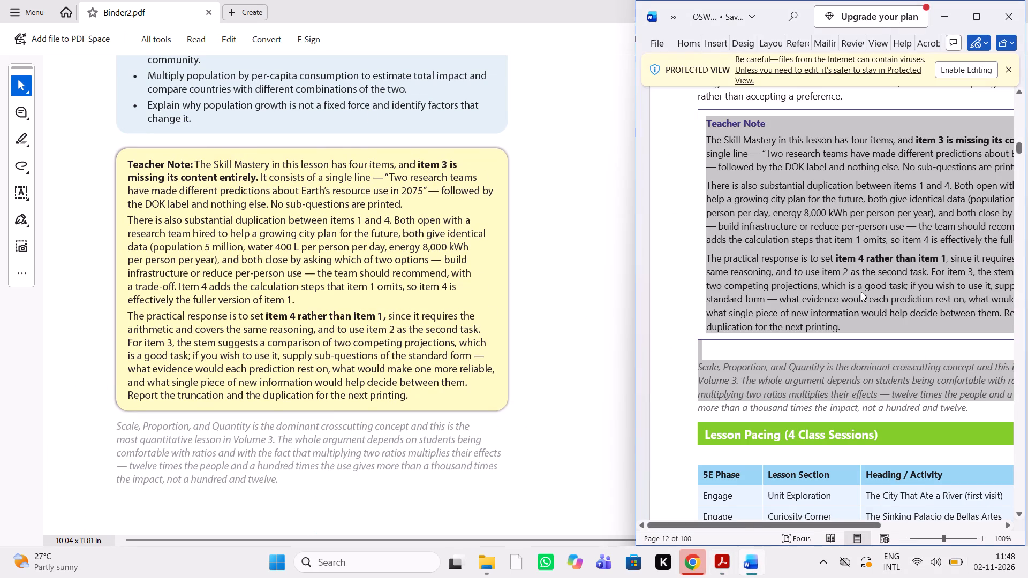
scroll(873, 291, "left", 1)
scroll(873, 291, "right", 1)
scroll(392, 343, "down", 1)
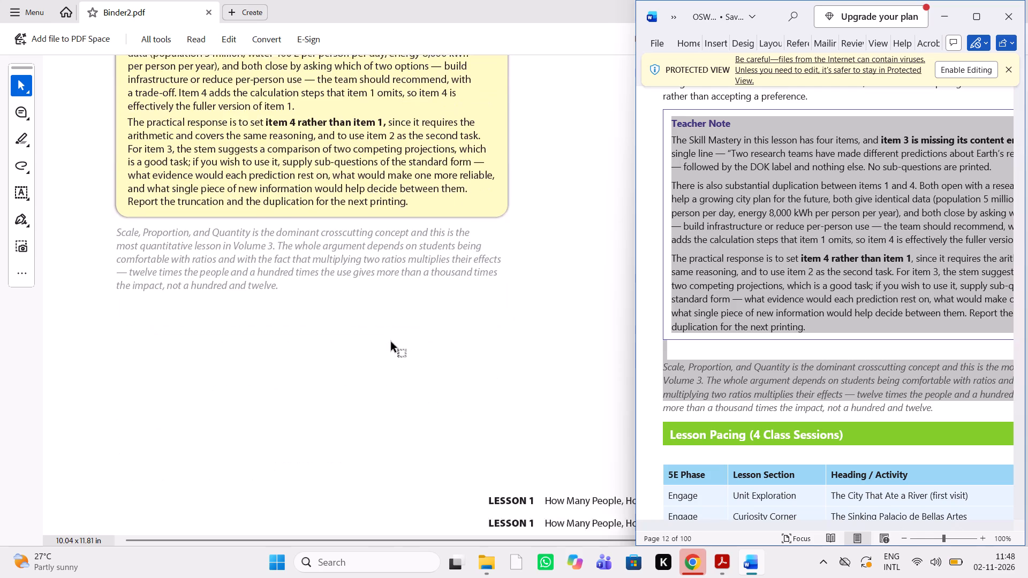
Compare the Lesson Pacing (4 Class Sessions) table and the note beneath it in both documents.
scroll(392, 343, "down", 3)
scroll(392, 343, "left", 1)
scroll(392, 343, "down", 1)
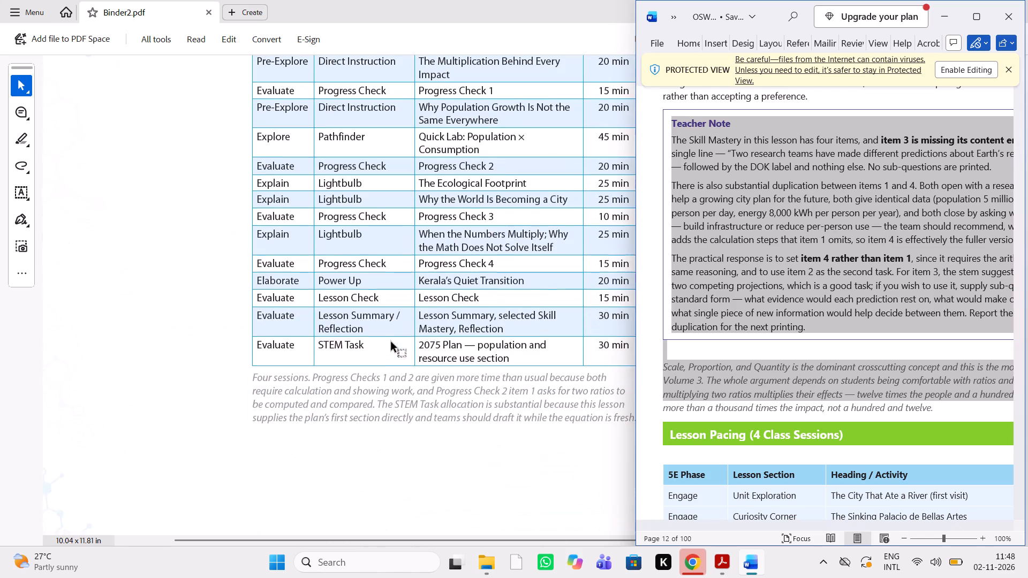
scroll(392, 343, "down", 1)
scroll(858, 379, "left", 1)
scroll(858, 379, "down", 5)
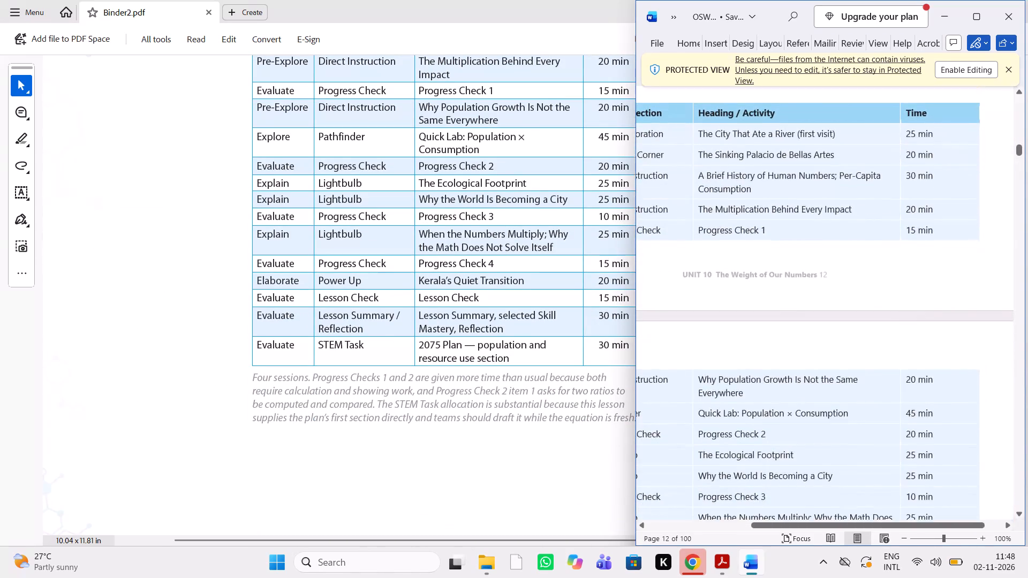
scroll(858, 379, "down", 2)
scroll(830, 436, "up", 1)
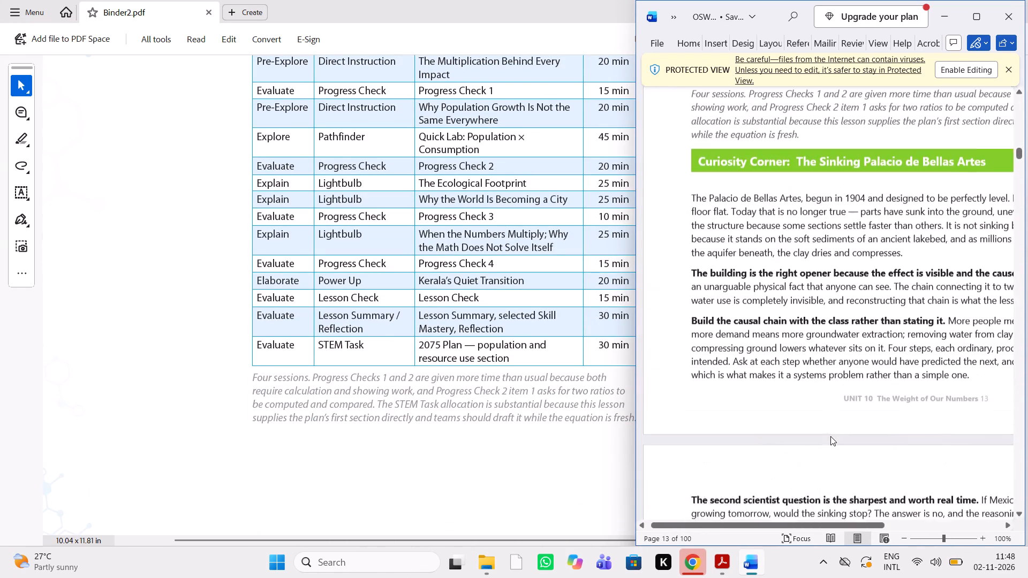
scroll(830, 436, "up", 1)
Compare the Curiosity Corner section "The Sinking Palacio de Bellas Artes", through the Cause and Effect prompt, in both documents.
scroll(391, 425, "down", 2)
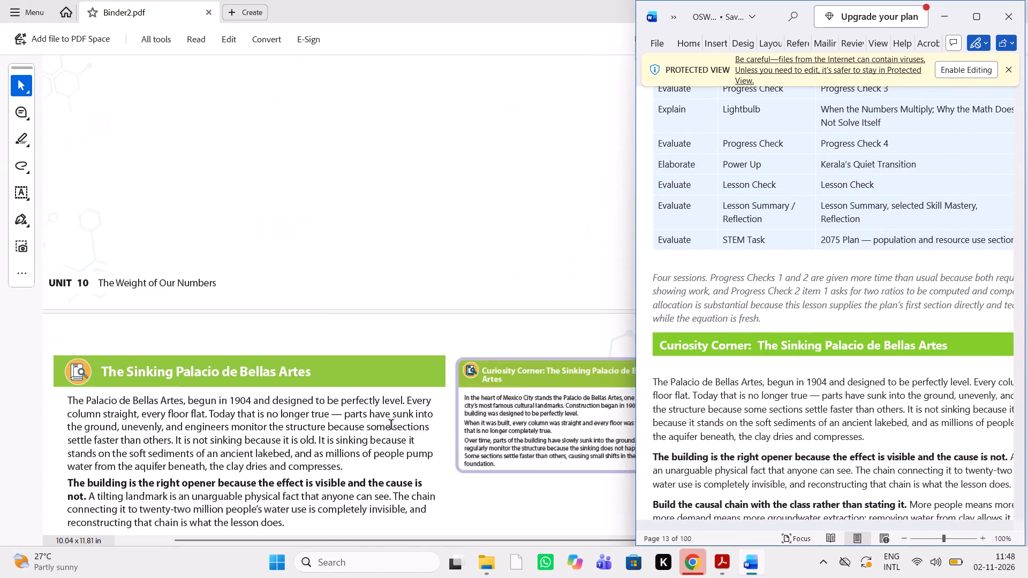
scroll(391, 425, "down", 5)
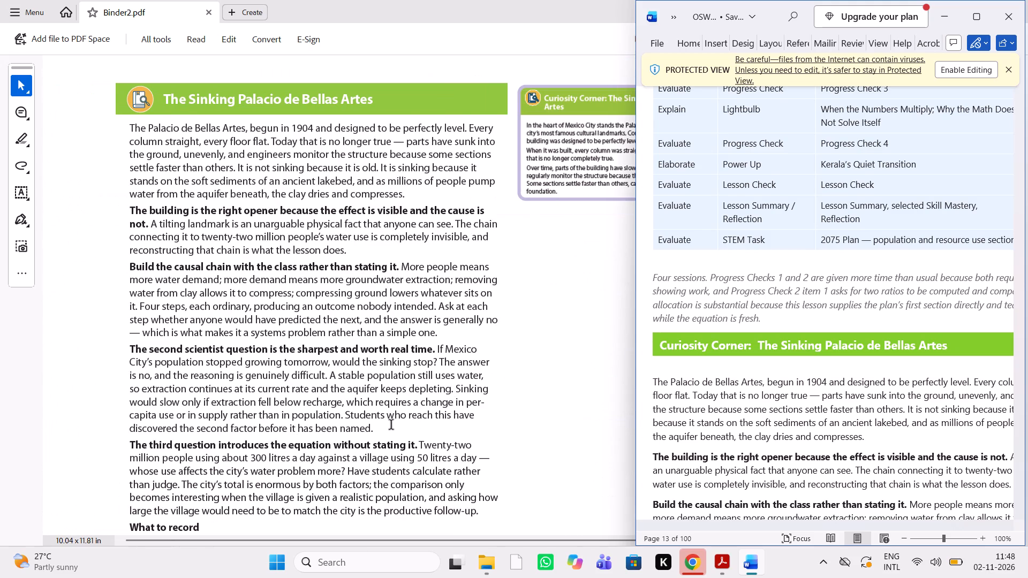
scroll(391, 425, "down", 3)
scroll(495, 407, "up", 1)
scroll(865, 333, "down", 2)
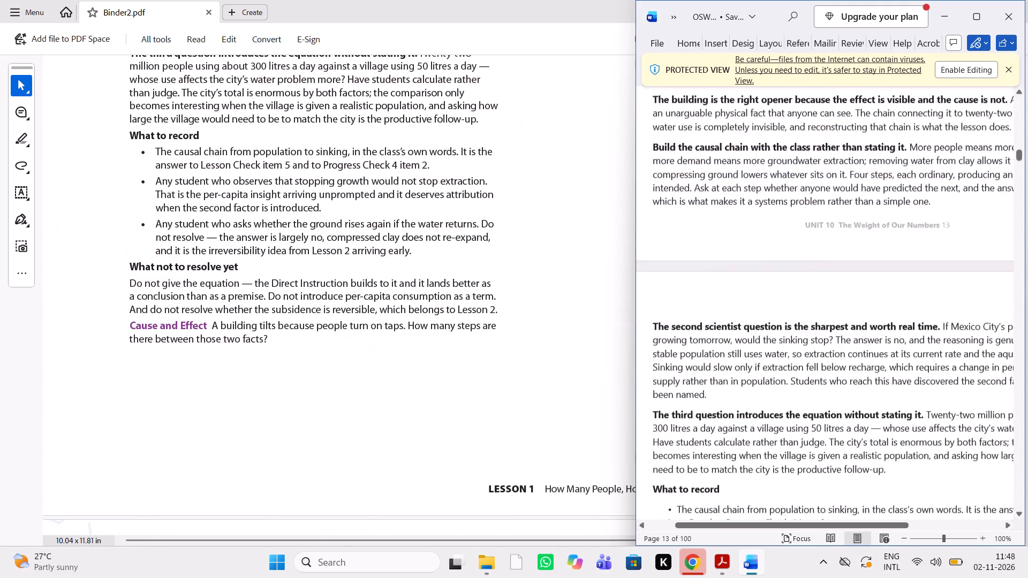
scroll(865, 333, "down", 3)
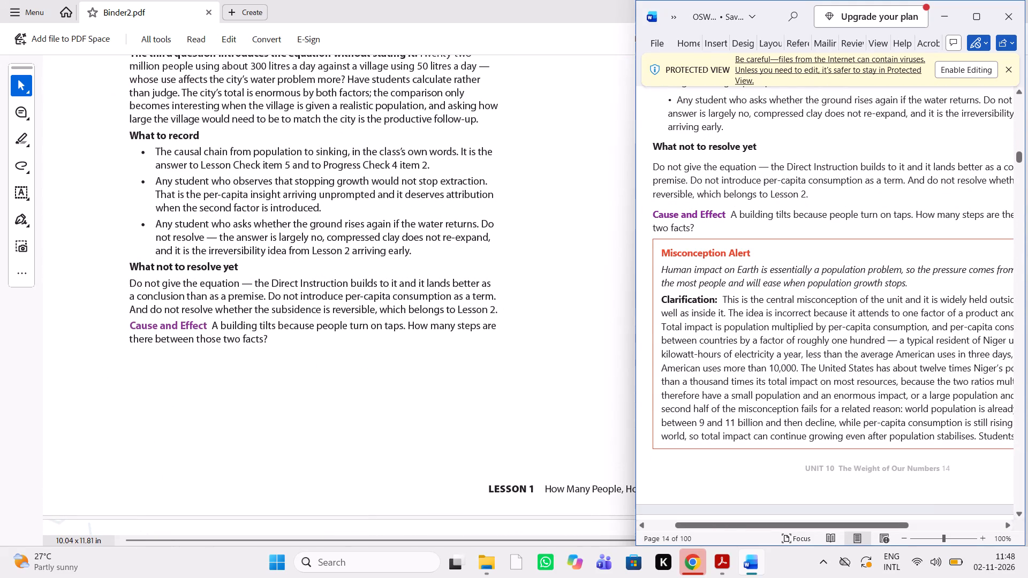
Check the PDF's Misconception Alert and its Clarification on population and human impact against the Word guide.
scroll(592, 286, "down", 3)
scroll(592, 286, "left", 2)
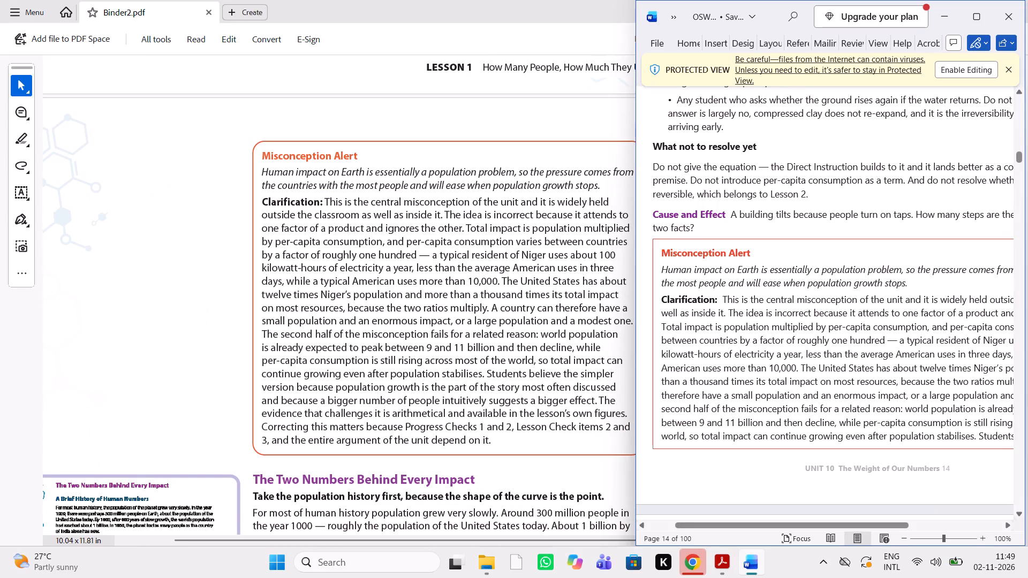
scroll(718, 310, "down", 2)
scroll(718, 310, "left", 1)
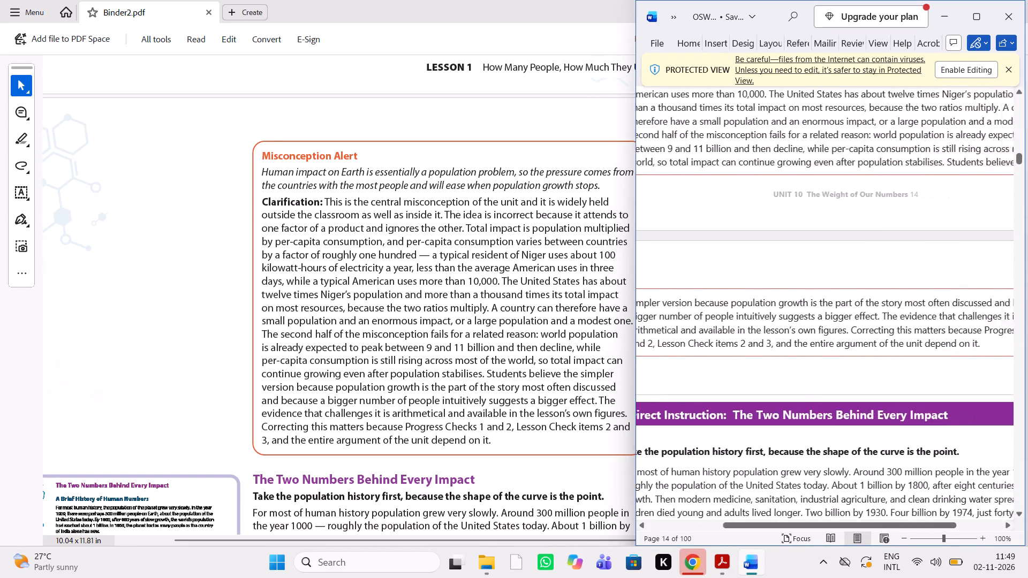
scroll(718, 310, "left", 1)
scroll(718, 310, "right", 1)
Examine the Direct Instruction section "The Two Numbers Behind Every Impact" in the PDF and the Word guide.
scroll(391, 242, "down", 1)
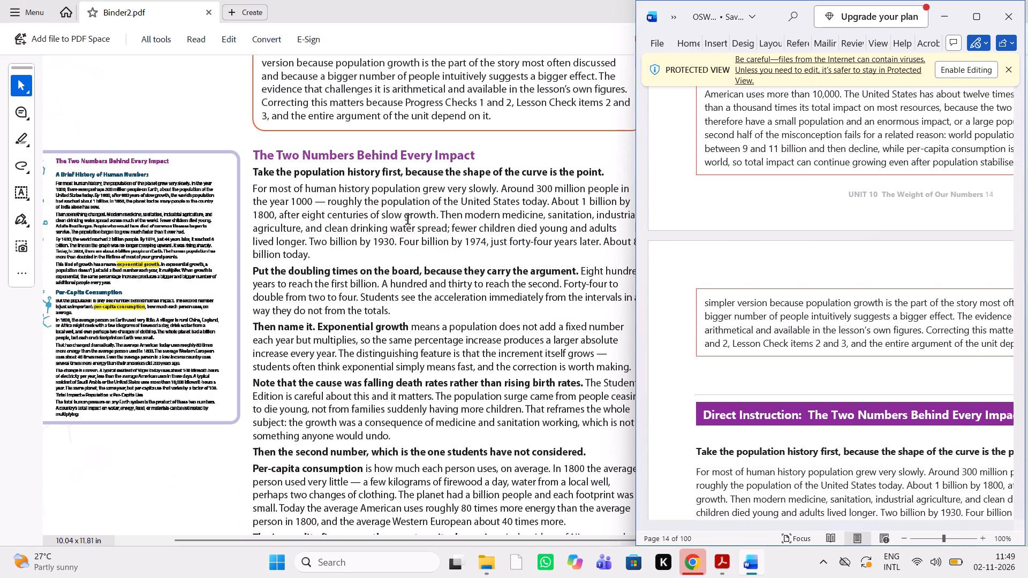
scroll(648, 233, "left", 1)
scroll(648, 233, "right", 1)
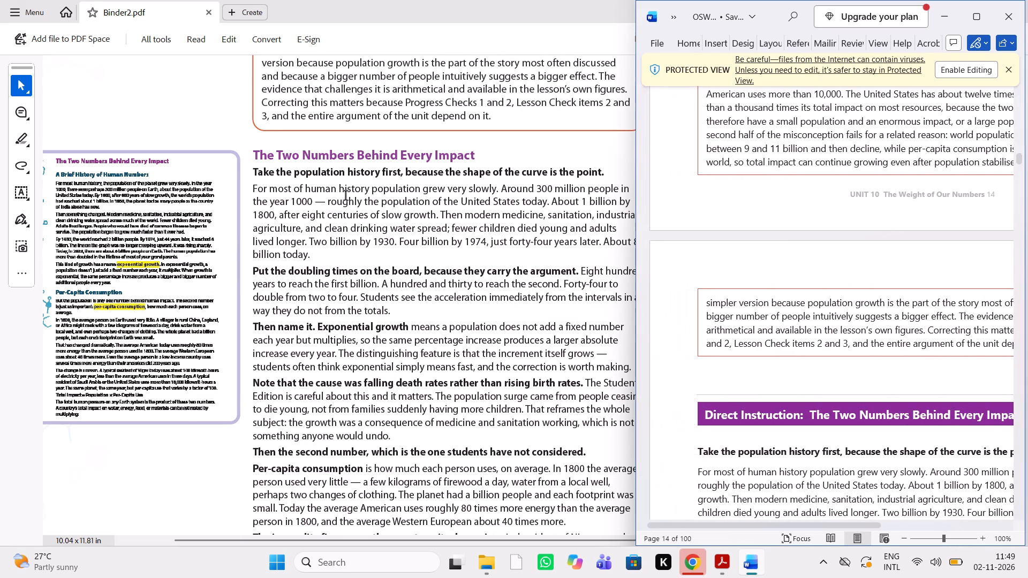
scroll(346, 196, "down", 2)
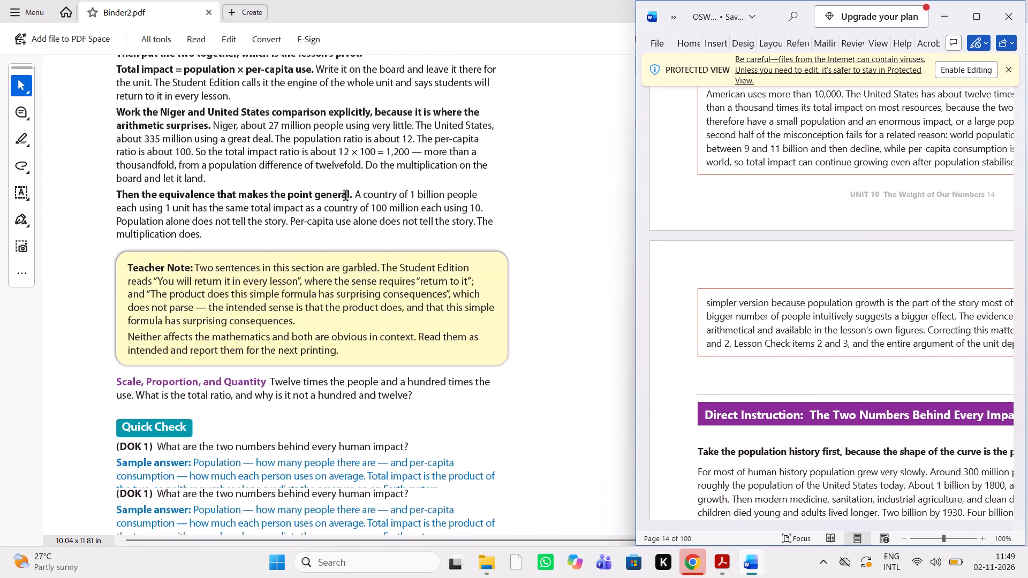
scroll(346, 196, "down", 1)
scroll(700, 258, "down", 6)
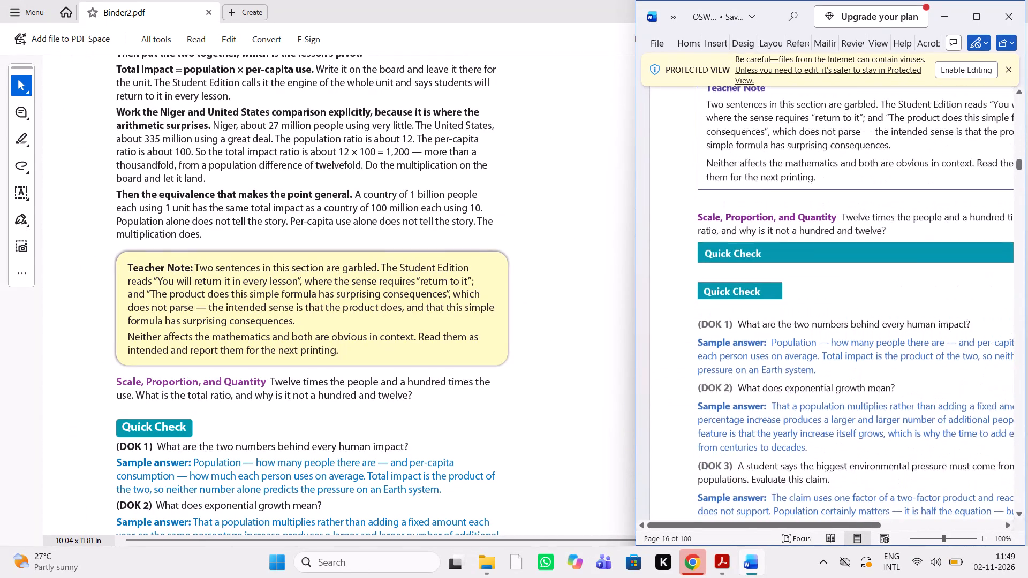
Compare the Teacher Note on the two garbled sentences and the Scale, Proportion, and Quantity prompt in both documents.
scroll(700, 258, "left", 1)
scroll(700, 258, "right", 1)
scroll(700, 258, "up", 2)
scroll(700, 258, "down", 1)
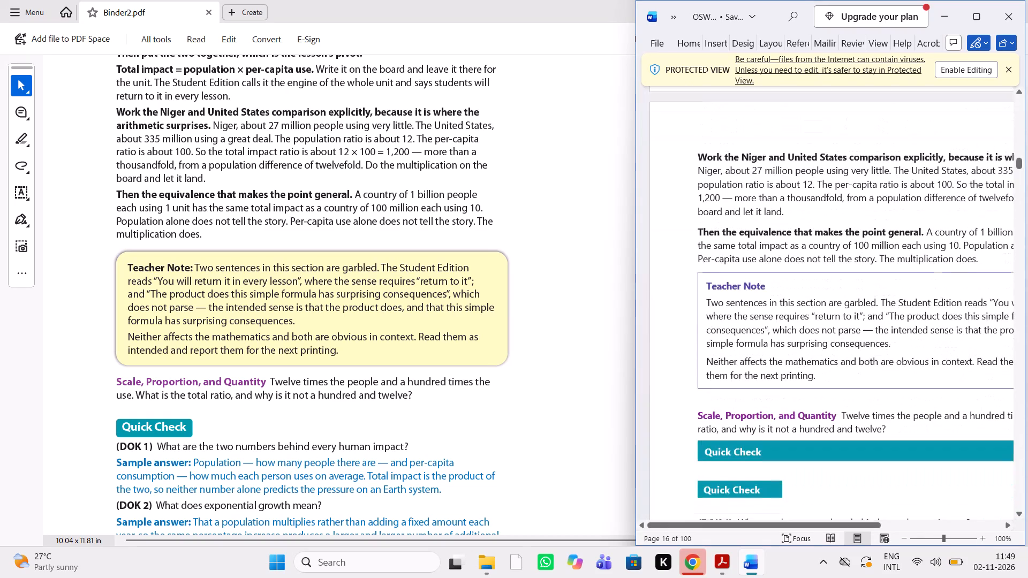
scroll(700, 258, "down", 1)
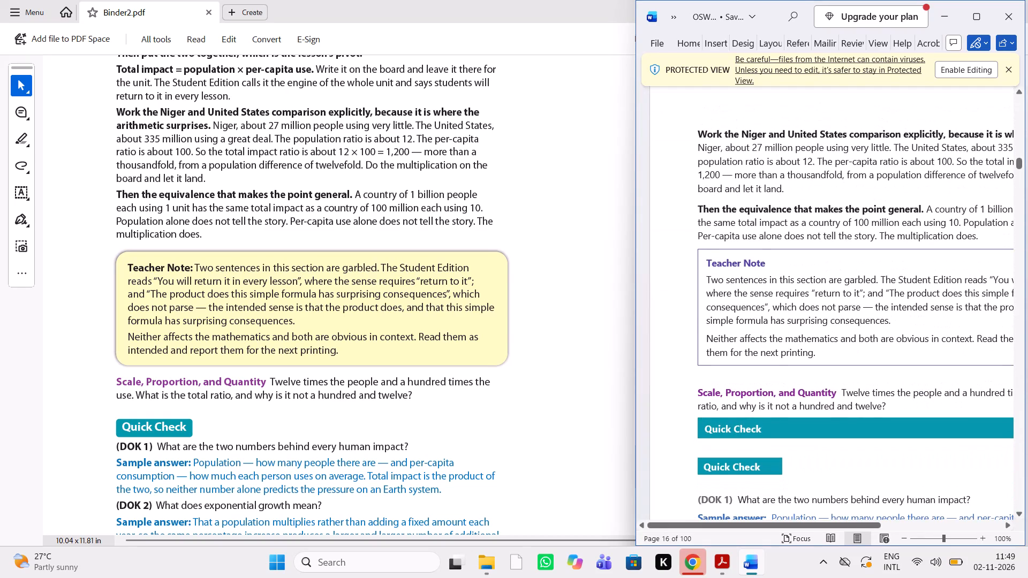
scroll(700, 258, "down", 1)
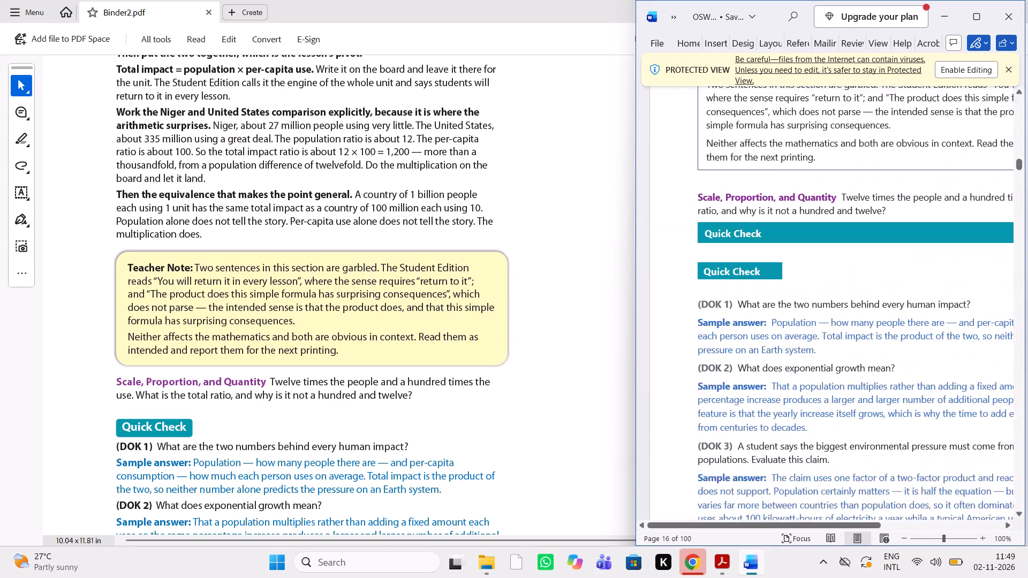
Check the PDF's Quick Check questions, DOK 1 to DOK 3, and their sample answers against the Word guide.
scroll(700, 258, "down", 1)
scroll(413, 316, "down", 1)
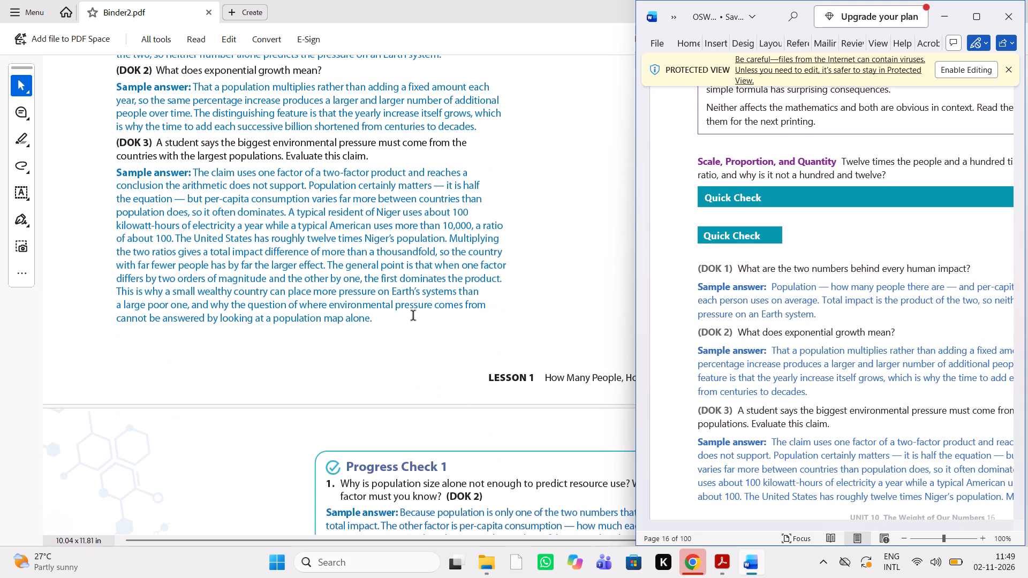
scroll(479, 323, "up", 1)
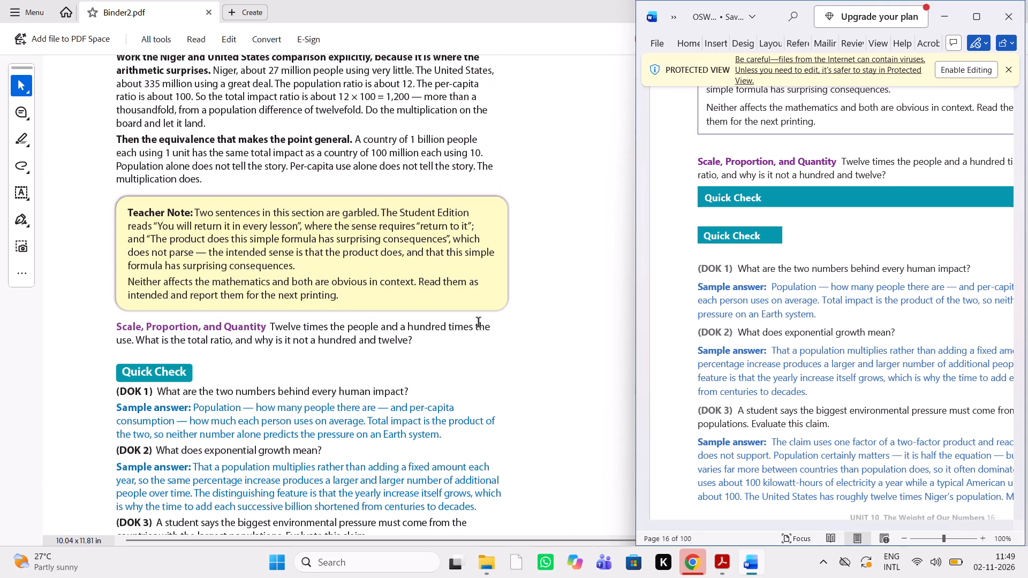
scroll(479, 323, "up", 1)
scroll(479, 323, "down", 1)
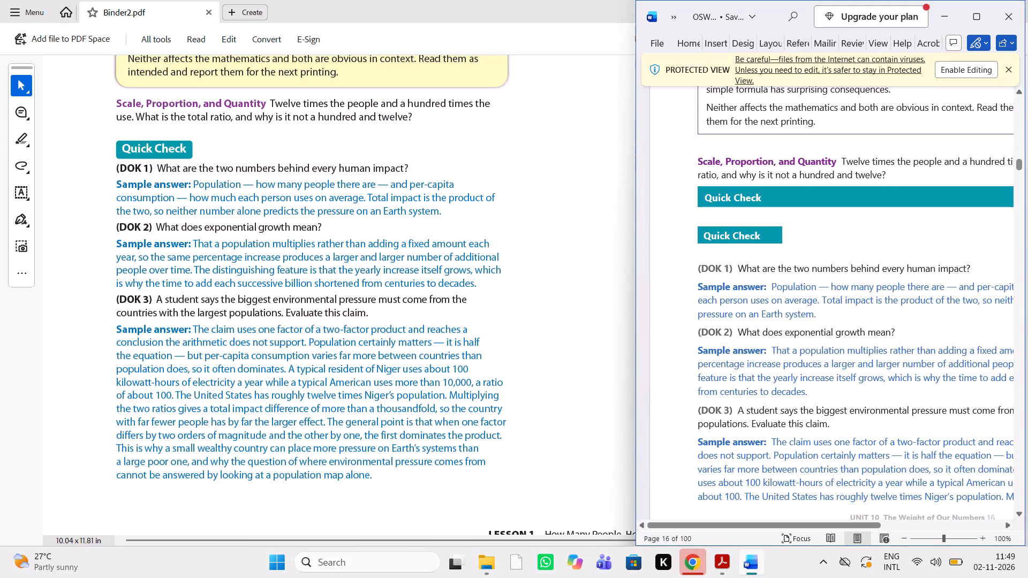
scroll(821, 362, "down", 1)
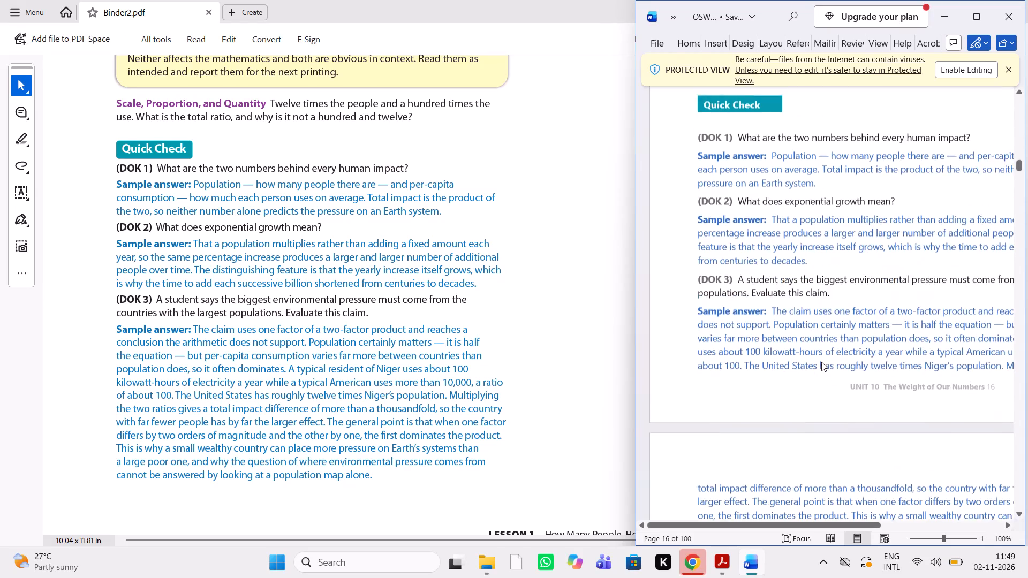
scroll(821, 362, "down", 1)
scroll(821, 362, "left", 1)
scroll(821, 362, "down", 1)
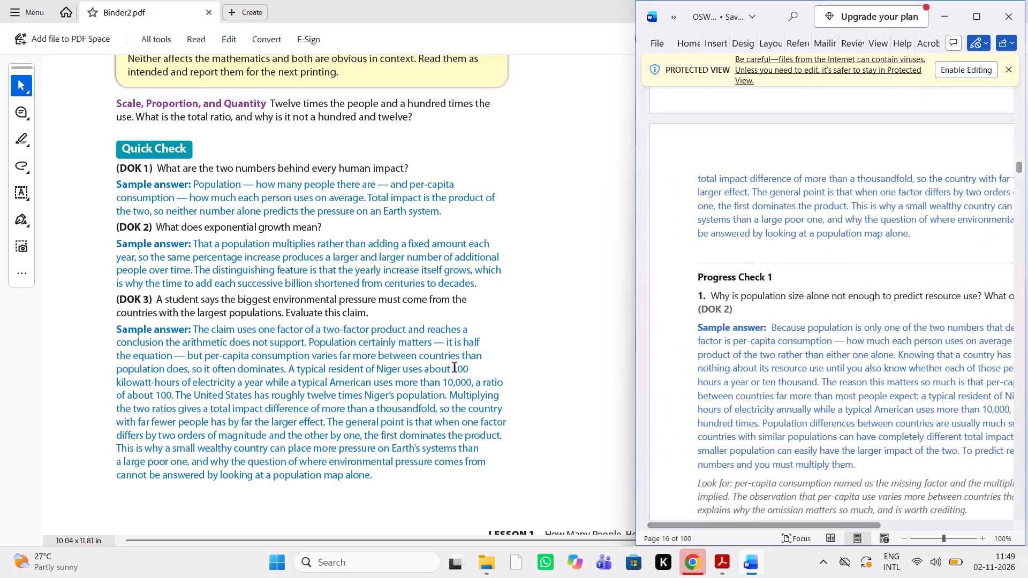
Compare Progress Check 1 items 1 and 2, with their sample answers and Look for notes, in both documents.
scroll(455, 368, "down", 3)
scroll(455, 368, "left", 2)
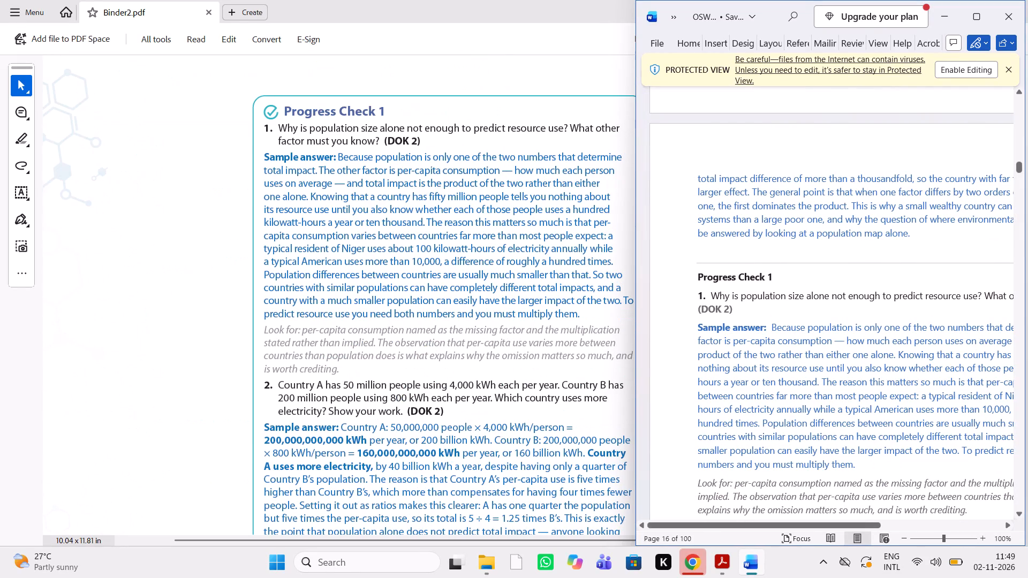
scroll(779, 294, "down", 2)
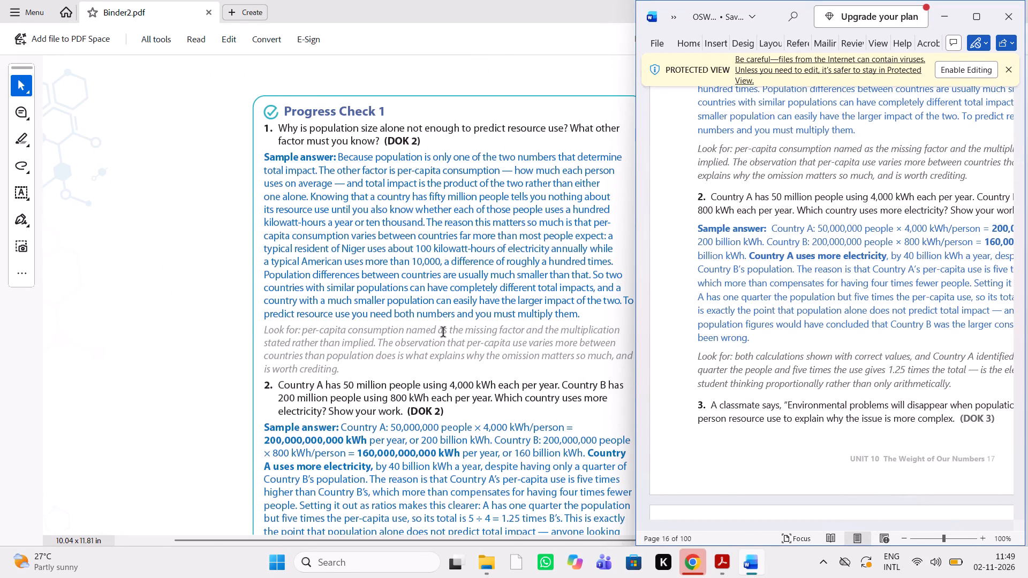
scroll(443, 333, "down", 1)
scroll(823, 241, "up", 1)
scroll(823, 241, "down", 1)
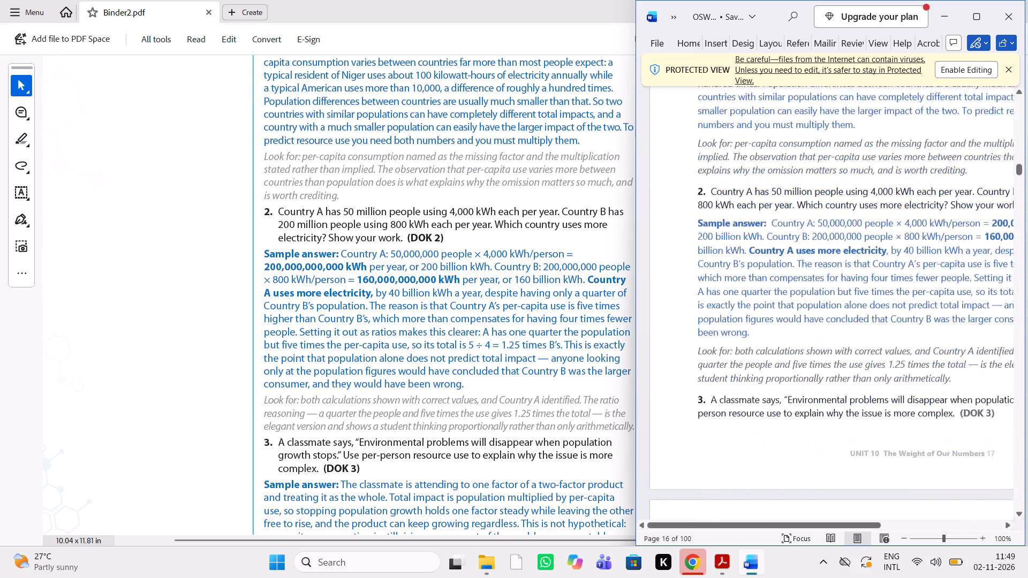
scroll(823, 241, "down", 1)
scroll(526, 340, "down", 1)
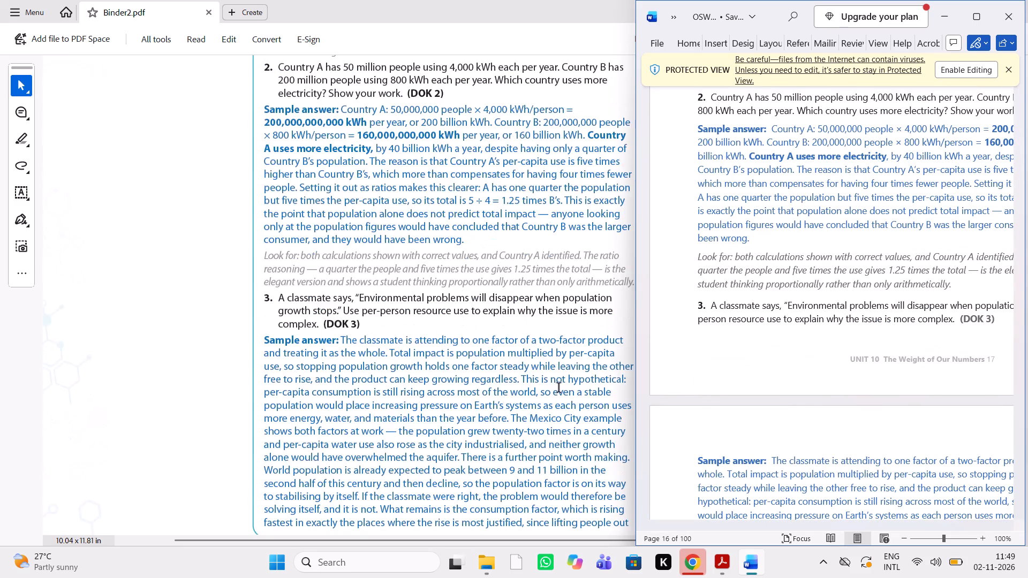
scroll(559, 389, "up", 1)
scroll(788, 212, "up", 1)
scroll(788, 212, "right", 1)
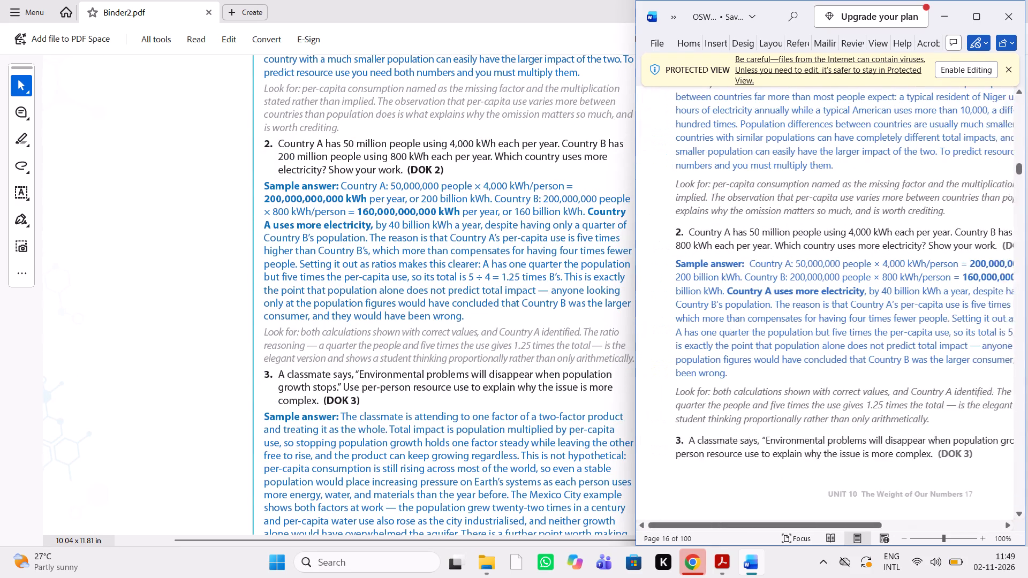
scroll(788, 212, "right", 1)
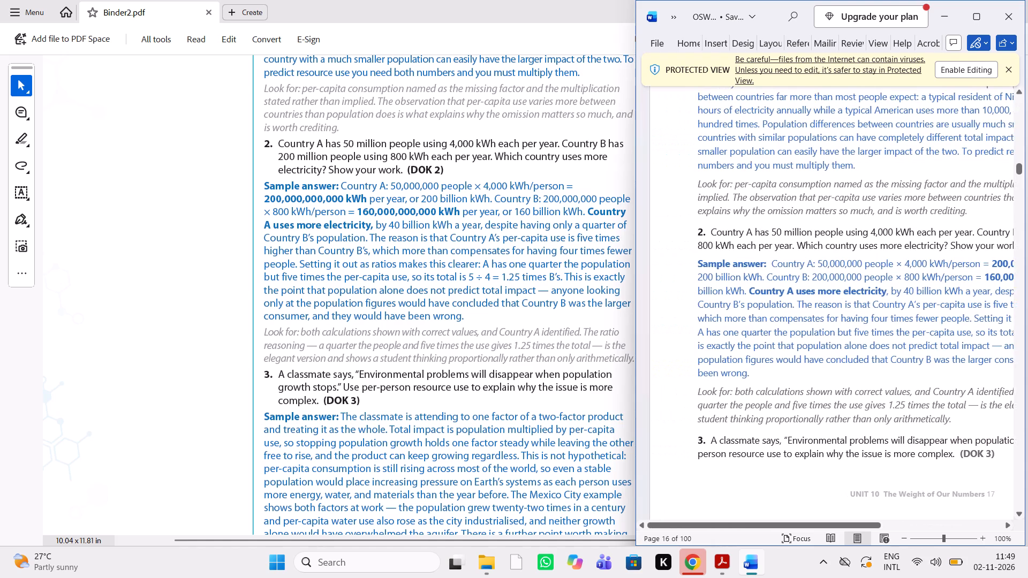
scroll(788, 212, "left", 1)
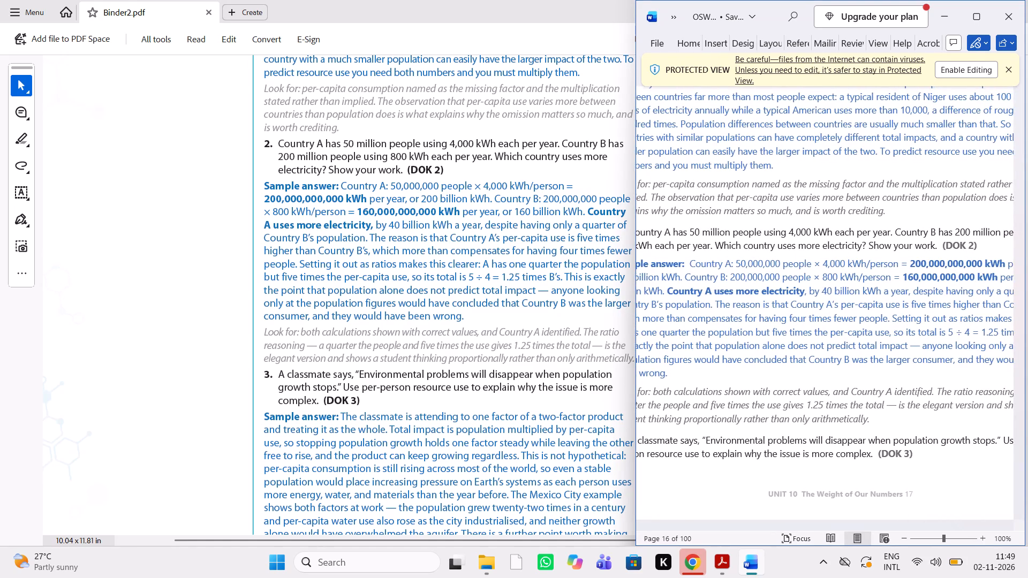
scroll(714, 331, "right", 1)
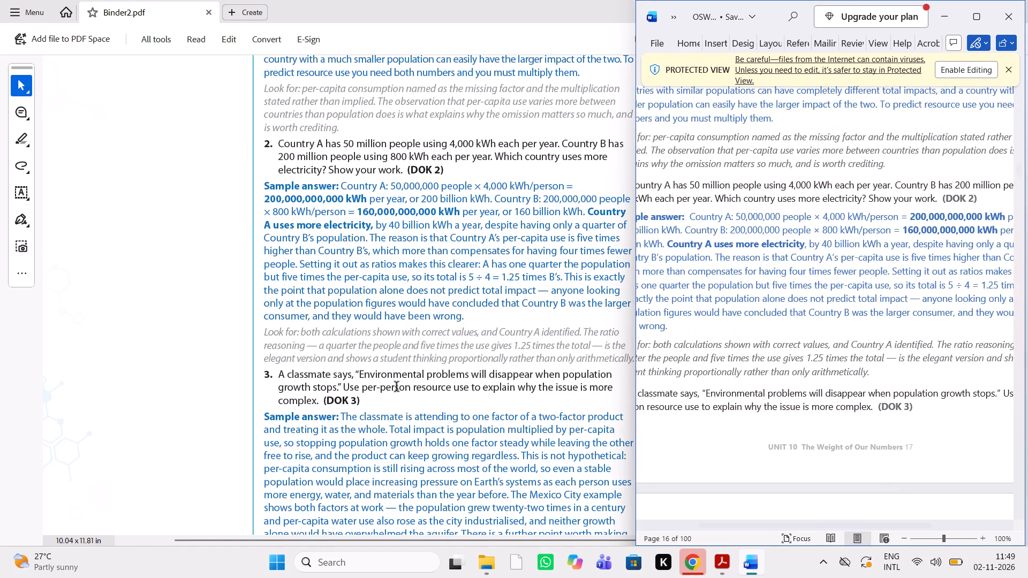
Compare Progress Check 1 item 3, its sample answer and the Look for note in the PDF and the Word guide.
scroll(397, 387, "down", 2)
scroll(787, 347, "down", 1)
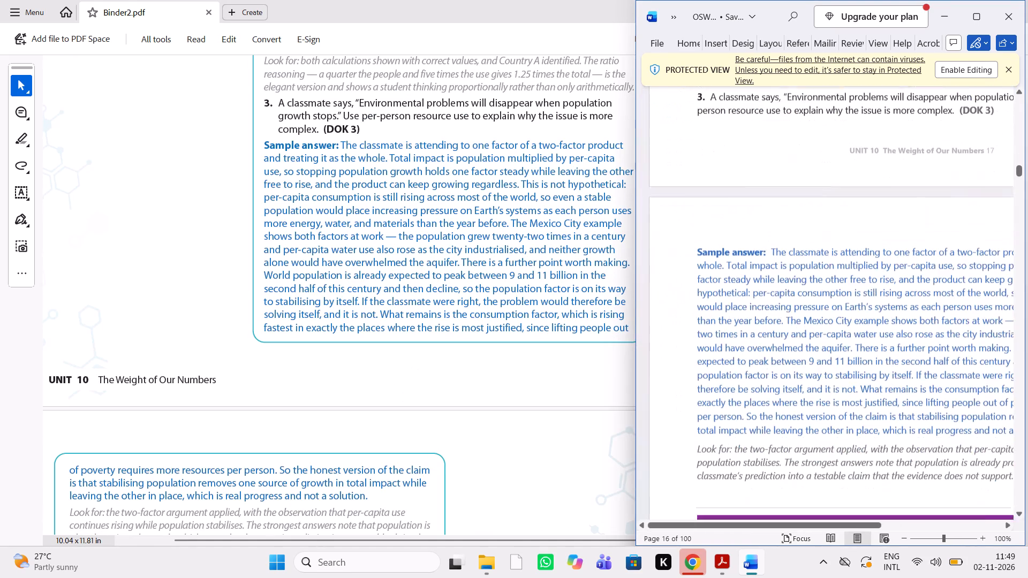
scroll(365, 397, "down", 2)
scroll(819, 283, "left", 1)
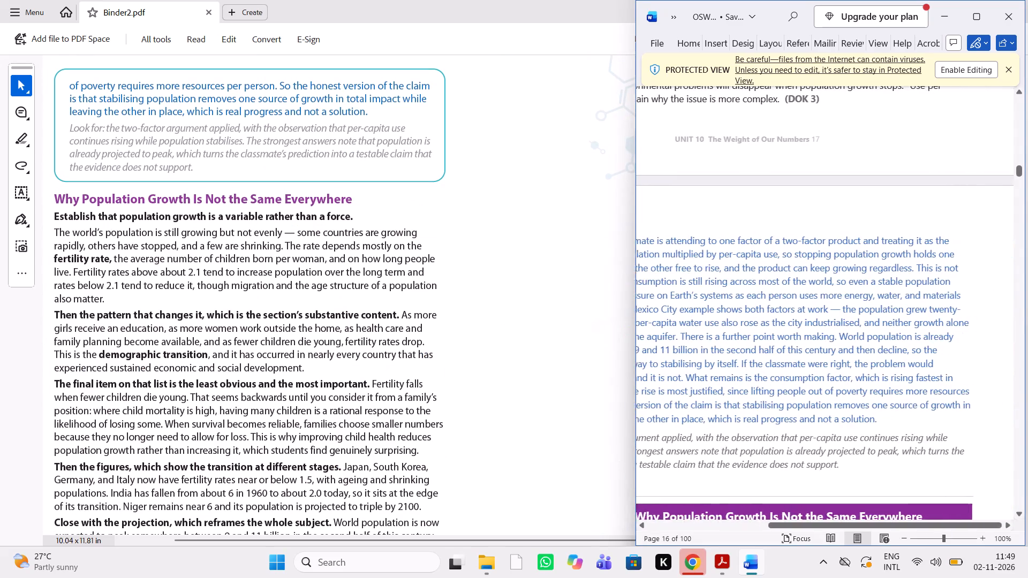
Add a PDF comment reading "add SB mini image" beside the "Why Population Growth Is Not the Same Everywhere" section.
scroll(819, 283, "right", 1)
scroll(819, 283, "down", 1)
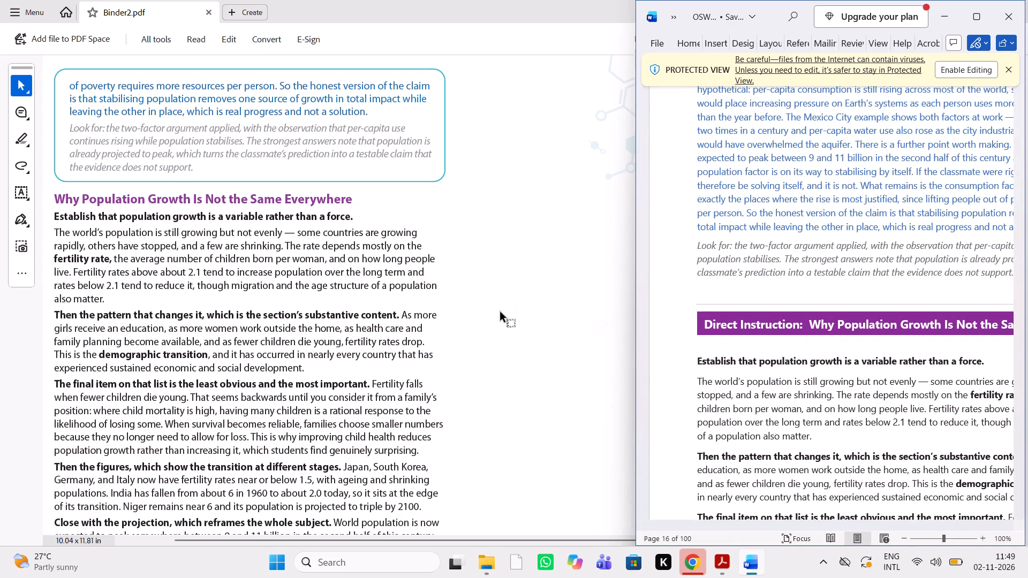
scroll(501, 313, "right", 1)
scroll(501, 313, "left", 3)
left_click(18, 108)
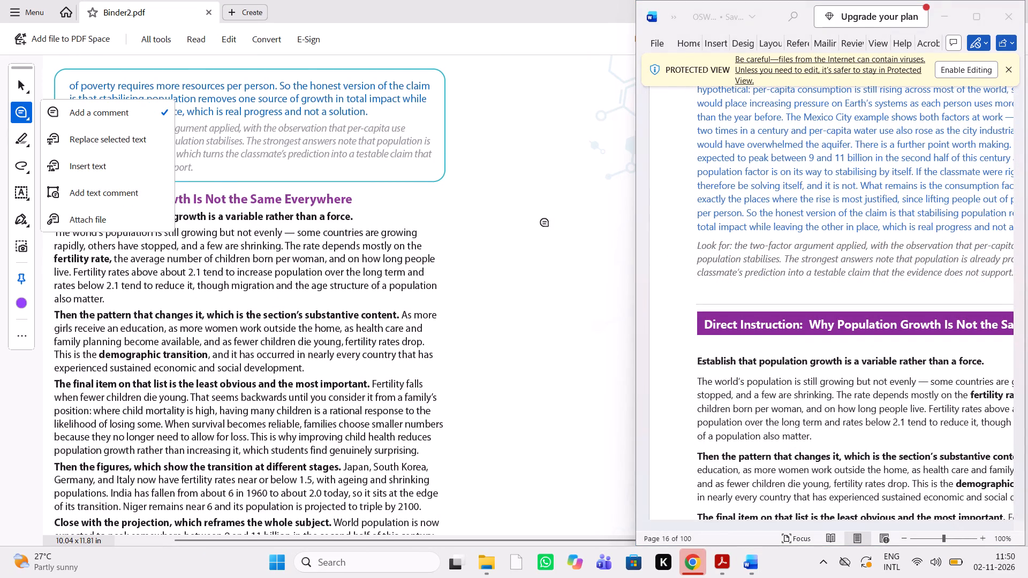
left_click(546, 223)
type("add")
key("space")
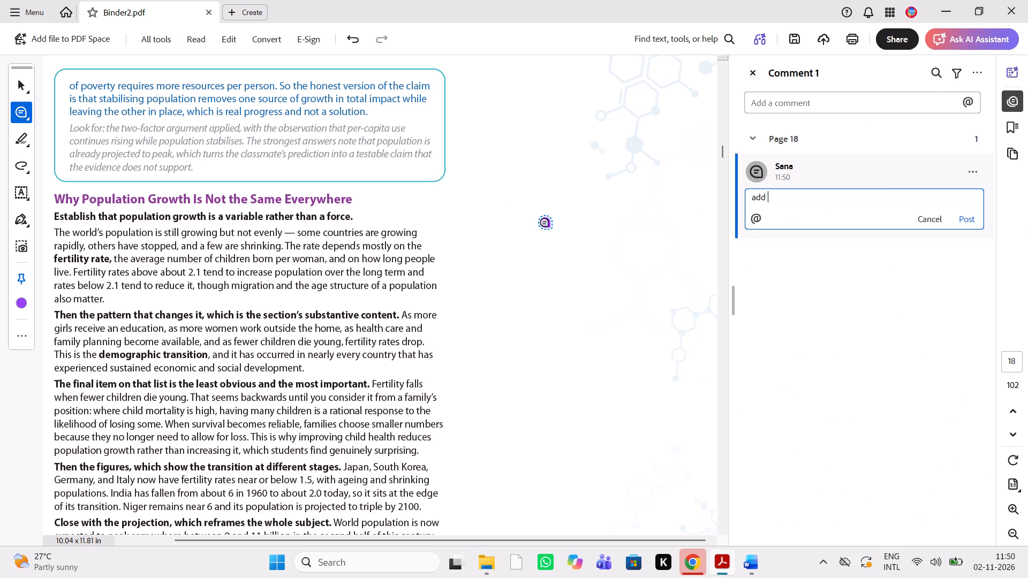
type("SN")
key("BackSpace")
type("B")
key("space")
key("BackSpace")
key("BackSpace")
key("BackSpace")
key("BackSpace")
key("BackSpace")
key("BackSpace")
key("BackSpace")
key("BackSpace")
key("BackSpace")
key("BackSpace")
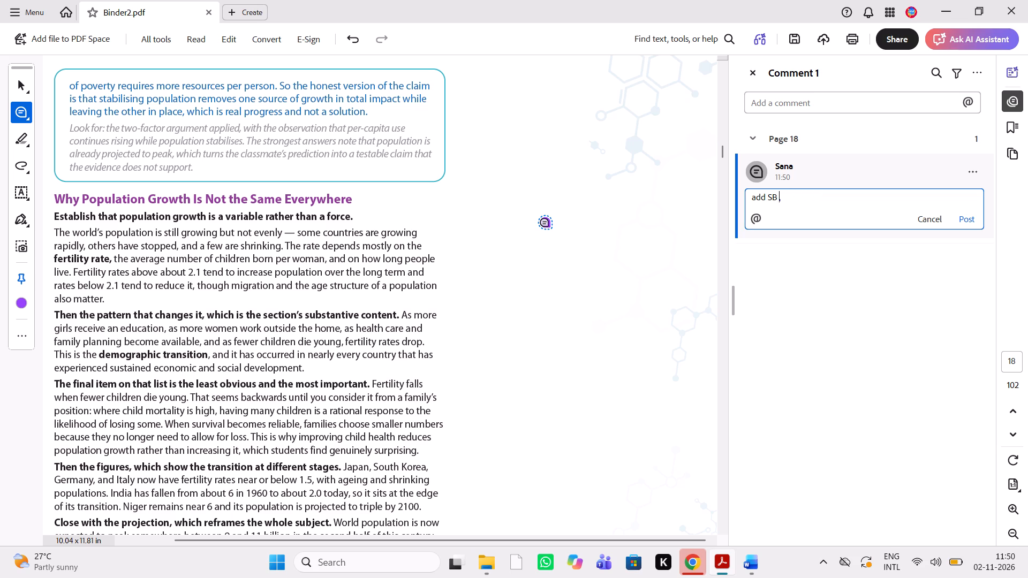
type("mini")
key("space")
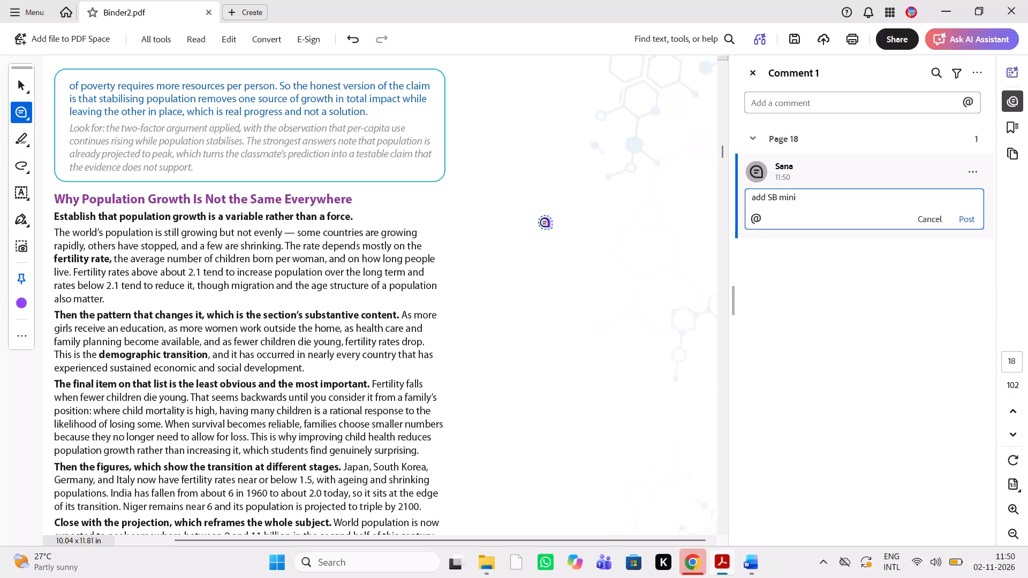
type("image")
key("space")
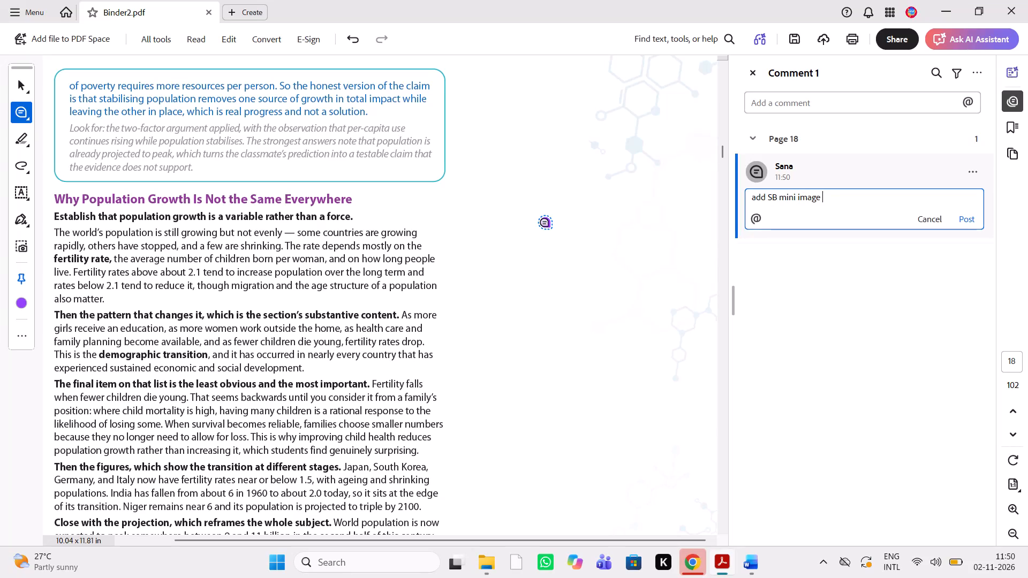
Switch to the Word guide and compare the population growth section through its Cause and Effect prompt in both documents.
left_click(743, 561)
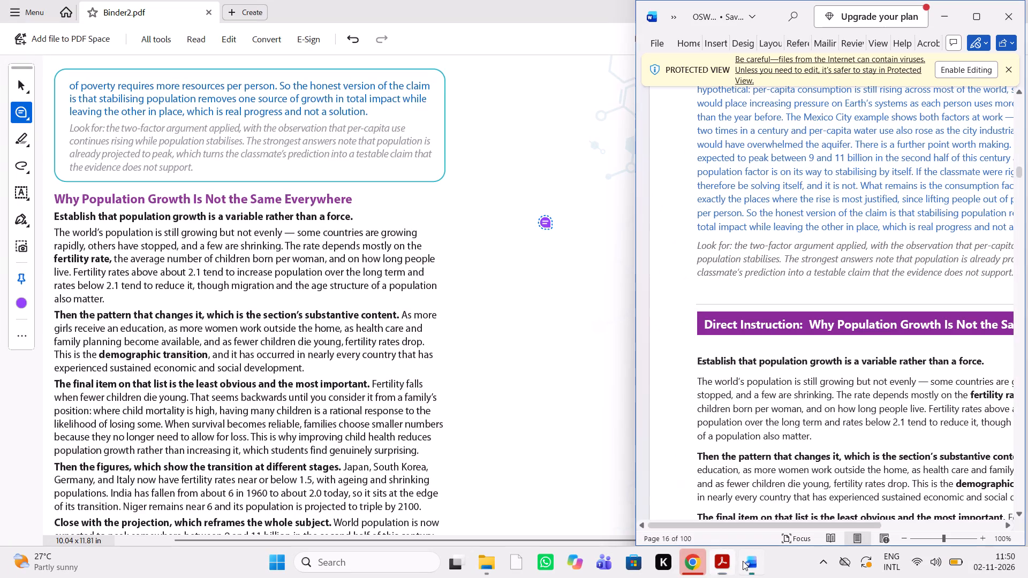
scroll(876, 312, "left", 2)
scroll(876, 312, "down", 3)
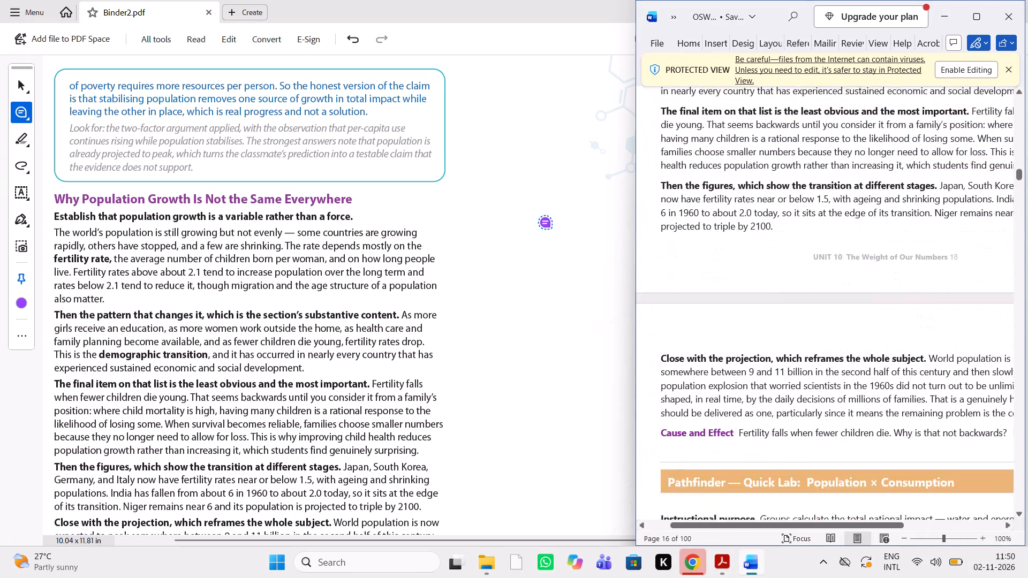
scroll(876, 312, "down", 2)
scroll(369, 383, "down", 1)
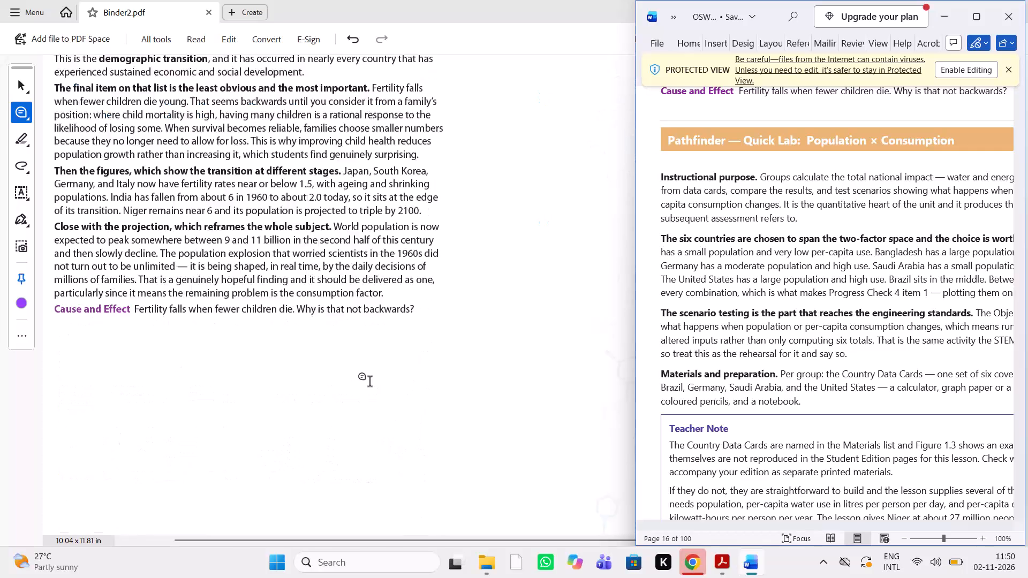
scroll(369, 383, "down", 3)
scroll(810, 268, "up", 1)
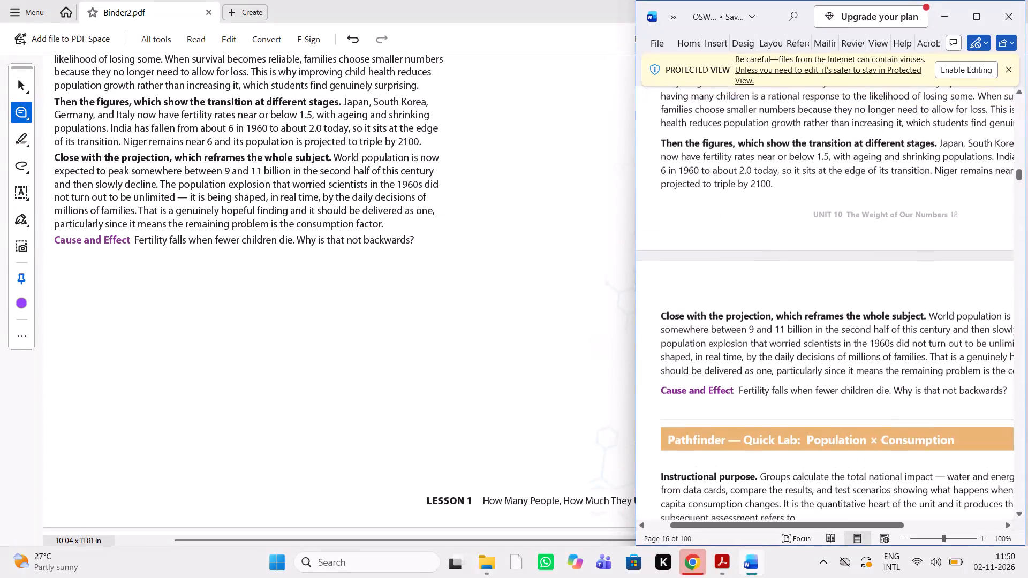
Compare the Population × Consumption Quick Lab from Instructional purpose through Materials and preparation in the PDF and the Word guide.
scroll(810, 268, "up", 1)
scroll(810, 268, "right", 1)
scroll(314, 359, "down", 3)
scroll(314, 359, "up", 1)
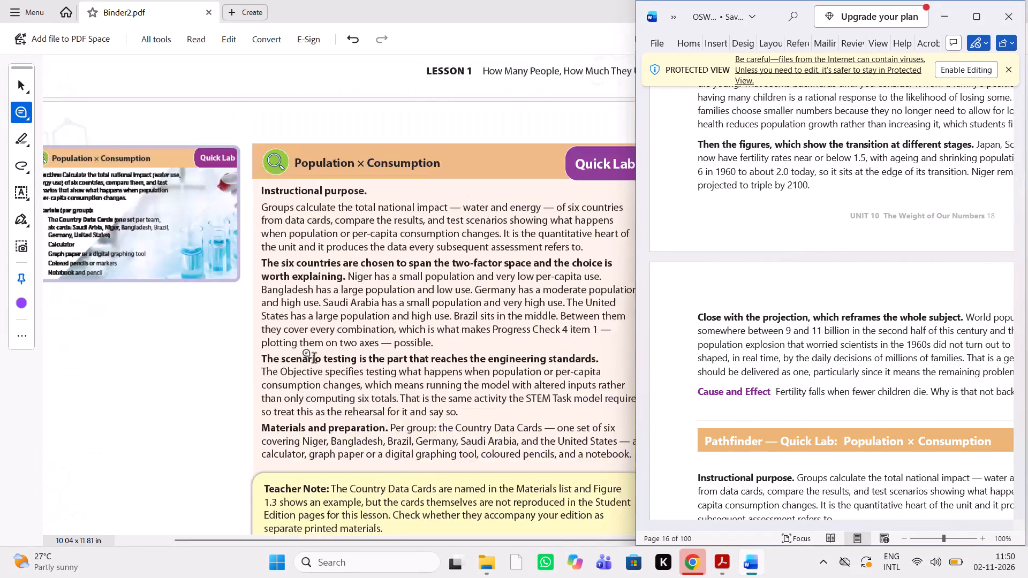
scroll(314, 359, "up", 1)
scroll(314, 359, "right", 1)
scroll(314, 359, "left", 1)
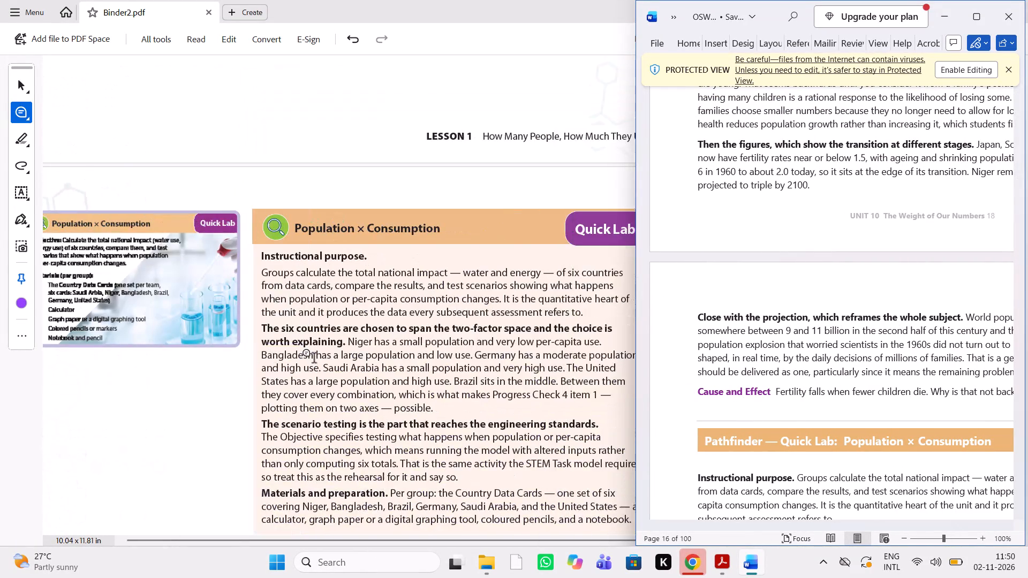
scroll(314, 359, "left", 1)
scroll(314, 359, "down", 1)
scroll(853, 449, "down", 1)
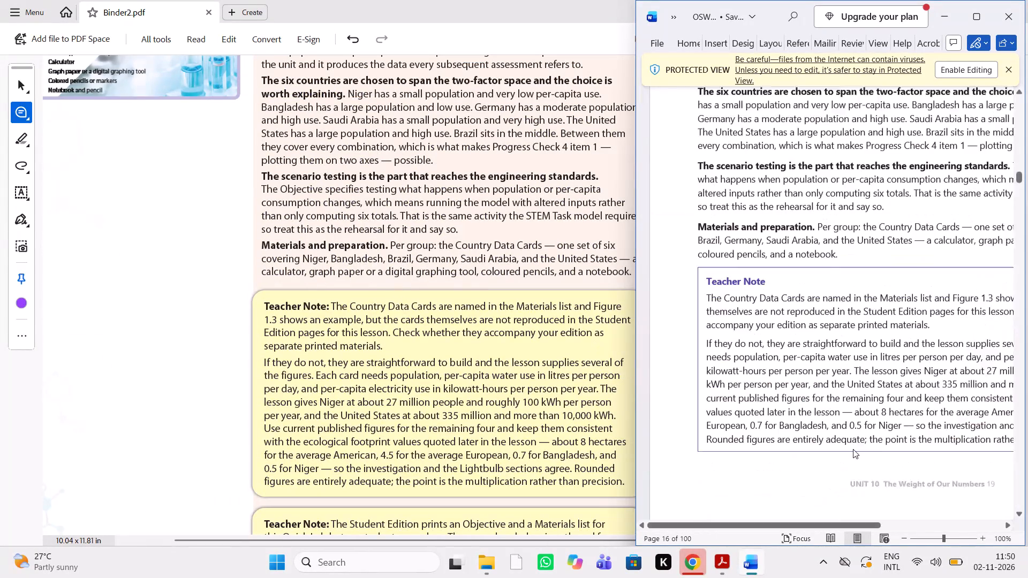
scroll(853, 449, "down", 1)
scroll(354, 445, "up", 3)
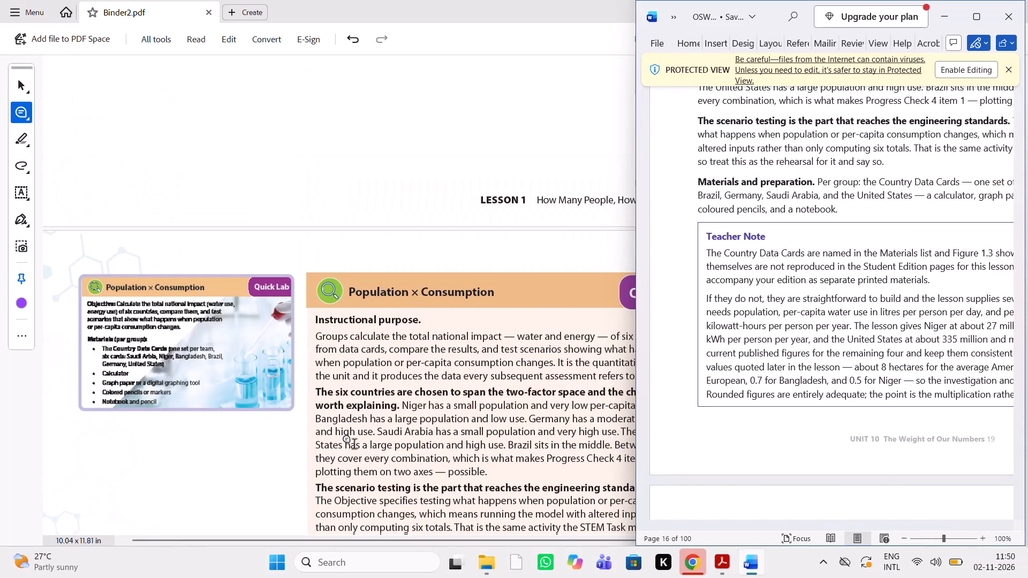
Compare the two Quick Lab Teacher Notes, on the Country Data Cards and the authored procedure, in both documents.
scroll(354, 445, "left", 1)
scroll(354, 445, "down", 1)
scroll(844, 386, "down", 1)
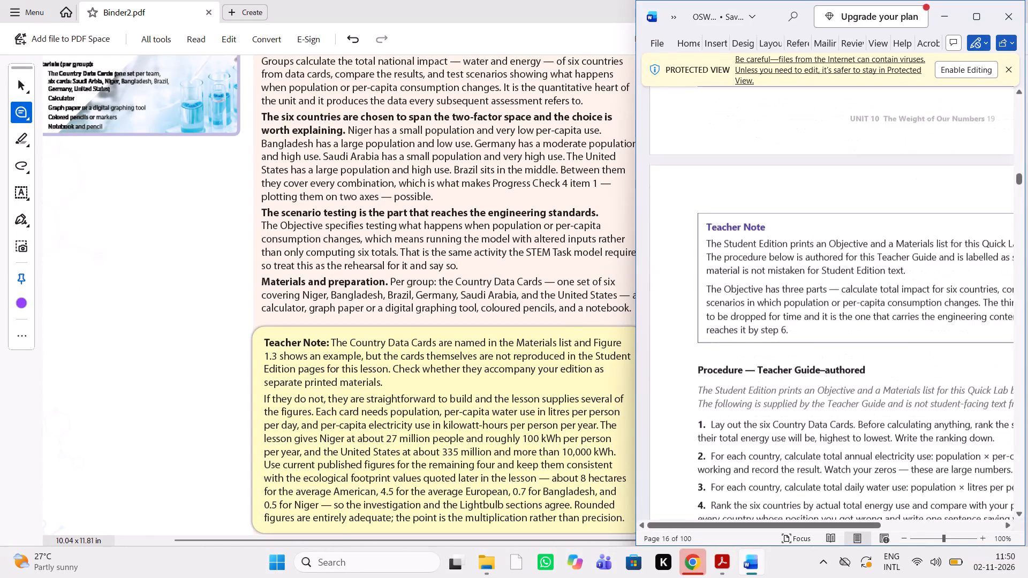
scroll(844, 386, "down", 1)
scroll(844, 386, "up", 1)
scroll(844, 386, "left", 1)
scroll(844, 386, "right", 1)
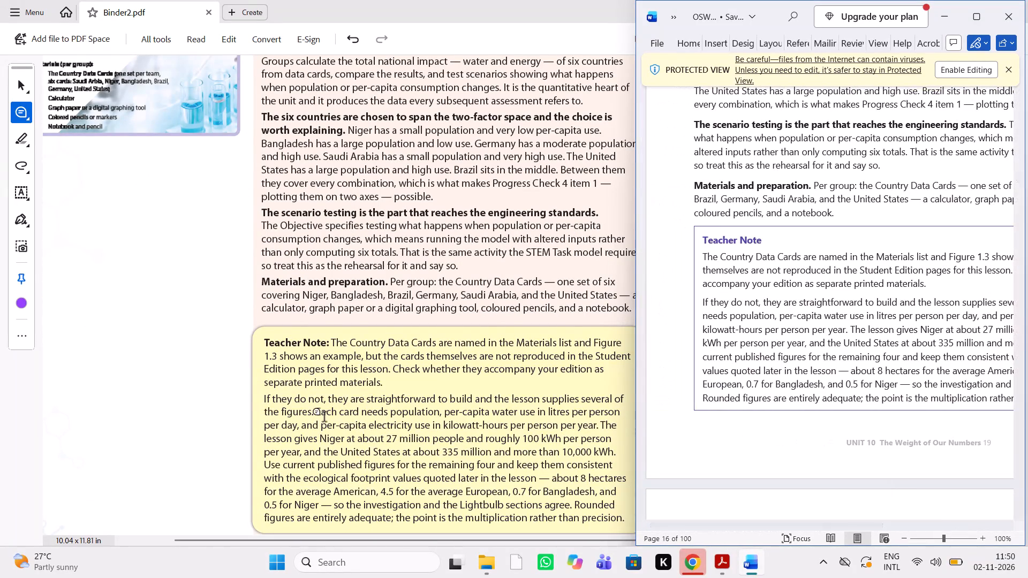
scroll(324, 418, "down", 1)
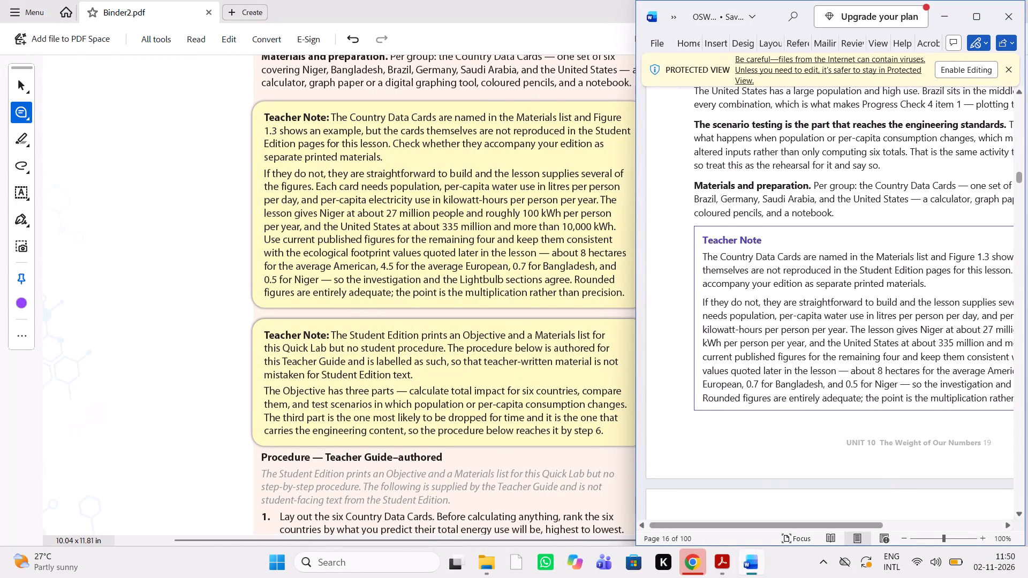
scroll(848, 358, "right", 1)
scroll(848, 358, "left", 1)
scroll(848, 358, "down", 1)
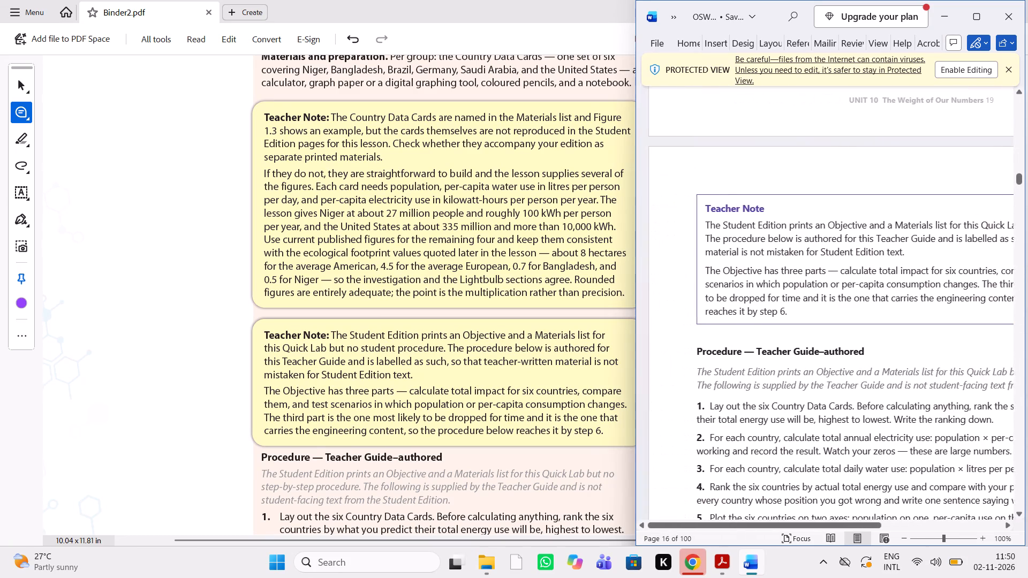
scroll(323, 558, "down", 1)
scroll(437, 423, "down", 1)
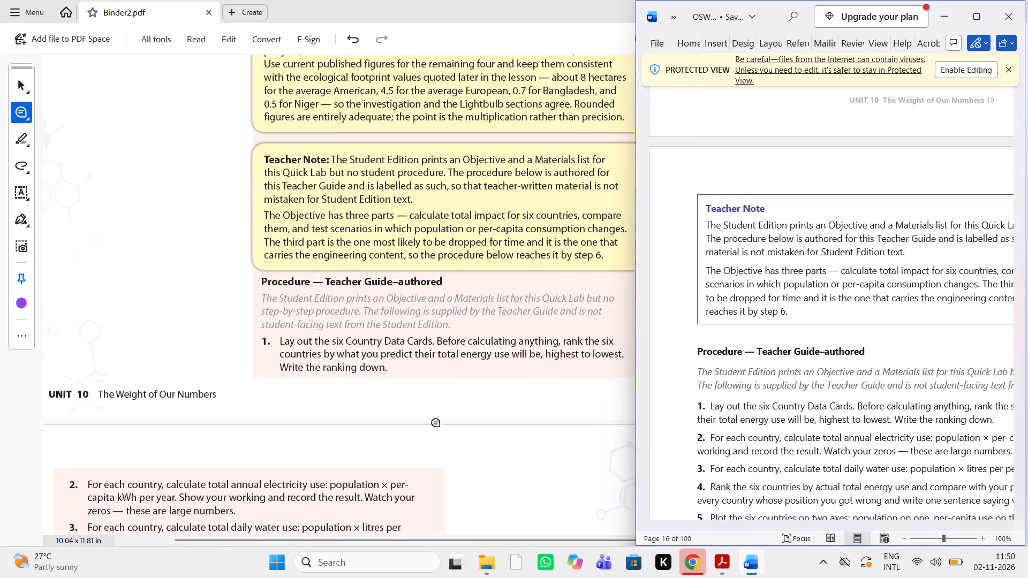
Compare Quick Lab procedure steps 1 to 8, including Scenario A and Scenario B, in the PDF and the Word guide.
scroll(437, 423, "down", 2)
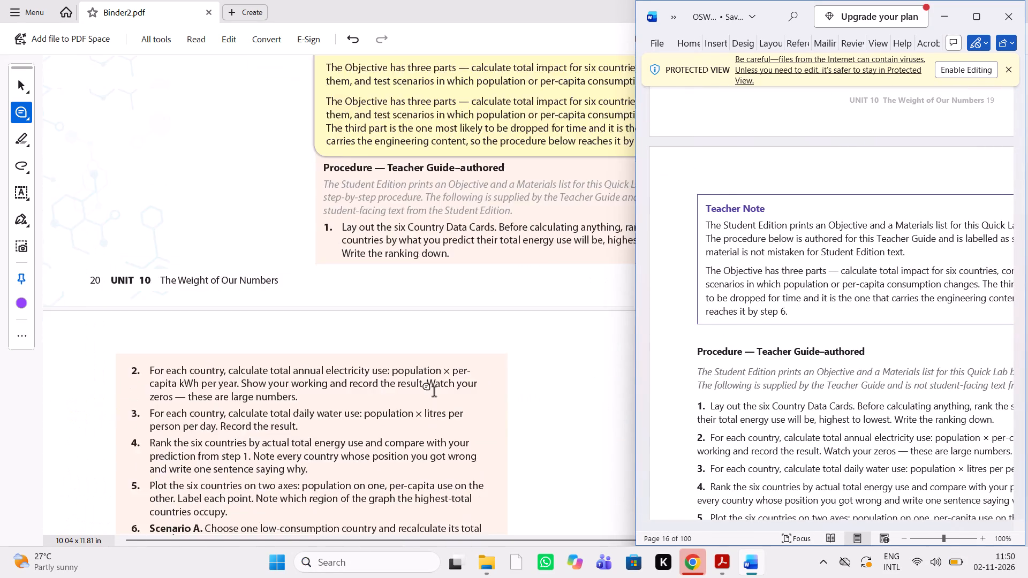
scroll(434, 393, "down", 1)
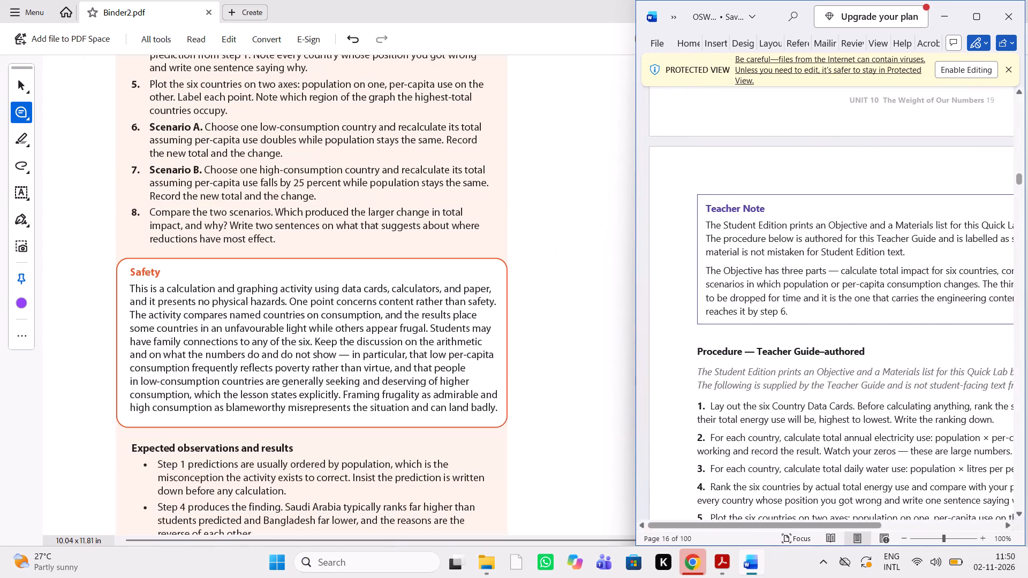
scroll(767, 352, "down", 1)
scroll(767, 352, "left", 1)
scroll(767, 352, "right", 1)
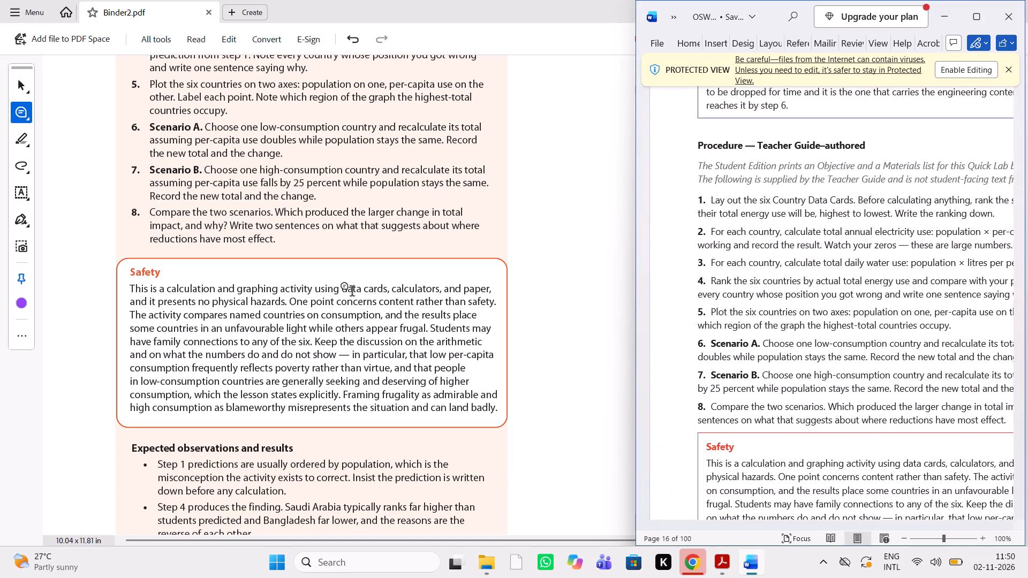
scroll(442, 302, "right", 1)
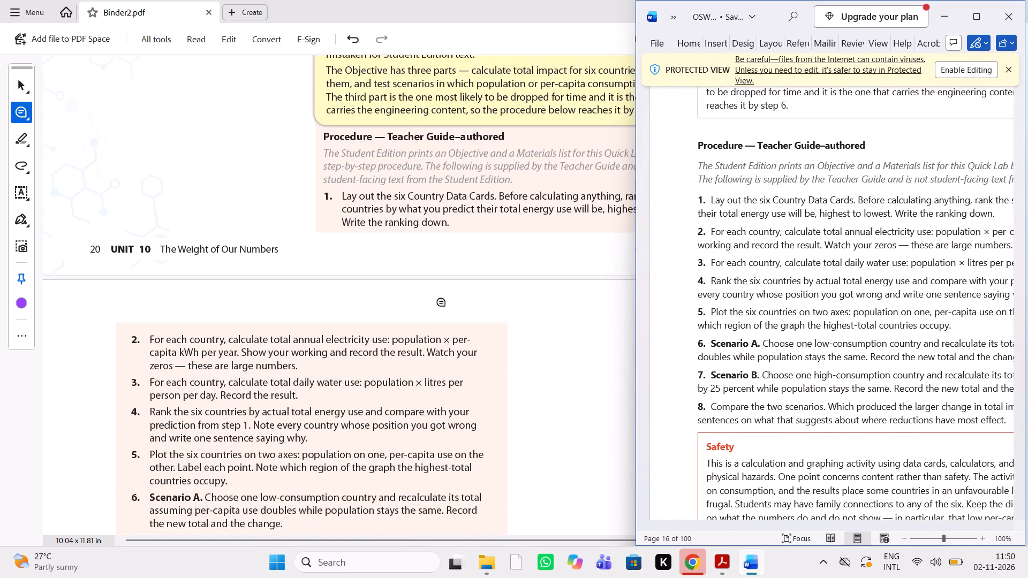
scroll(442, 302, "right", 2)
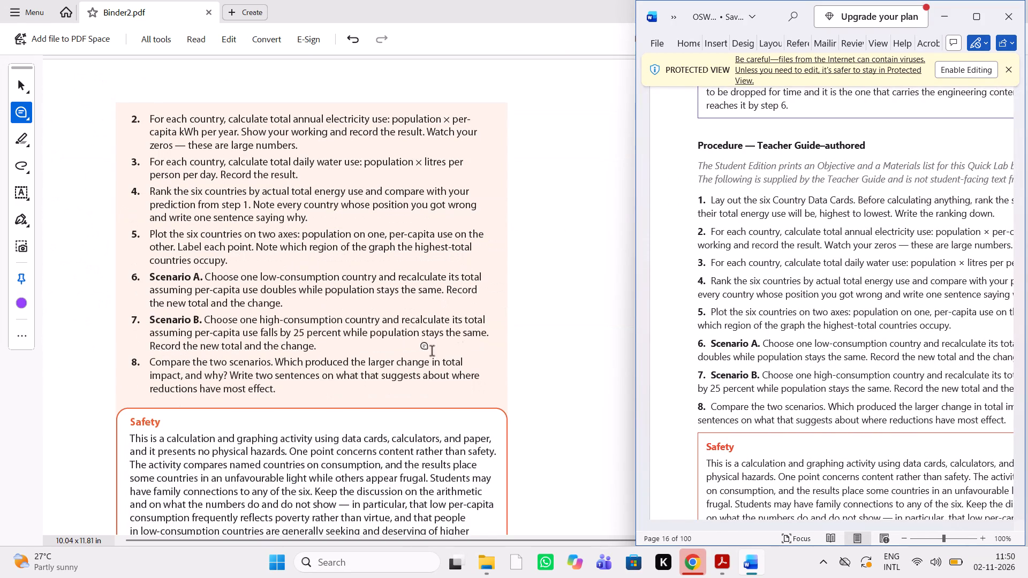
Compare the Quick Lab Safety box and the Expected observations and results bullets in both documents.
scroll(395, 384, "down", 3)
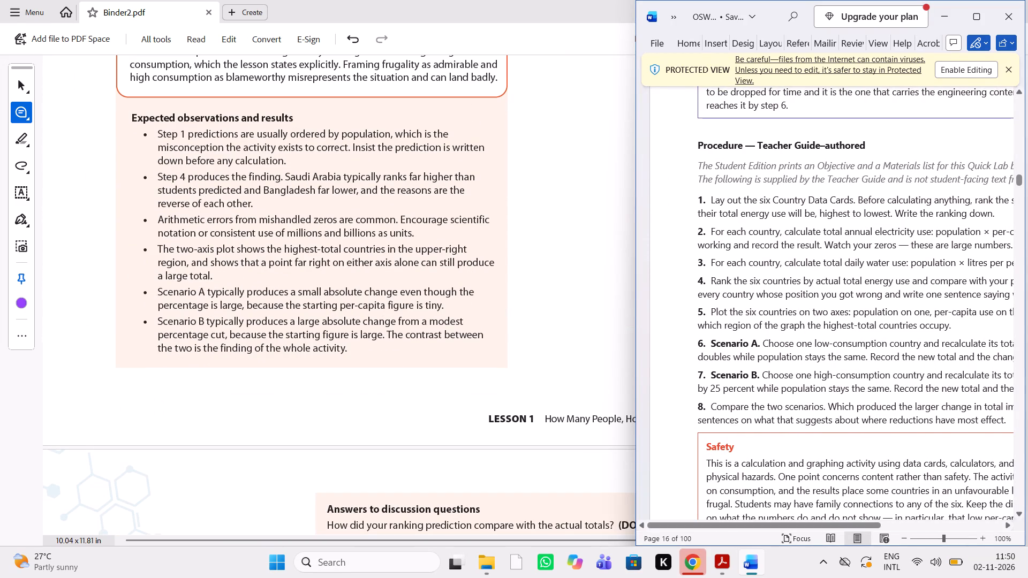
scroll(757, 442, "down", 3)
scroll(757, 442, "left", 1)
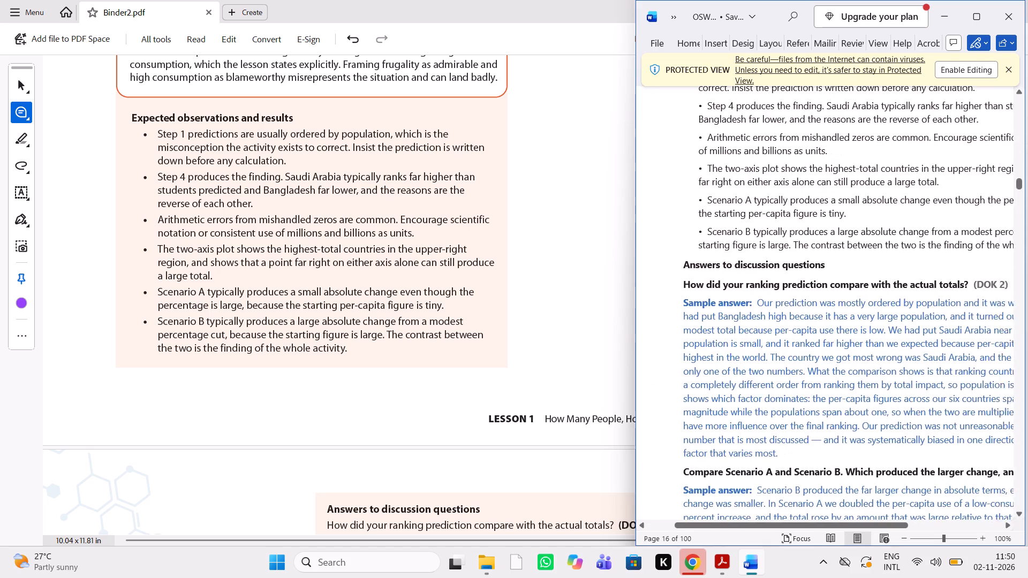
Compare the discussion answers on ranking predictions and on Scenario A versus Scenario B in the PDF and the Word guide.
scroll(757, 442, "left", 1)
scroll(407, 473, "down", 4)
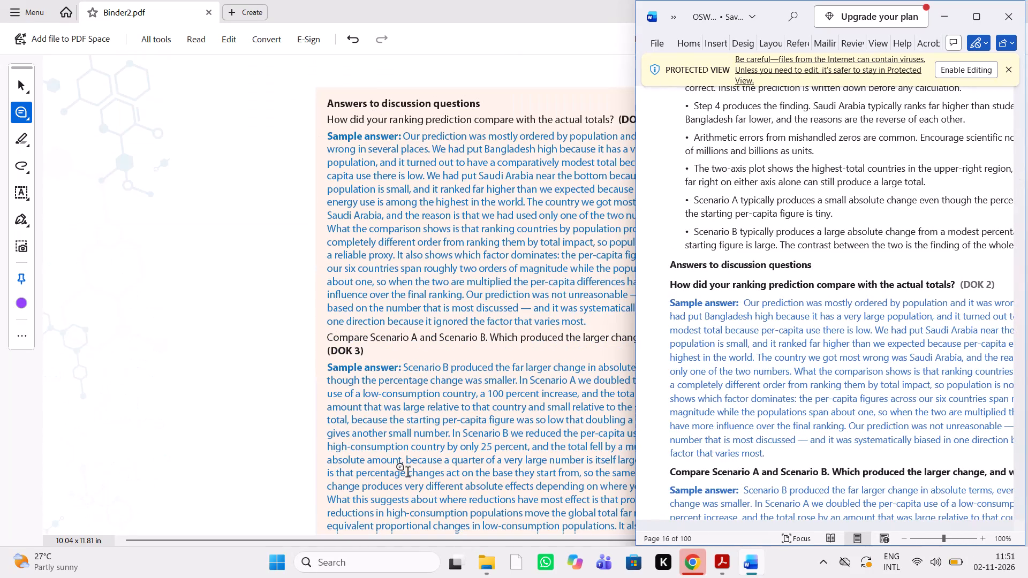
scroll(407, 473, "down", 2)
scroll(336, 292, "left", 3)
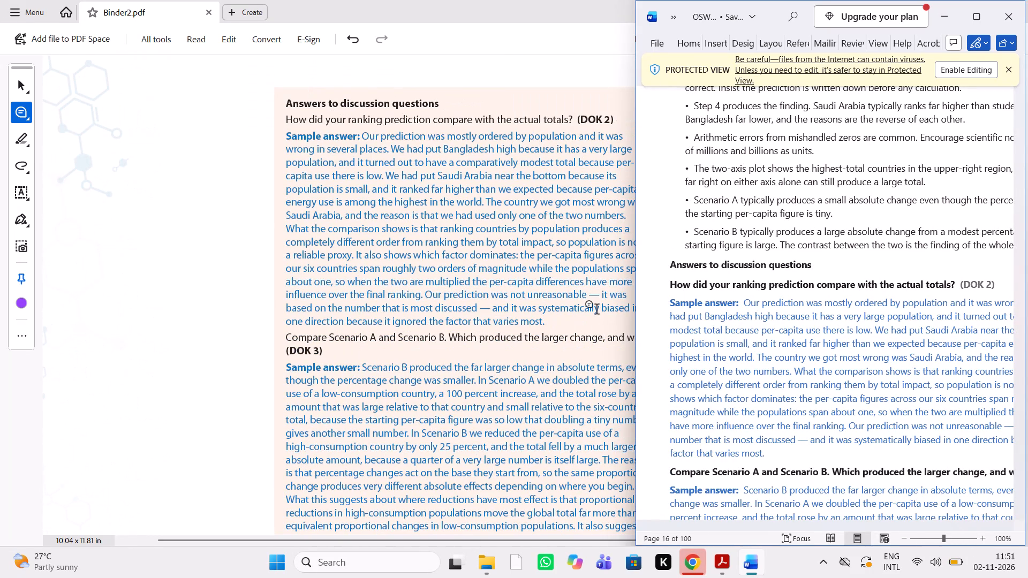
scroll(452, 276, "down", 1)
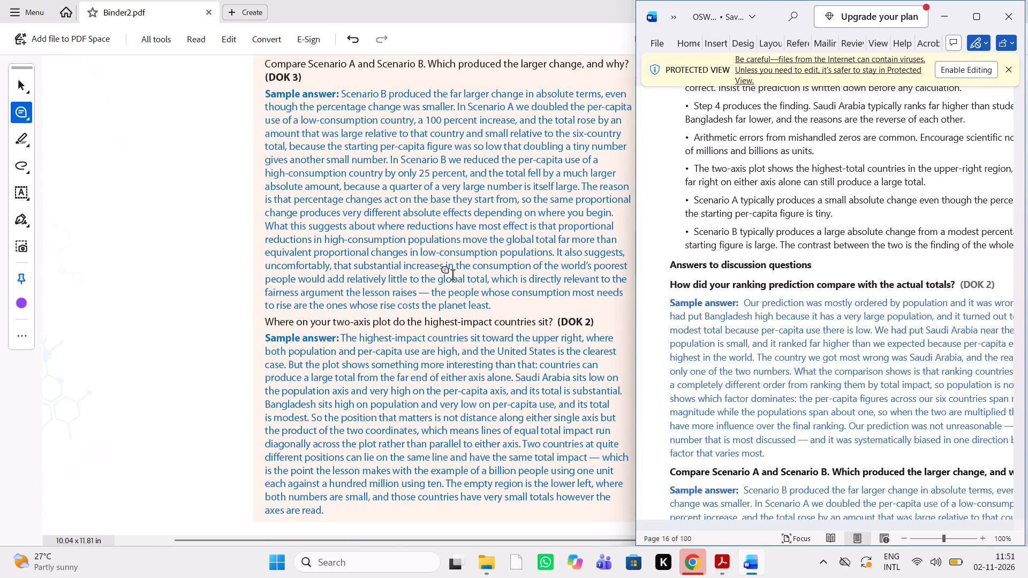
scroll(797, 329, "down", 1)
scroll(797, 329, "left", 1)
scroll(797, 329, "right", 1)
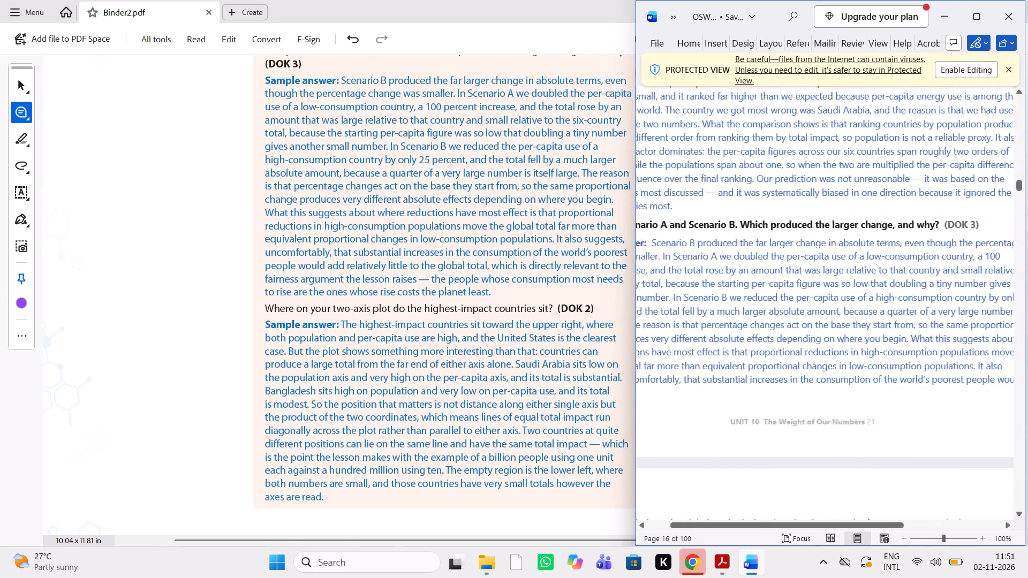
scroll(797, 329, "right", 1)
scroll(486, 191, "up", 1)
scroll(486, 191, "down", 1)
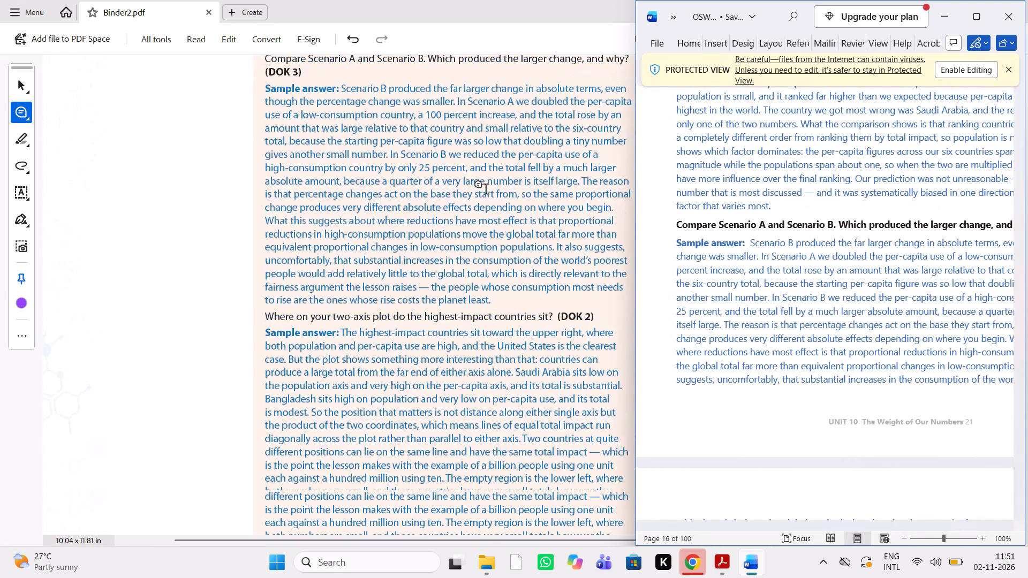
Compare the discussion question on the two-axis plot and its sample answer in both documents.
scroll(486, 191, "down", 1)
scroll(817, 296, "down", 4)
scroll(817, 296, "up", 1)
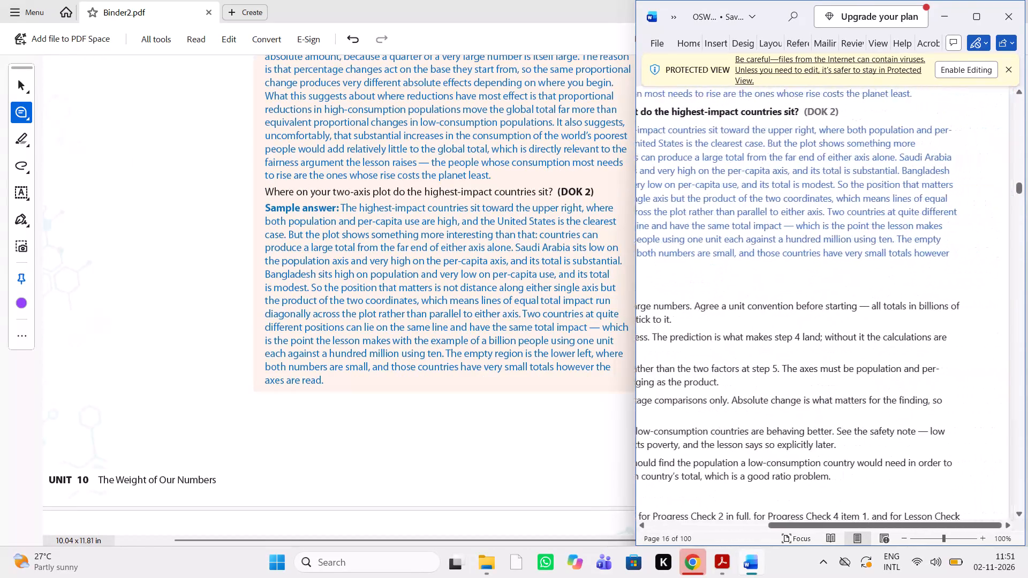
scroll(817, 296, "up", 1)
scroll(817, 296, "right", 1)
scroll(817, 296, "down", 1)
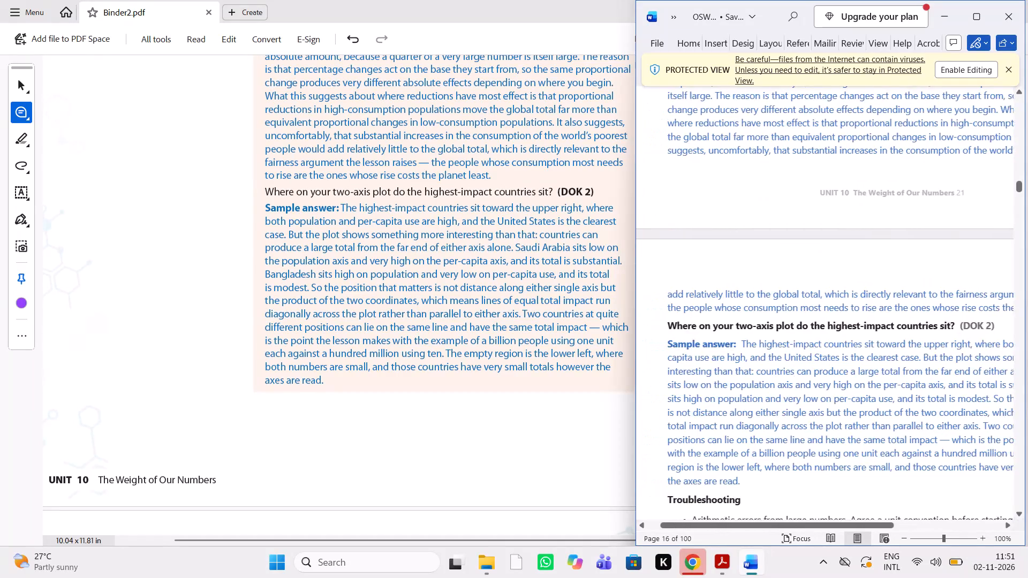
Compare the Quick Lab's Troubleshooting bullets and Where this leads paragraph in the PDF and the Word guide.
scroll(817, 296, "down", 1)
scroll(389, 366, "down", 3)
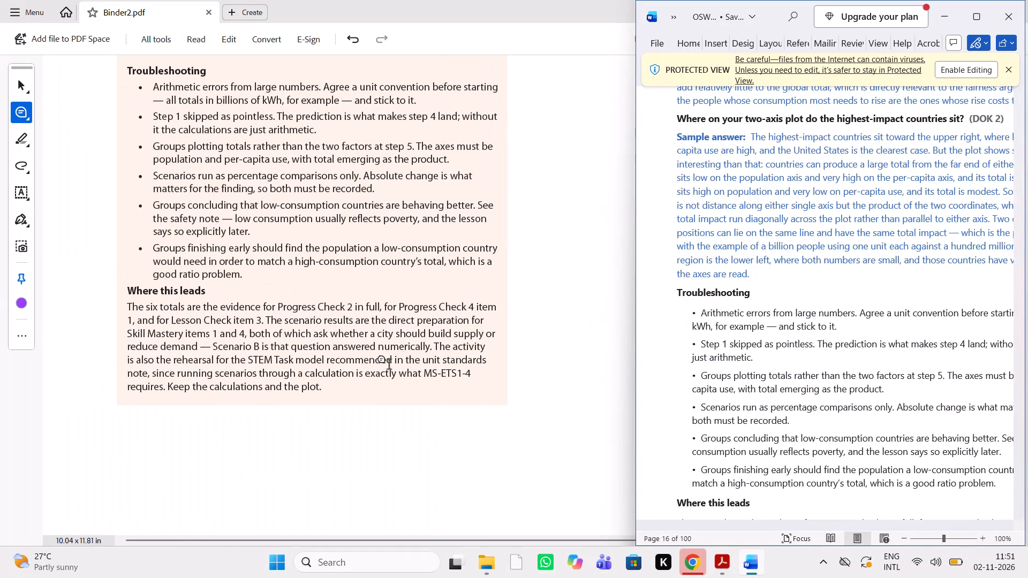
scroll(679, 469, "right", 1)
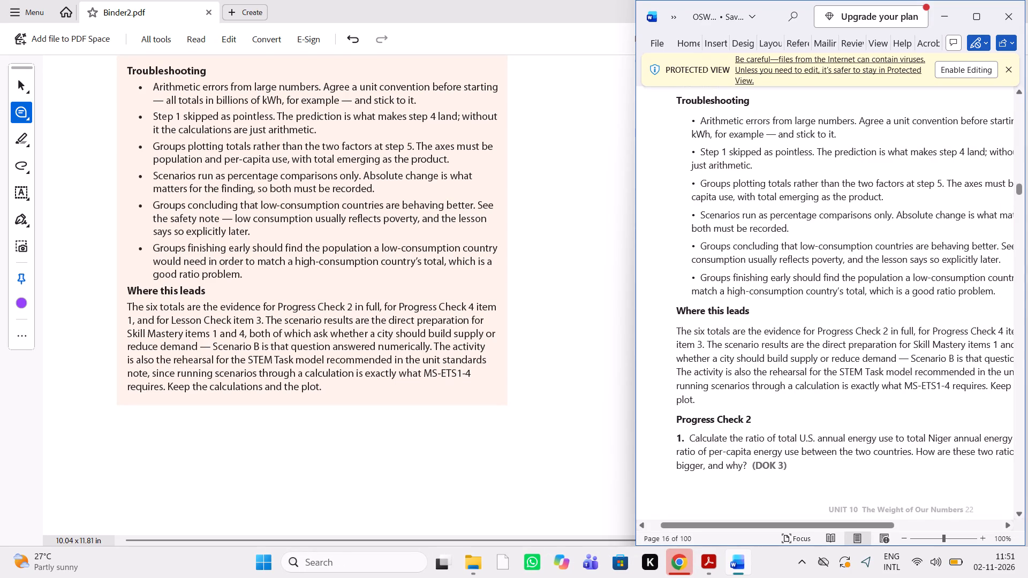
Compare Progress Check 2 item 1, its sample answer and the Look for note in both documents.
scroll(725, 380, "down", 1)
scroll(725, 380, "right", 1)
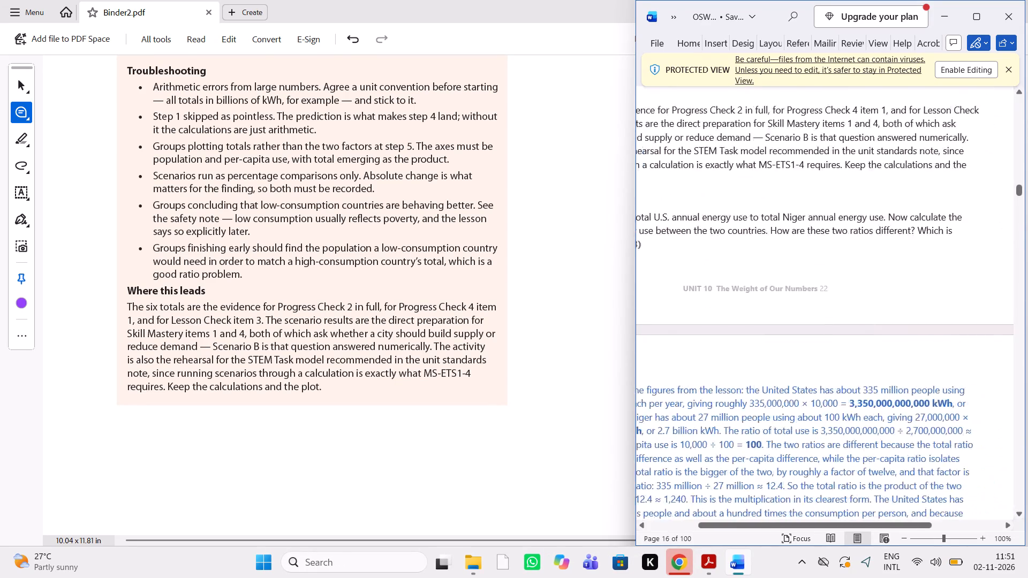
scroll(434, 419, "down", 5)
scroll(434, 419, "left", 2)
scroll(434, 419, "down", 1)
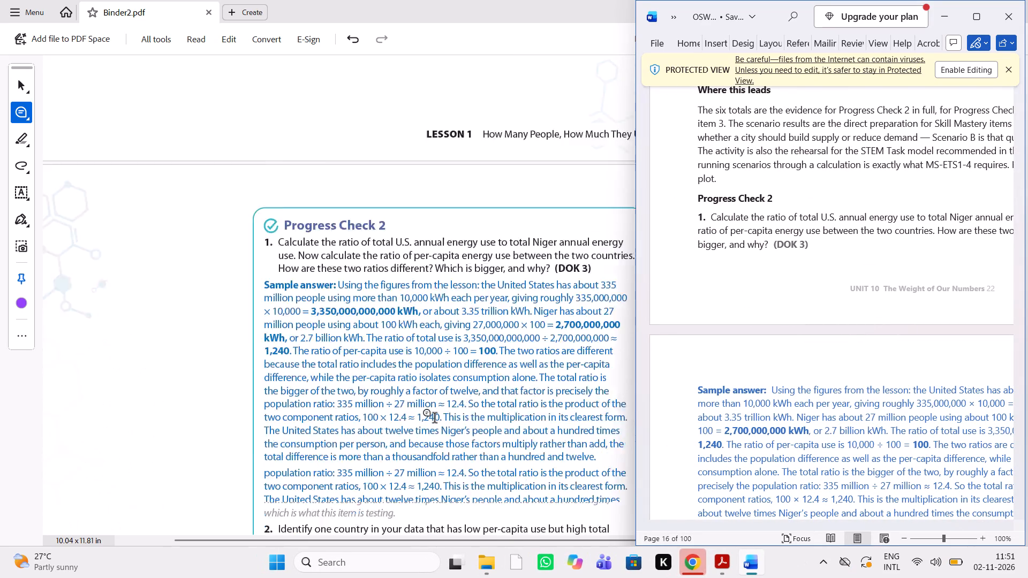
scroll(434, 419, "down", 1)
scroll(803, 355, "down", 1)
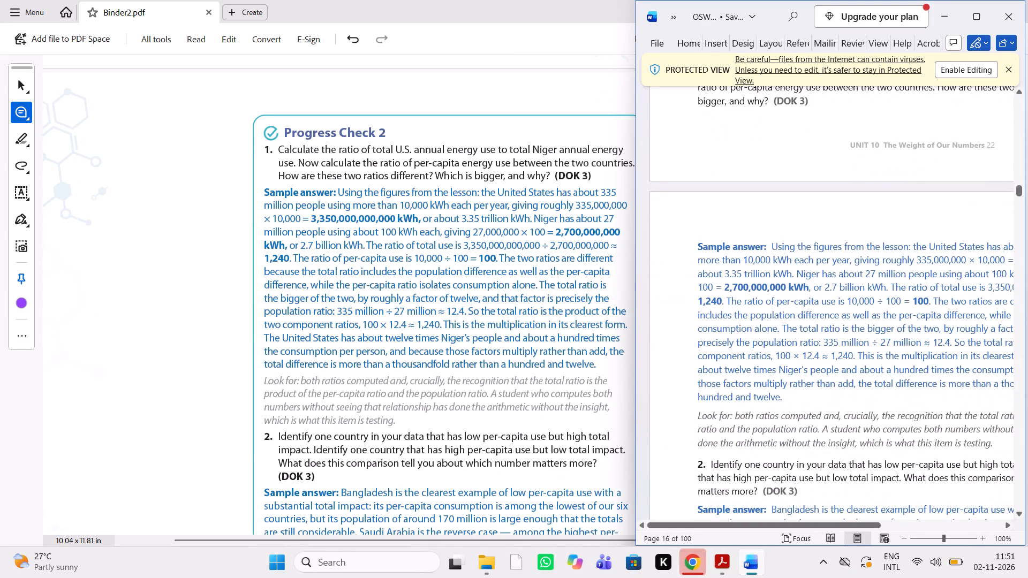
Compare Progress Check 2 item 2, its sample answer and the Look for note in the PDF and the Word guide.
scroll(496, 430, "down", 1)
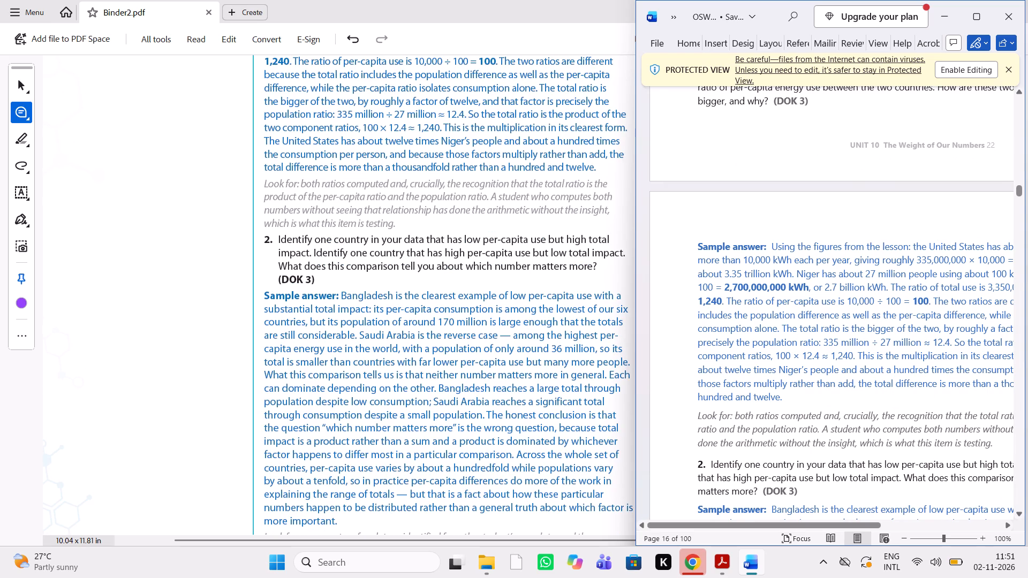
scroll(856, 322, "down", 1)
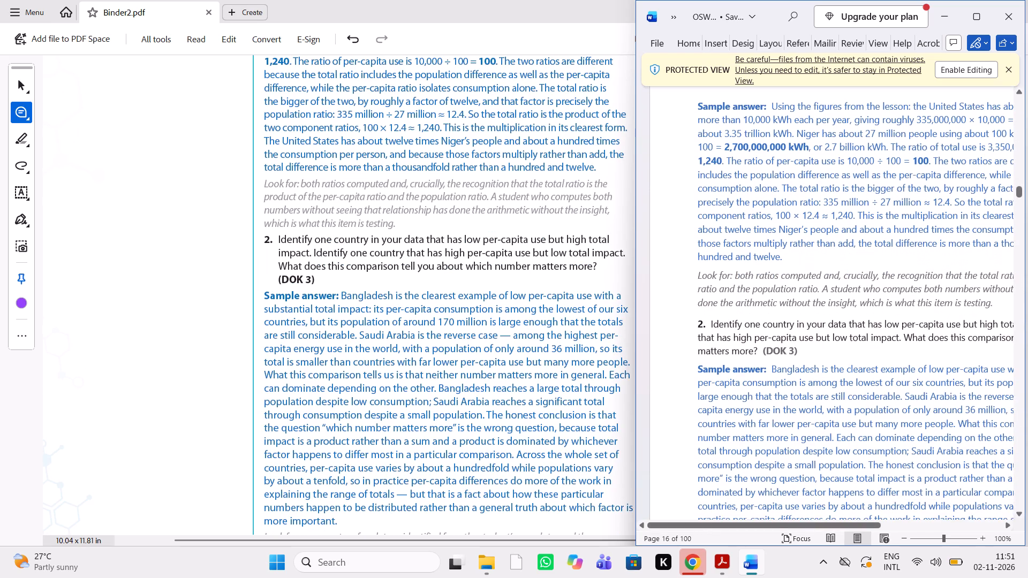
scroll(856, 322, "down", 1)
scroll(606, 356, "down", 1)
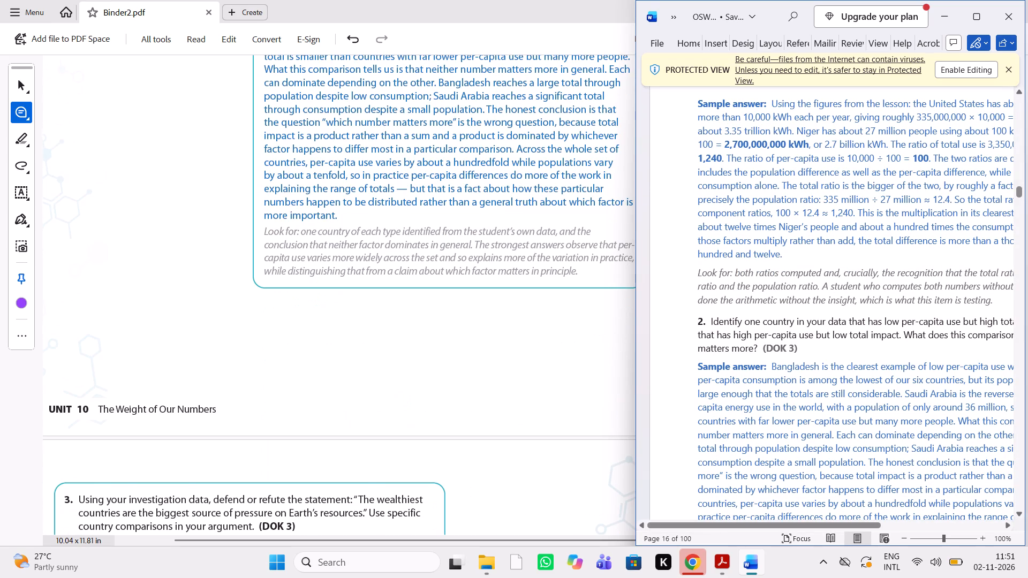
scroll(783, 361, "down", 3)
scroll(783, 361, "left", 1)
scroll(783, 361, "right", 1)
scroll(783, 361, "up", 3)
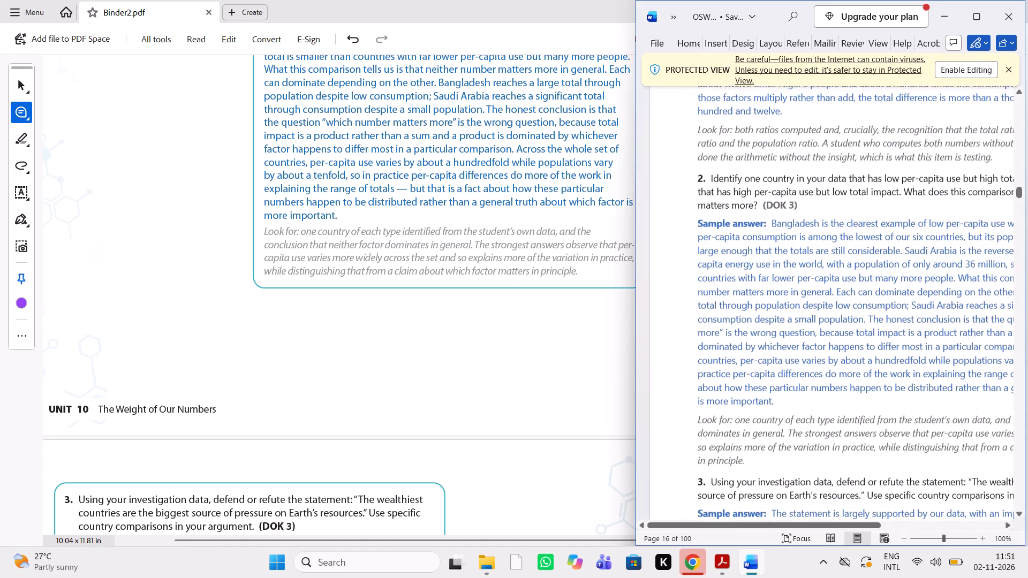
Compare Progress Check 2 item 3, its sample answer and the Look for note in the PDF and the Word guide.
scroll(783, 361, "down", 2)
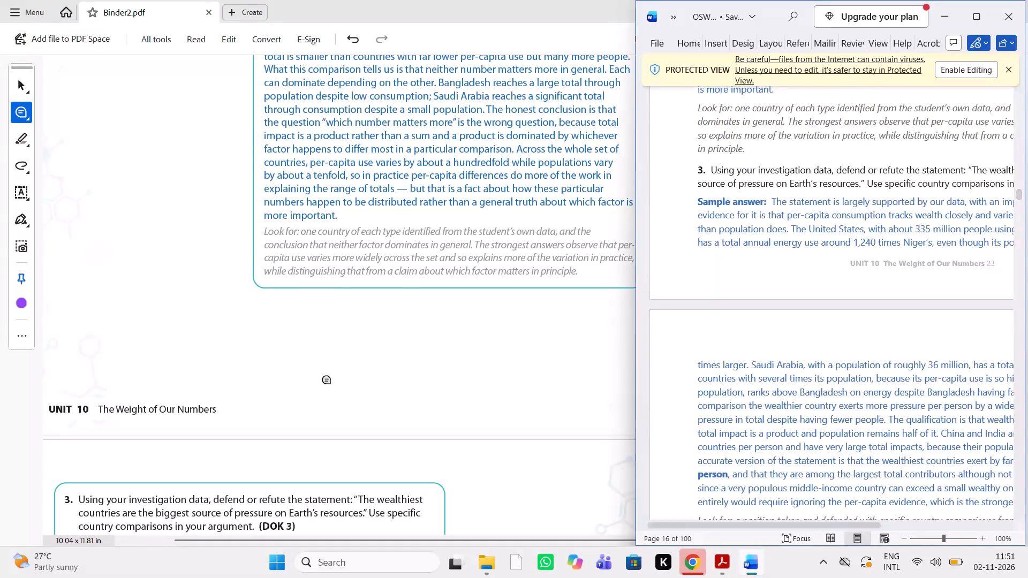
scroll(328, 380, "down", 4)
scroll(328, 380, "up", 1)
scroll(787, 304, "left", 1)
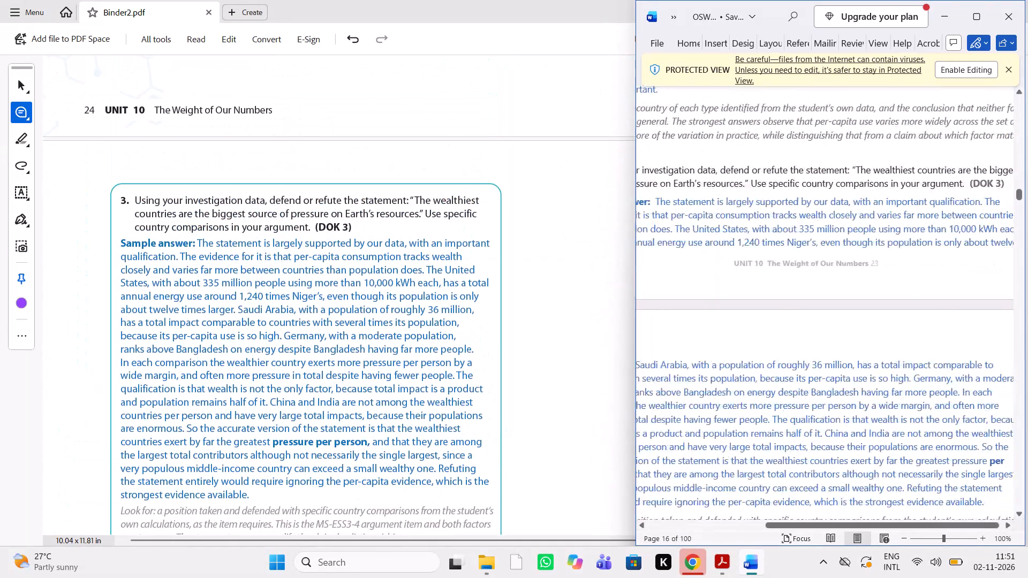
scroll(787, 304, "left", 1)
scroll(787, 304, "right", 1)
scroll(430, 399, "down", 1)
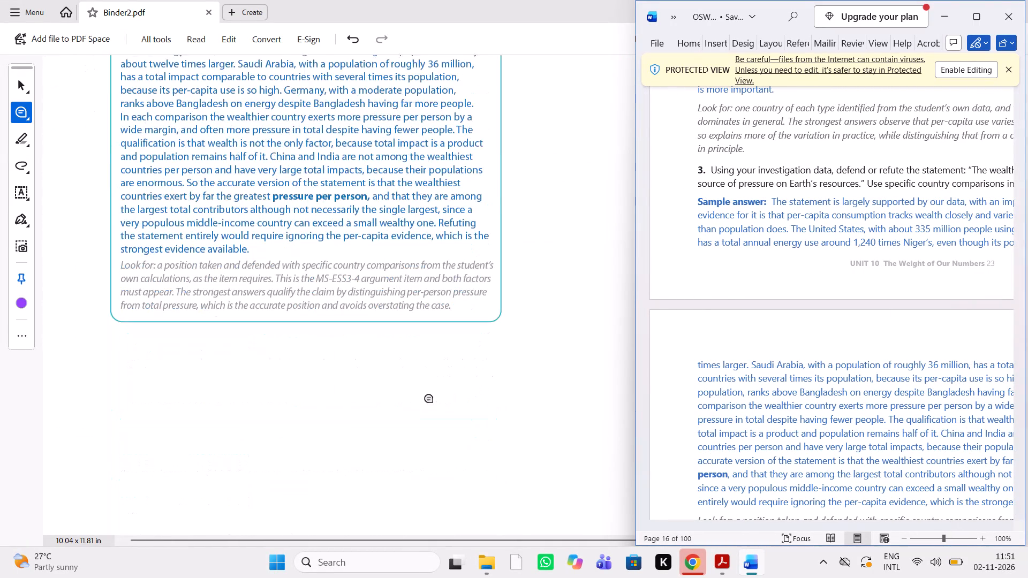
scroll(430, 399, "down", 1)
scroll(858, 339, "down", 6)
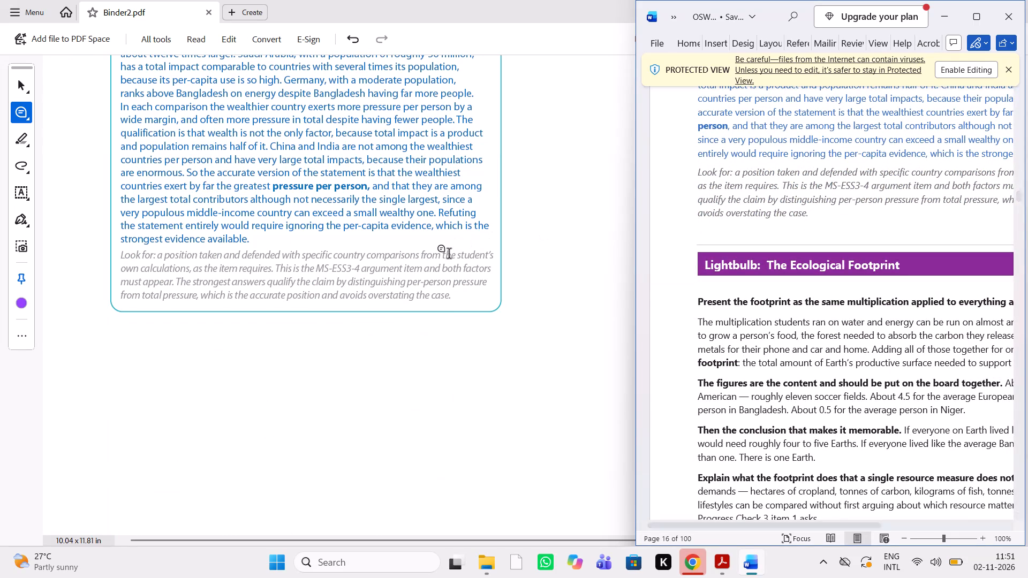
scroll(784, 258, "left", 1)
scroll(784, 258, "right", 1)
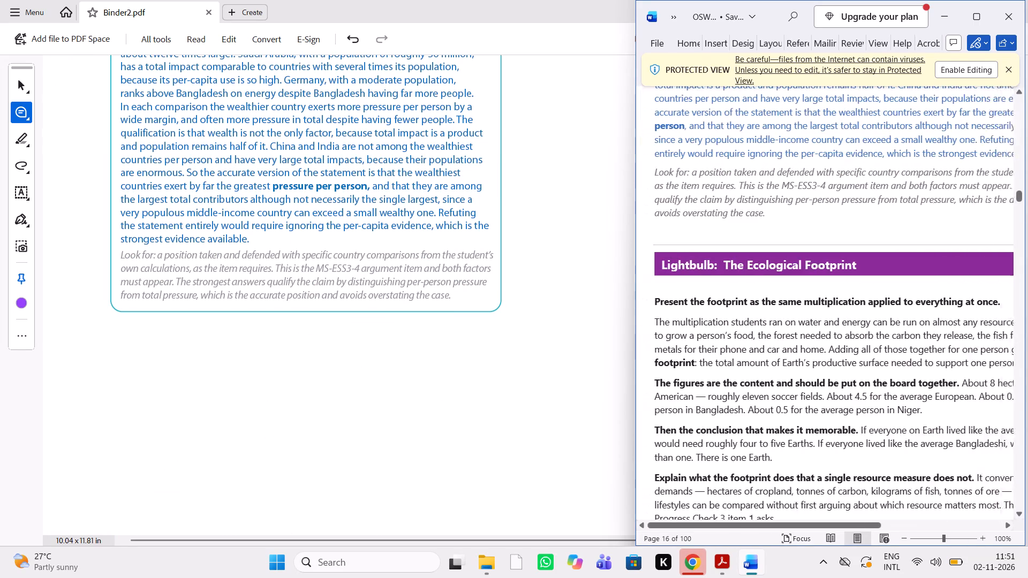
scroll(784, 258, "right", 1)
Add the comment "add SB mini image" in the blank margin beside The Ecological Footprint section on PDF page 25.
scroll(474, 336, "down", 2)
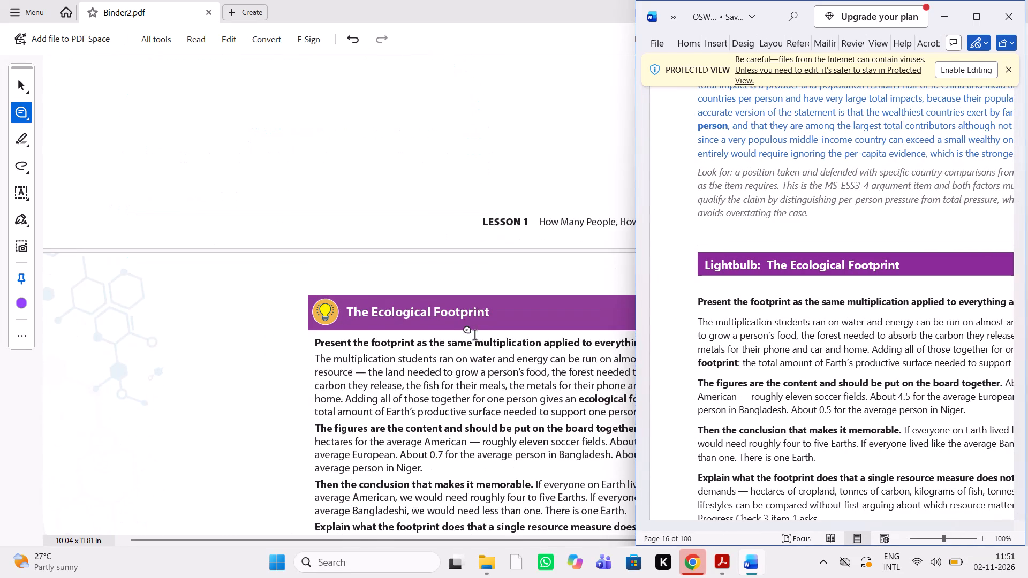
scroll(474, 336, "down", 2)
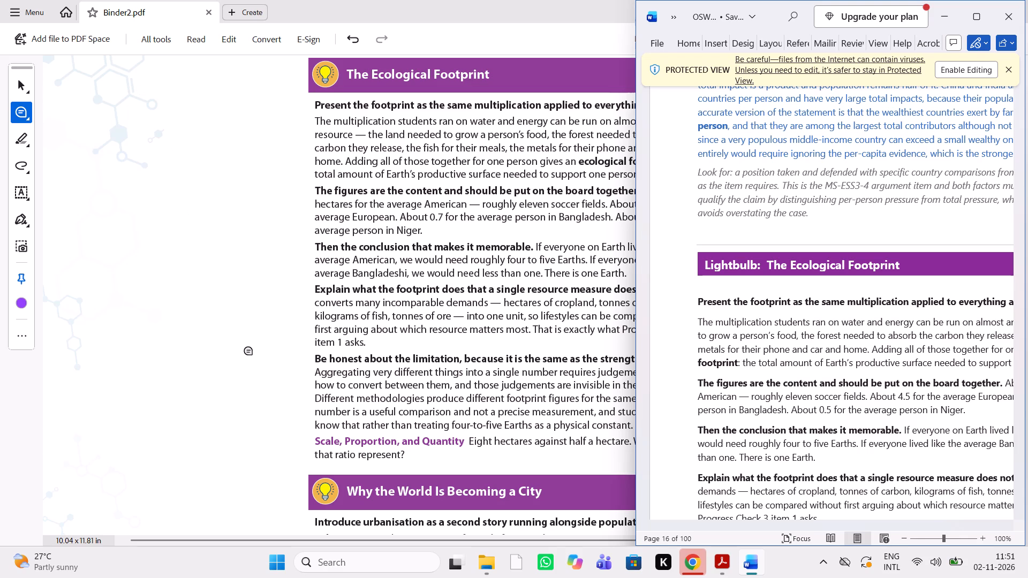
left_click(165, 103)
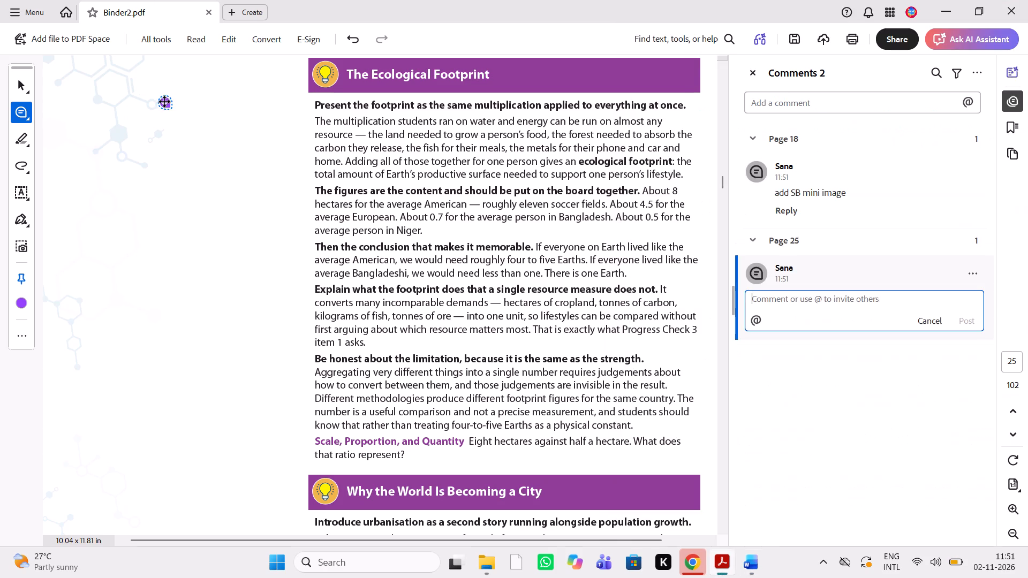
type("add SB mini image")
key("space")
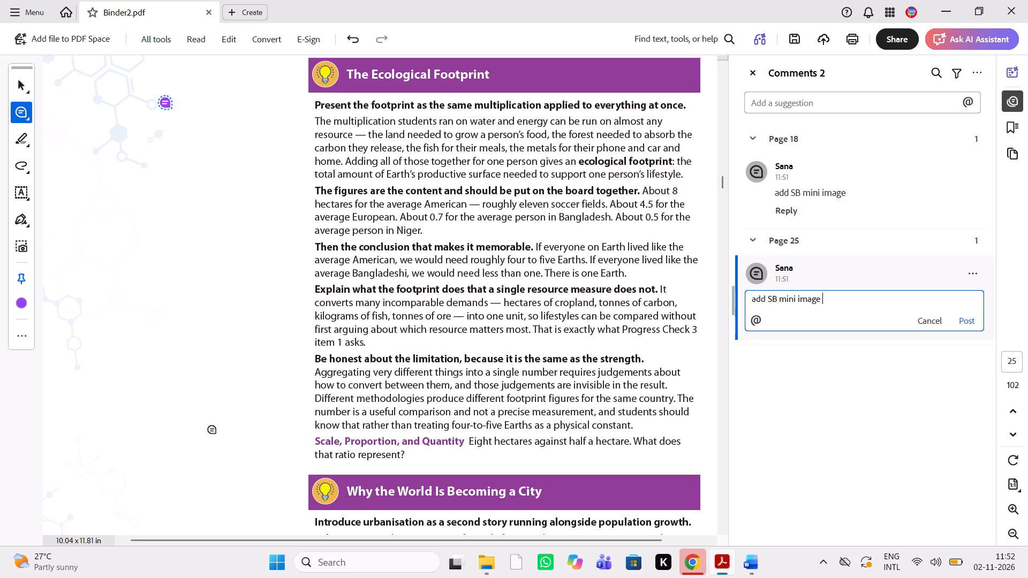
Add the comment "add SB mini image" in the margin beside the Why the World Is Becoming a City heading.
scroll(213, 430, "down", 1)
left_click(148, 241)
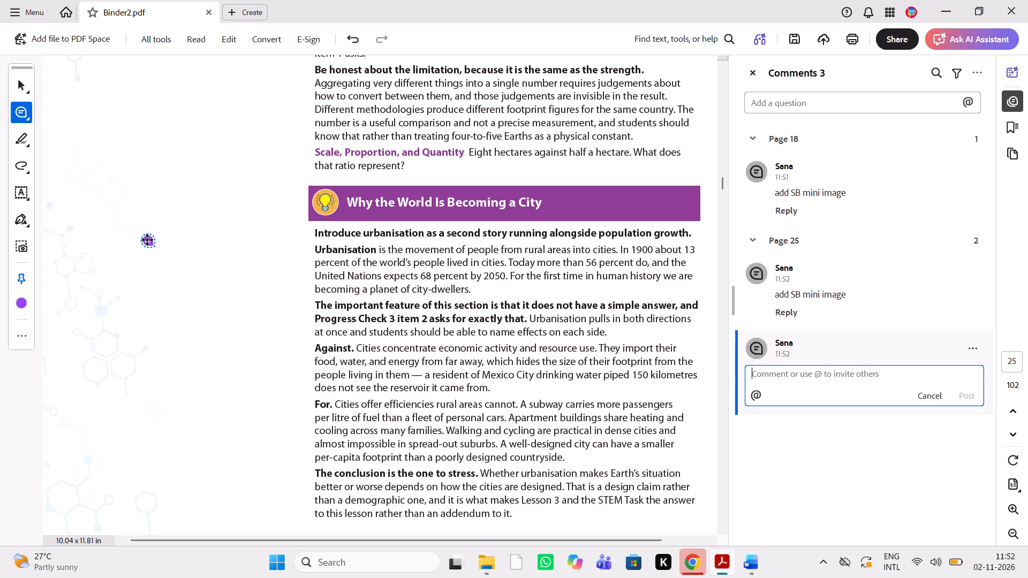
type("add SV")
key("space")
key("BackSpace")
key("BackSpace")
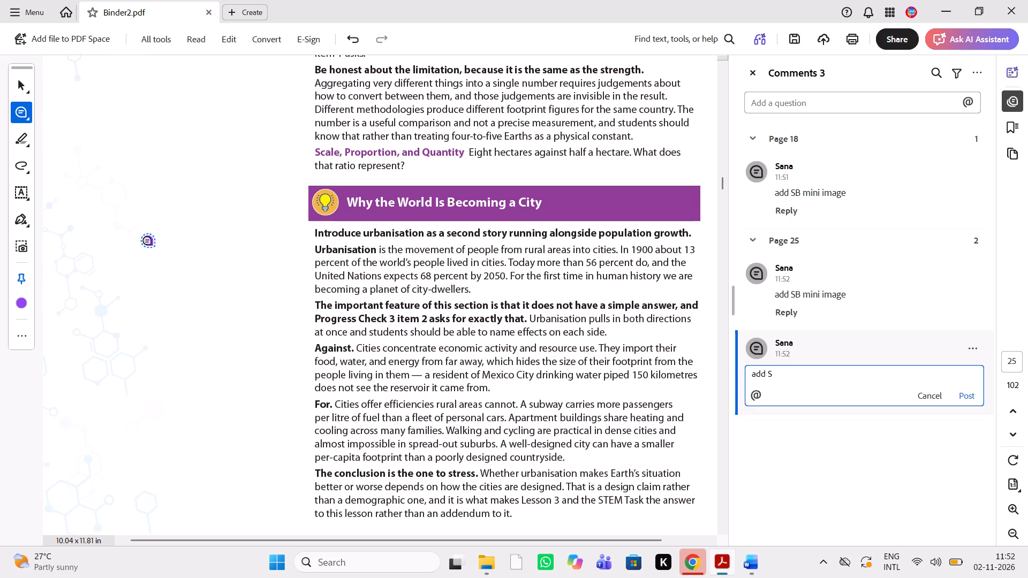
type("B mi i")
key("space")
key("BackSpace")
key("BackSpace")
key("BackSpace")
key("BackSpace")
type("ini image")
key("space")
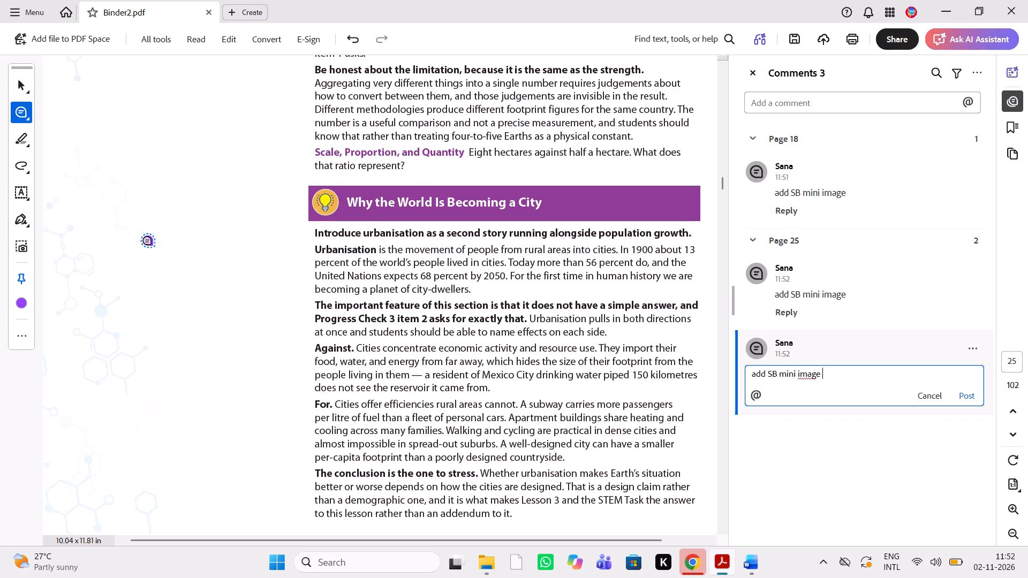
Switch to Word and compare the Why the World Is Becoming a City section, including its Systems and System Models prompt, with the PDF.
left_click(751, 565)
scroll(892, 364, "down", 4)
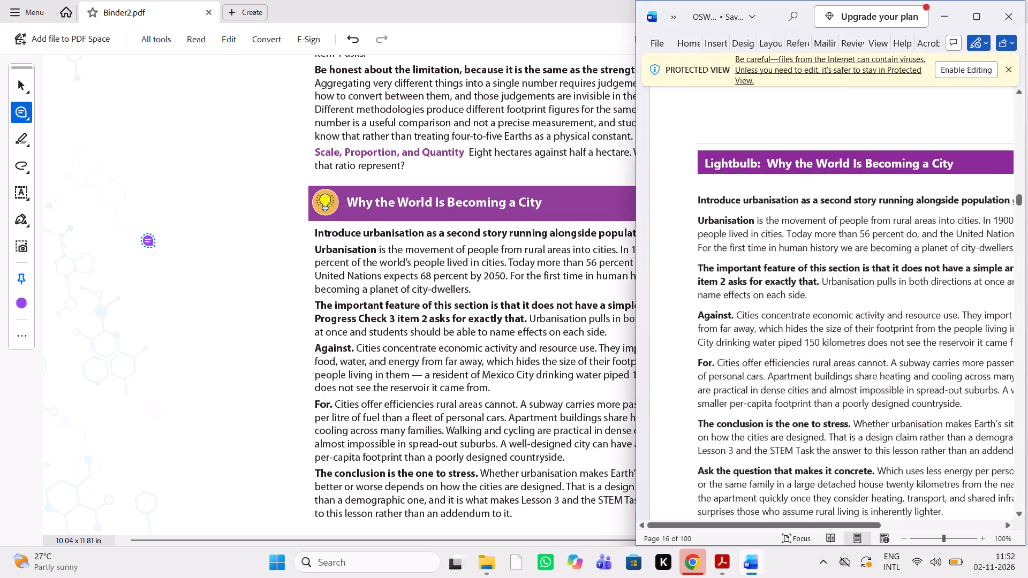
scroll(495, 279, "down", 2)
scroll(755, 325, "down", 1)
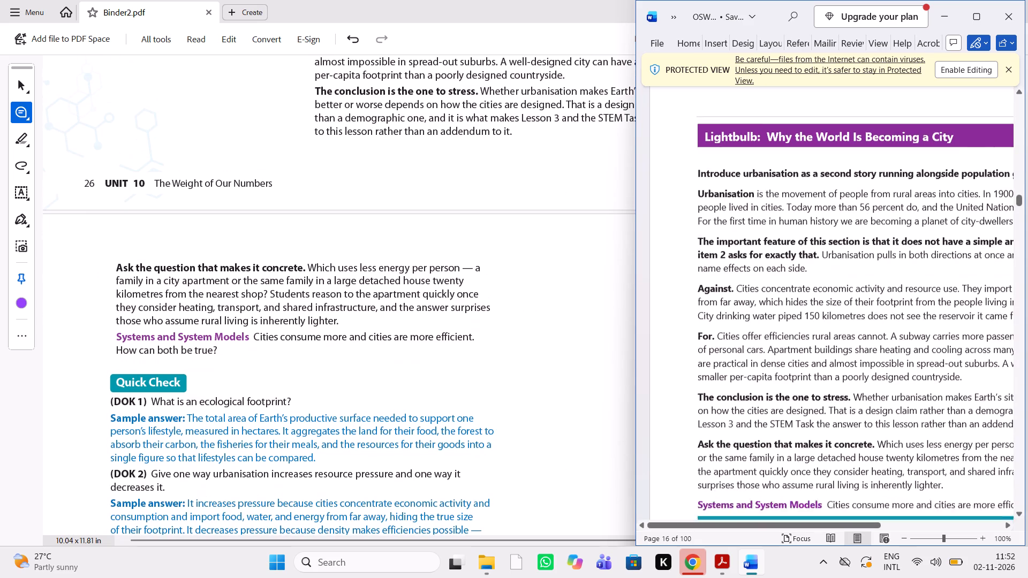
scroll(755, 325, "down", 2)
scroll(755, 325, "up", 1)
scroll(755, 325, "left", 1)
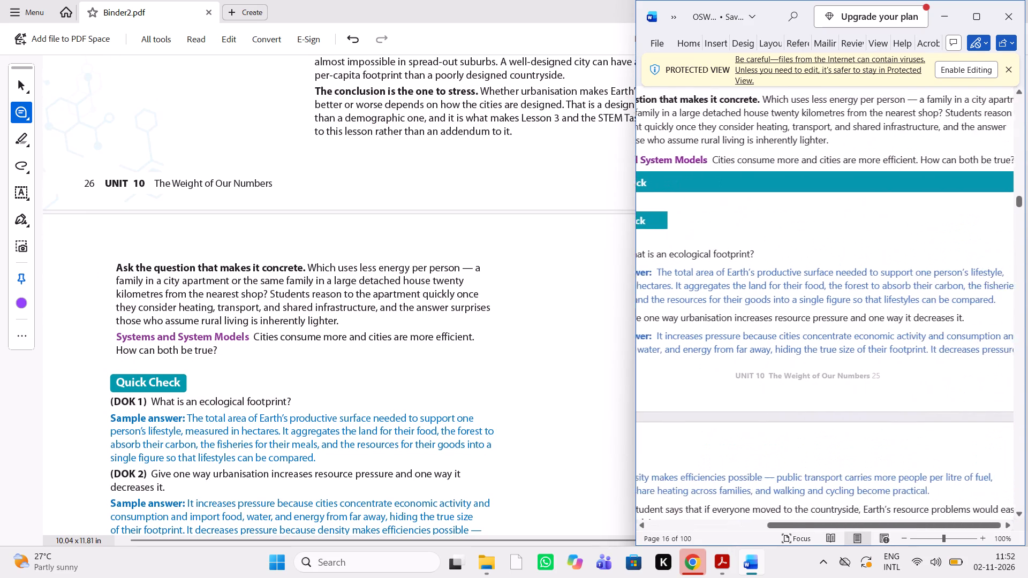
scroll(755, 325, "right", 1)
Compare the three Quick Check questions on ecological footprint and urbanisation, with their sample answers, in both documents.
scroll(429, 331, "down", 1)
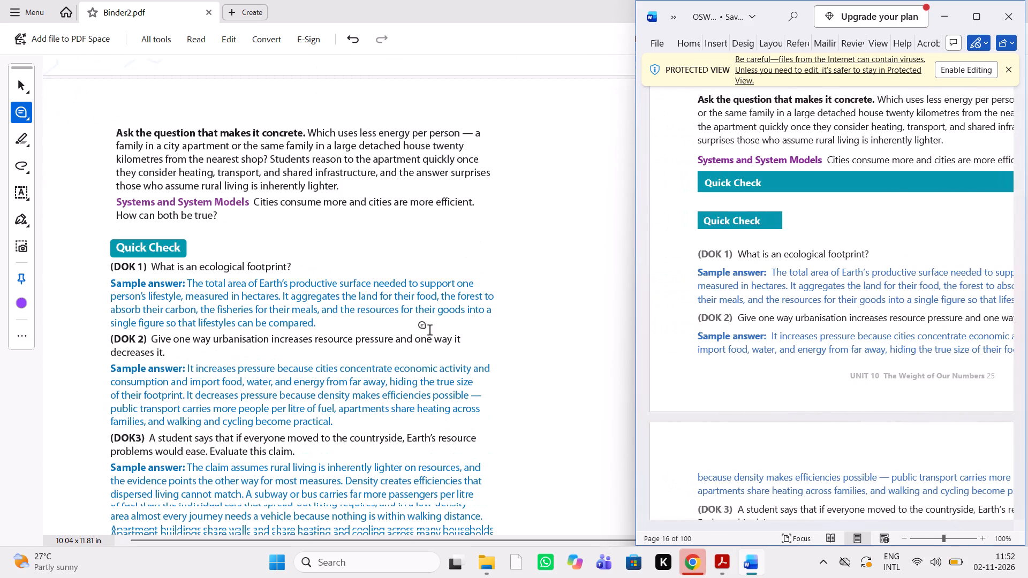
scroll(429, 331, "down", 1)
scroll(782, 339, "down", 1)
scroll(782, 339, "up", 1)
scroll(782, 339, "right", 1)
scroll(457, 341, "down", 1)
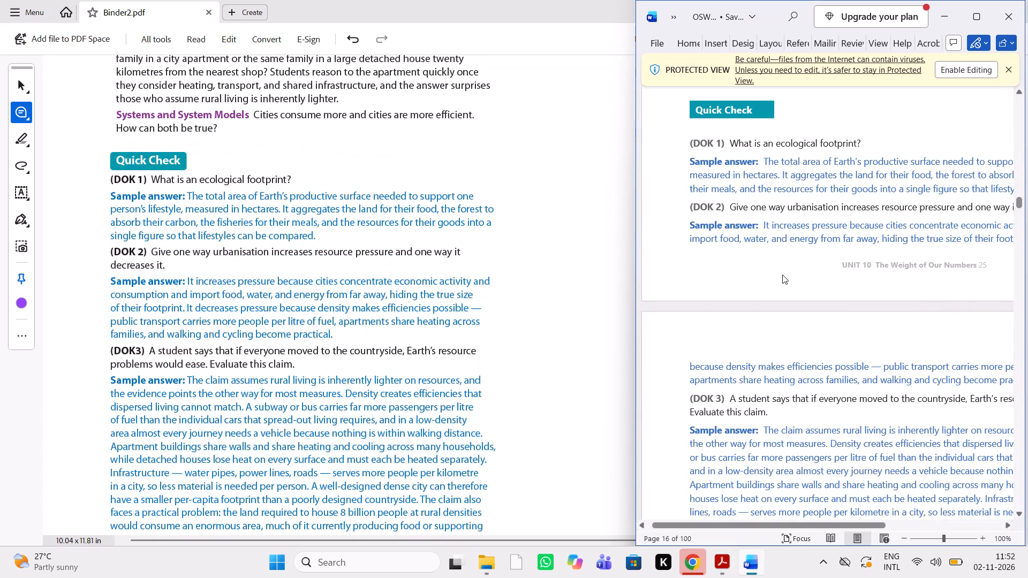
scroll(782, 275, "up", 1)
scroll(782, 275, "right", 1)
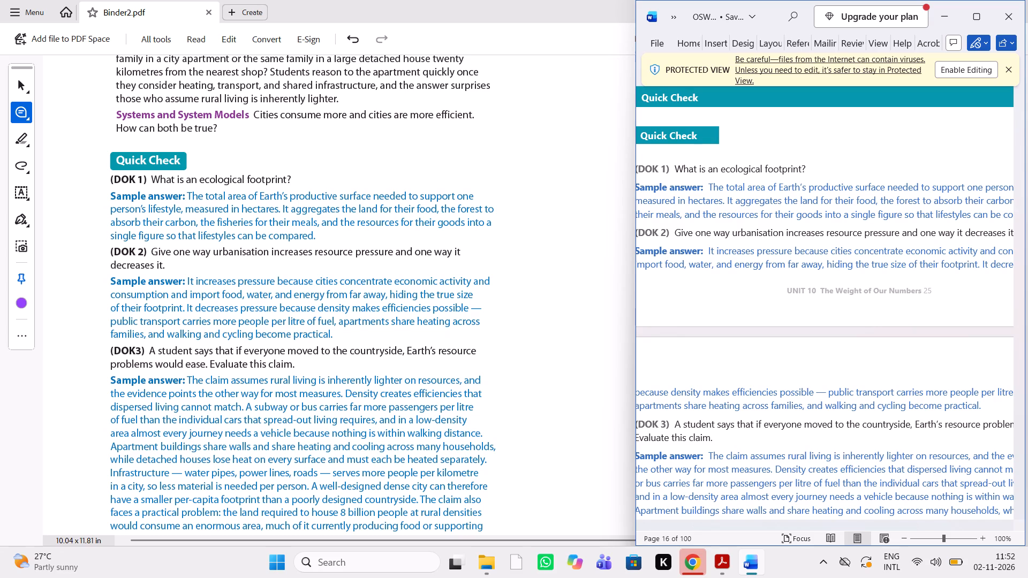
scroll(803, 365, "down", 1)
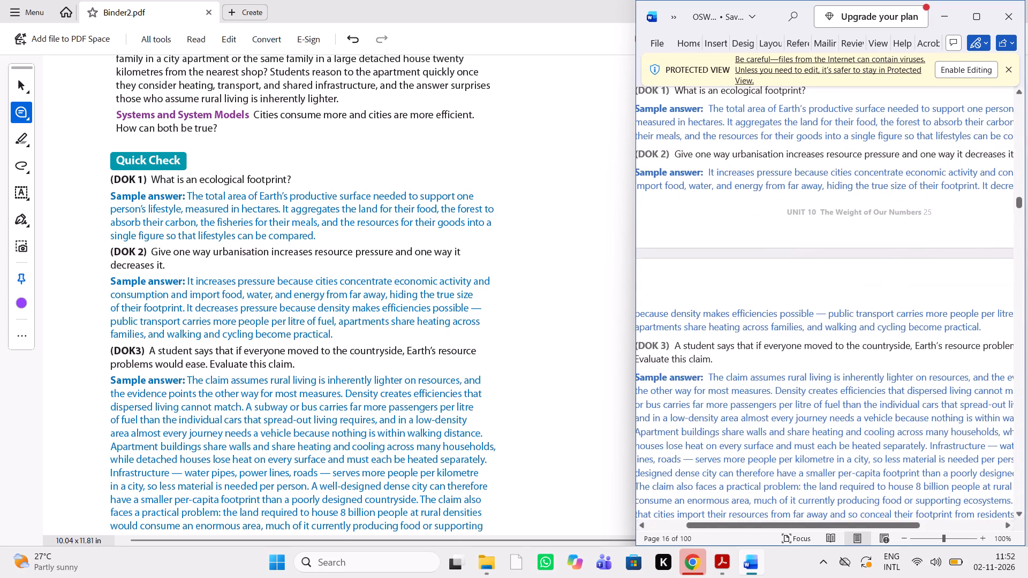
scroll(803, 365, "down", 2)
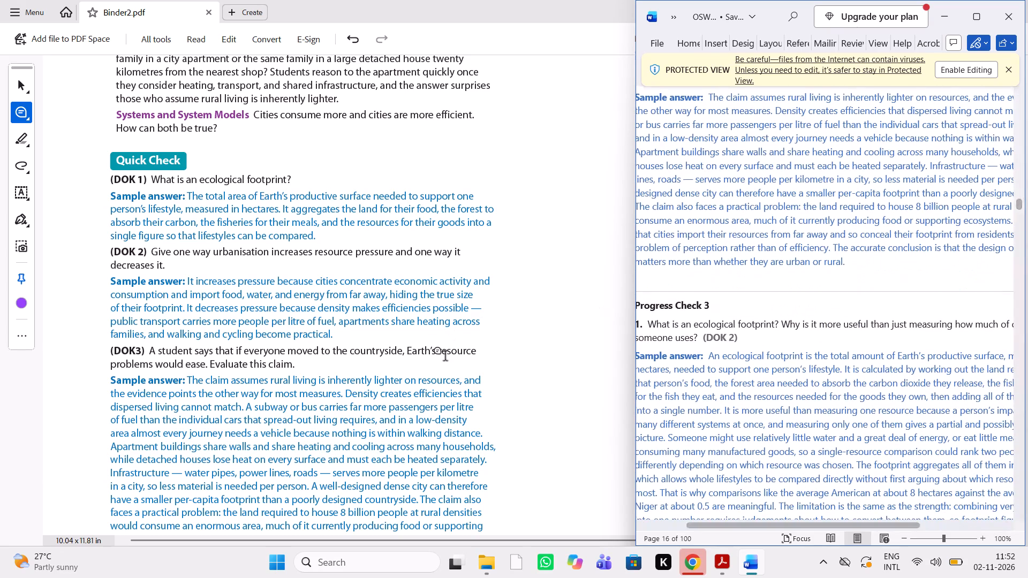
Compare Progress Check 3 items 1 and 2, their sample answers and Look for notes in the PDF and the Word guide.
scroll(445, 357, "down", 4)
scroll(445, 357, "left", 2)
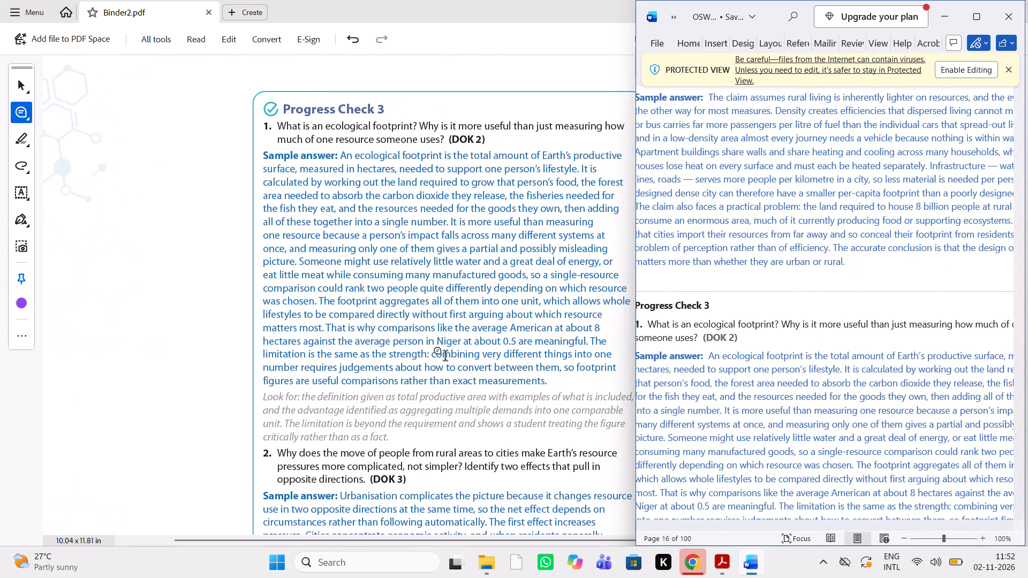
scroll(800, 407, "right", 2)
scroll(800, 407, "down", 1)
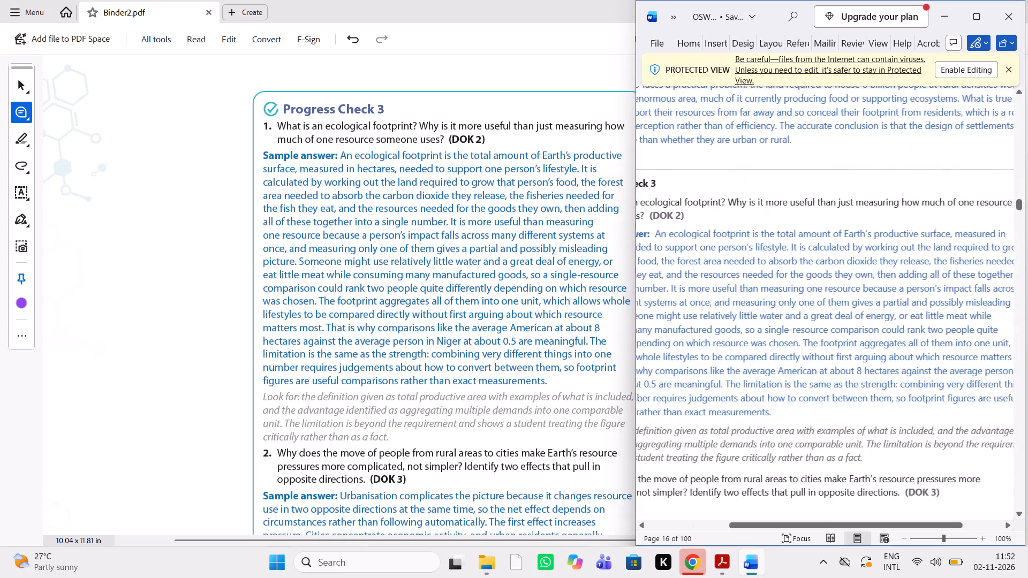
scroll(462, 344, "down", 1)
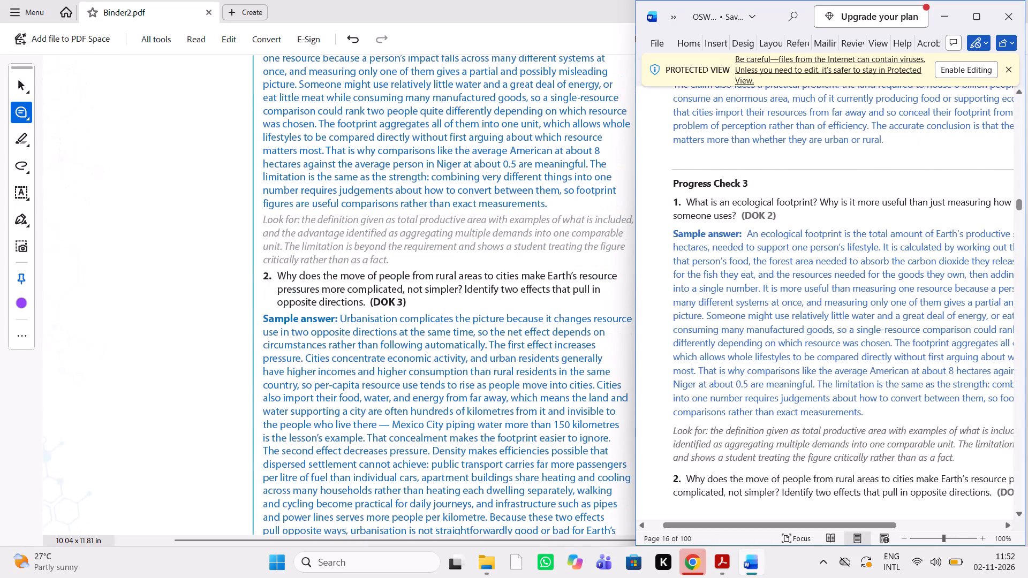
scroll(853, 368, "down", 1)
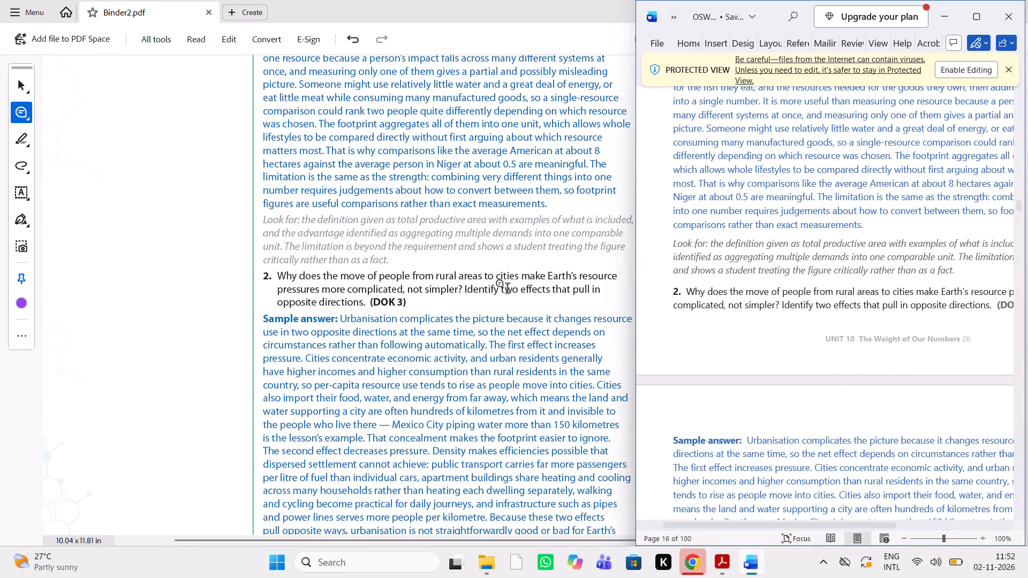
scroll(507, 290, "down", 1)
scroll(807, 385, "down", 2)
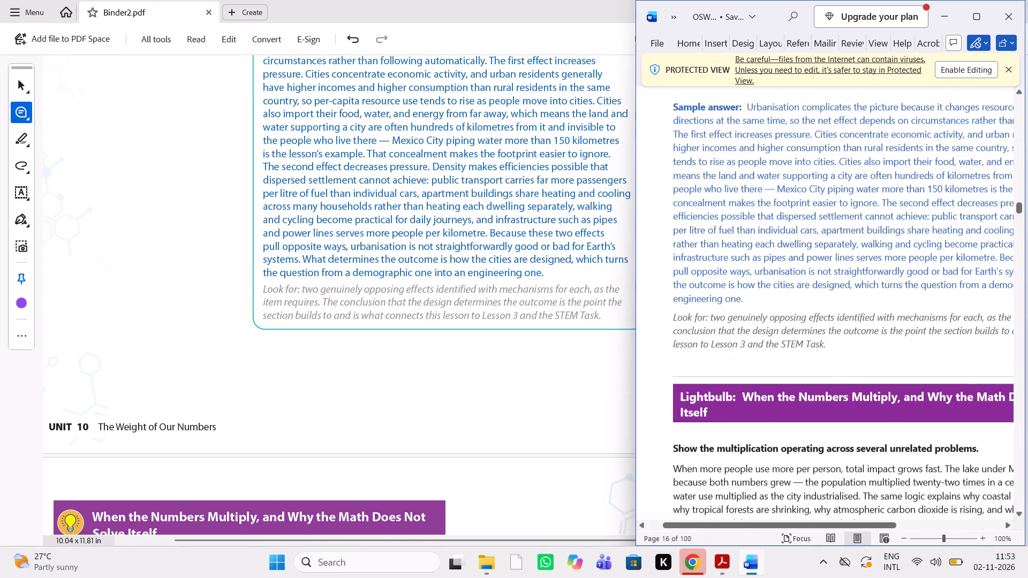
Post the comment "add SB mini image" beside the When the Numbers Multiply, and Why the Math Does Not Solve Itself heading.
scroll(807, 385, "down", 1)
scroll(433, 375, "down", 1)
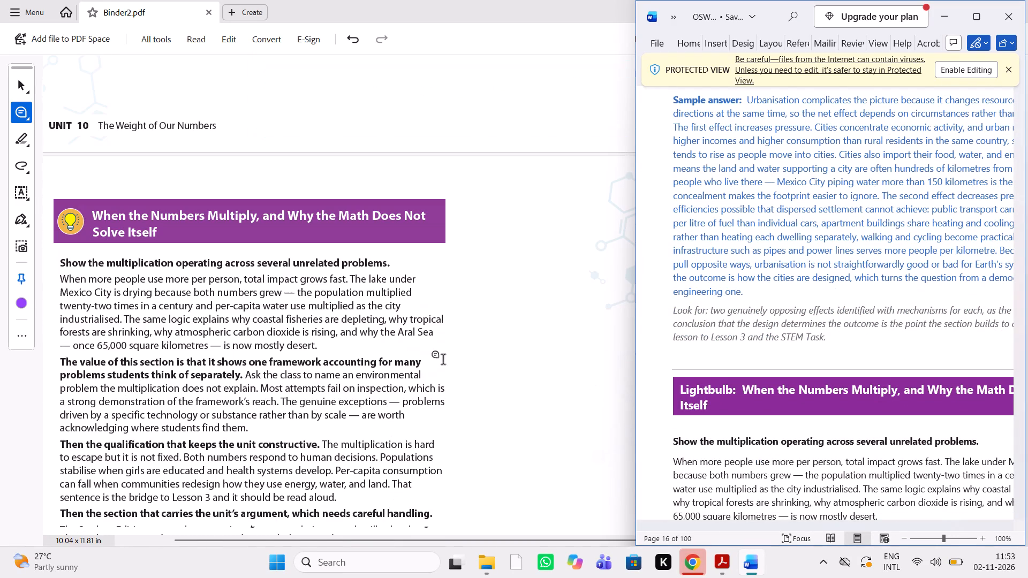
left_click(589, 249)
key("s")
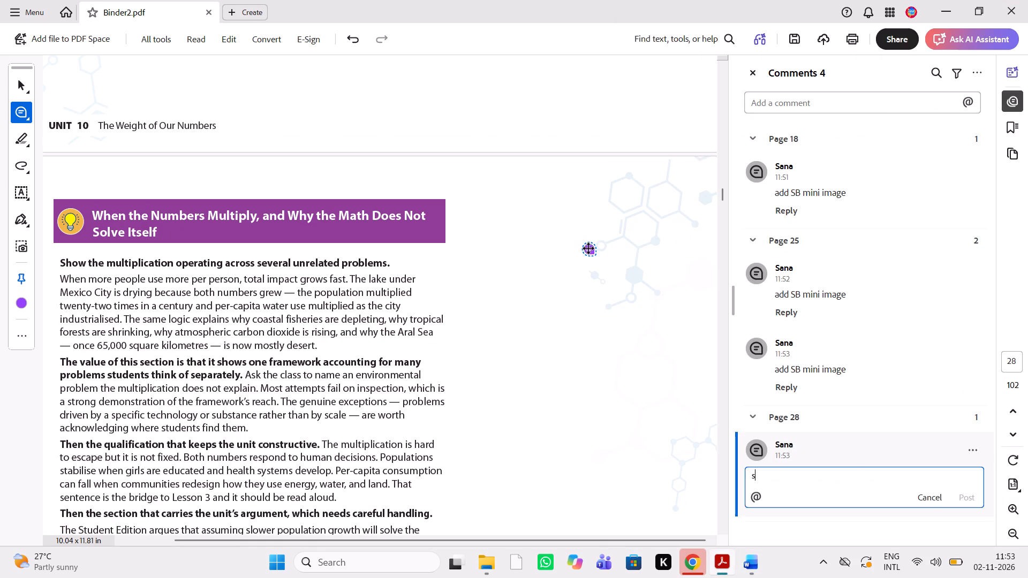
key("BackSpace")
type("add")
key("space")
type("SB mini image")
key("space")
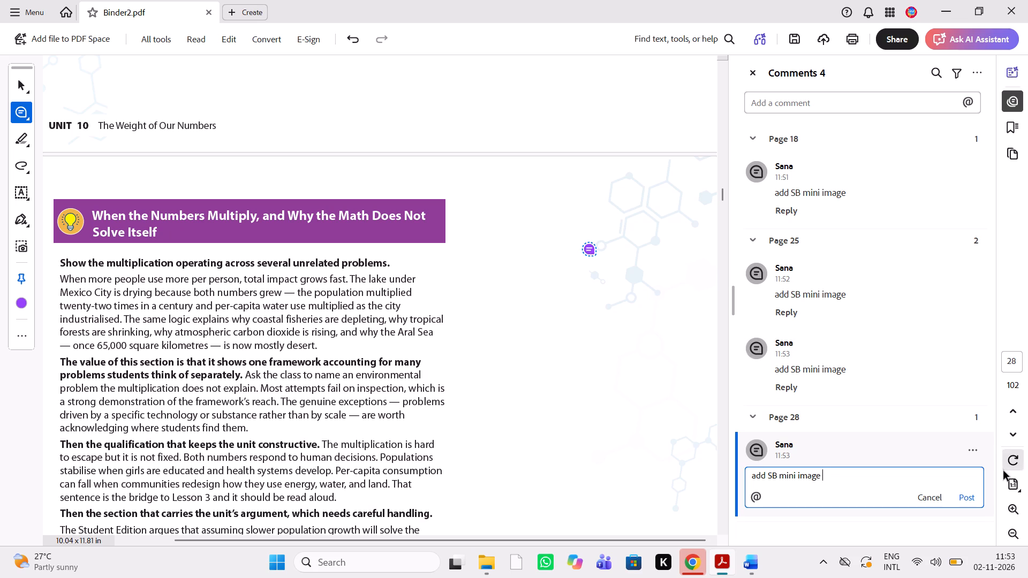
left_click(963, 493)
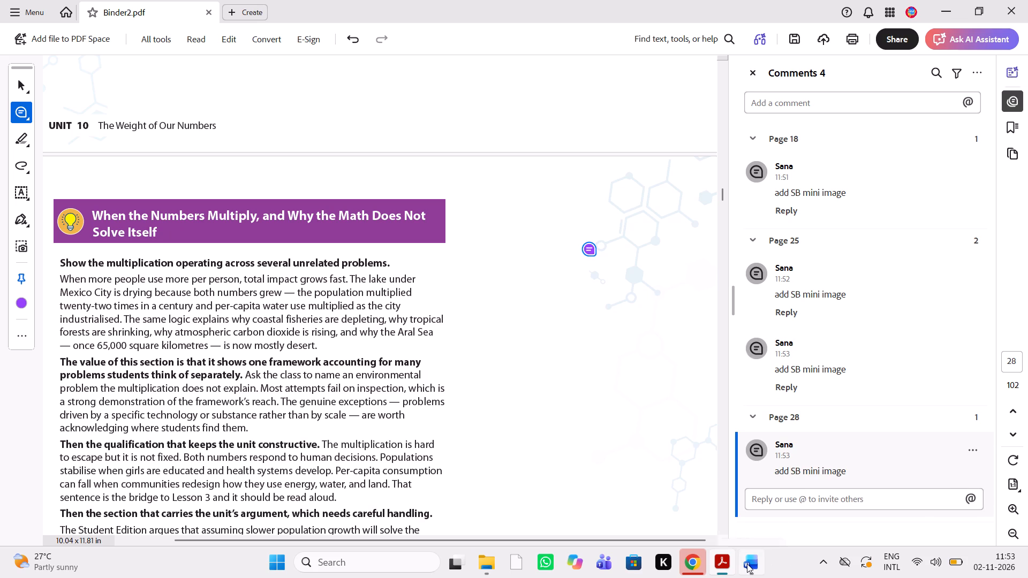
Switch to Word and compare the When the Numbers Multiply section, including its Teacher Note and closing paragraph, with the PDF.
left_click(747, 564)
scroll(759, 409, "down", 2)
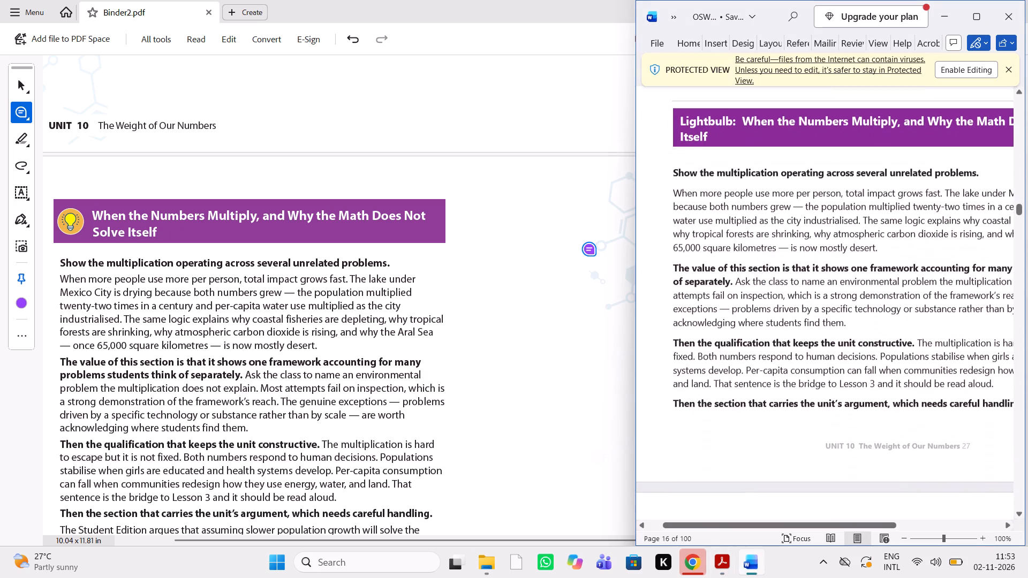
scroll(294, 330, "down", 2)
scroll(698, 339, "down", 1)
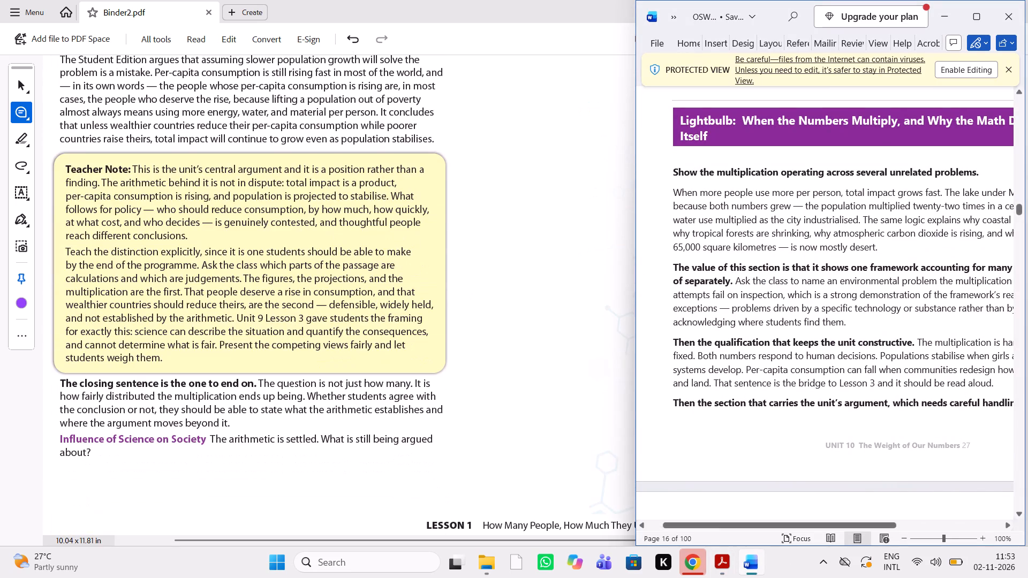
scroll(698, 339, "down", 1)
scroll(698, 339, "left", 1)
scroll(698, 339, "down", 1)
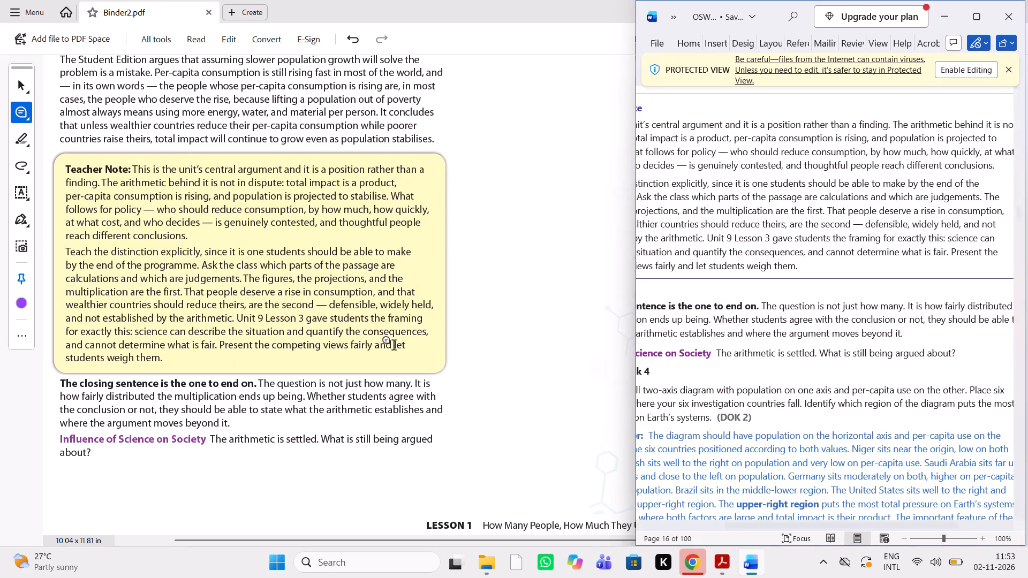
Compare Progress Check 4 items 1 and 2, with their sample answers and Look for notes, in the PDF and the Word guide.
scroll(394, 346, "down", 1)
scroll(693, 338, "down", 1)
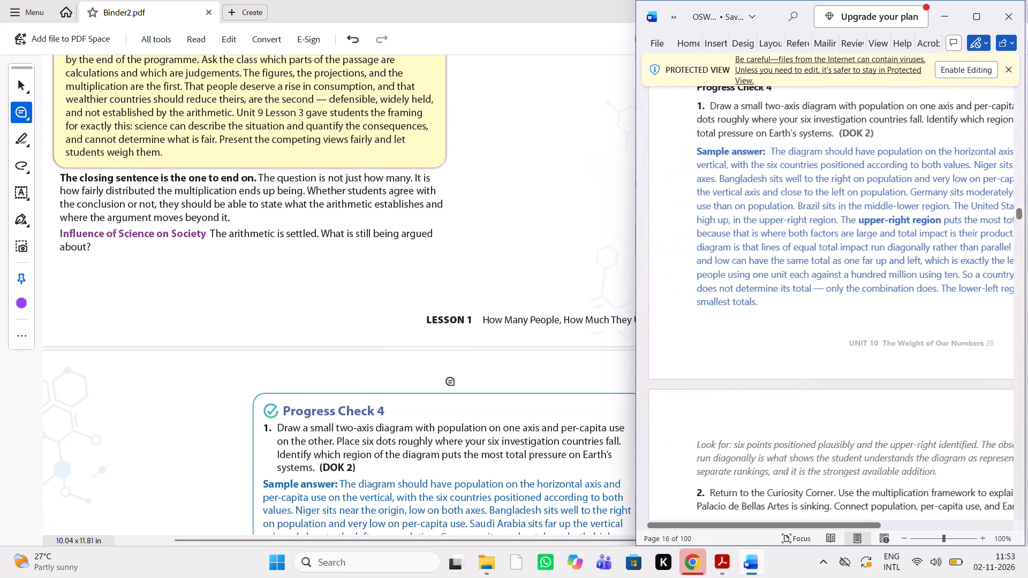
scroll(447, 392, "down", 1)
scroll(742, 324, "up", 1)
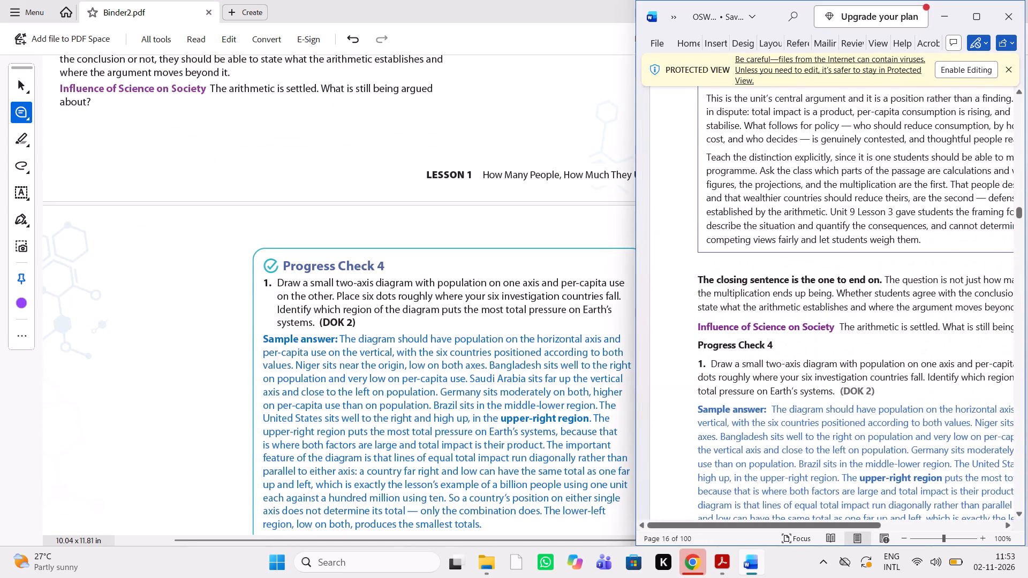
scroll(742, 324, "down", 1)
scroll(394, 356, "down", 2)
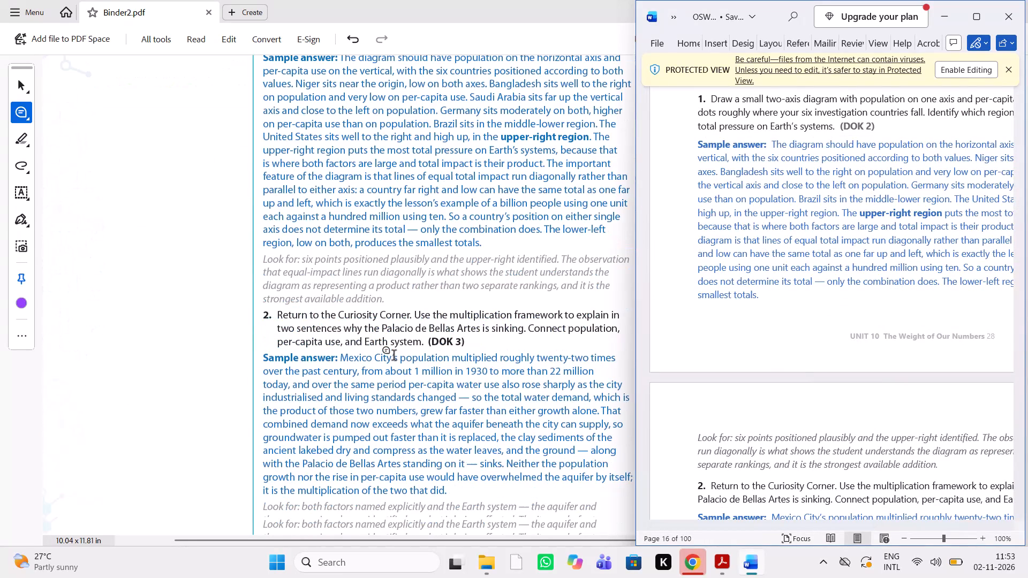
scroll(447, 398, "down", 1)
scroll(653, 392, "down", 4)
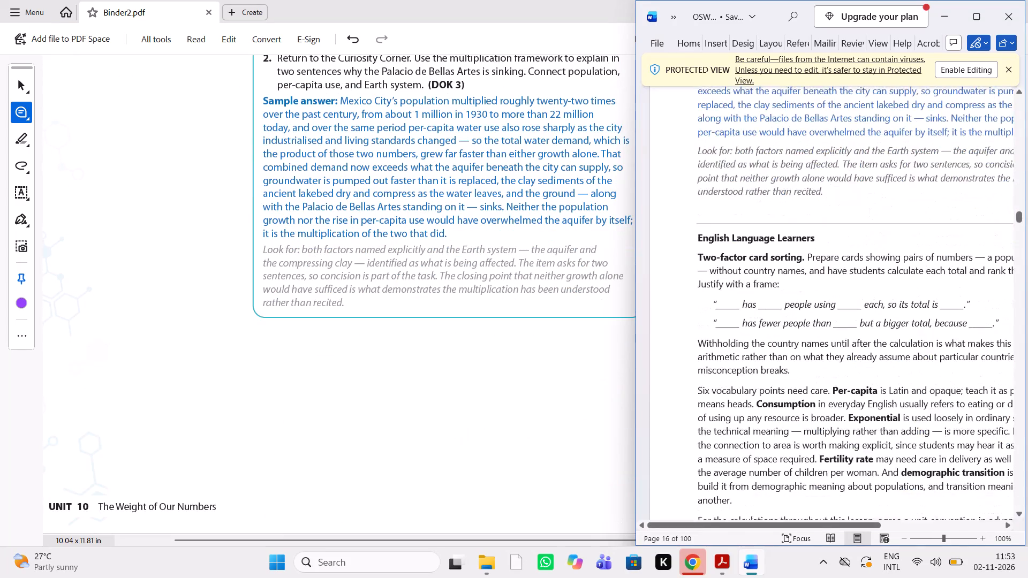
scroll(653, 392, "up", 1)
Compare the English Language Learners and Differentiated Instruction sections of Lesson 1 in the PDF with the Word guide.
scroll(332, 344, "down", 1)
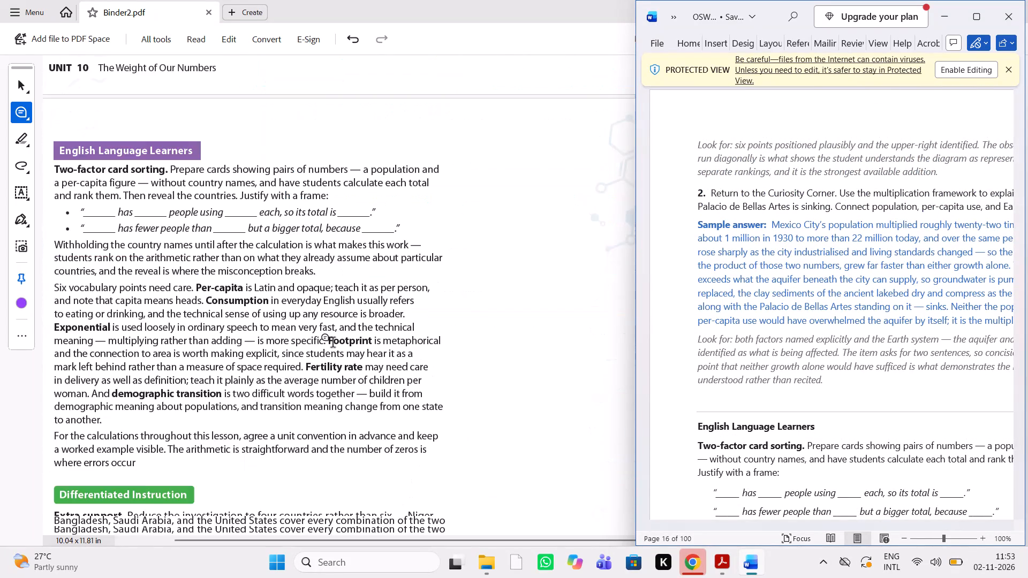
scroll(332, 344, "down", 1)
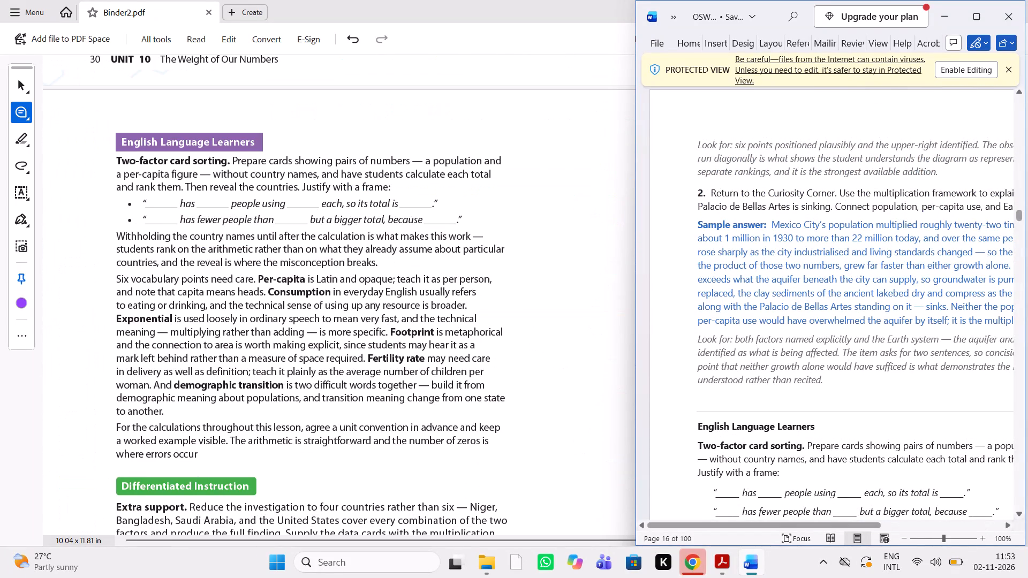
scroll(743, 427, "down", 4)
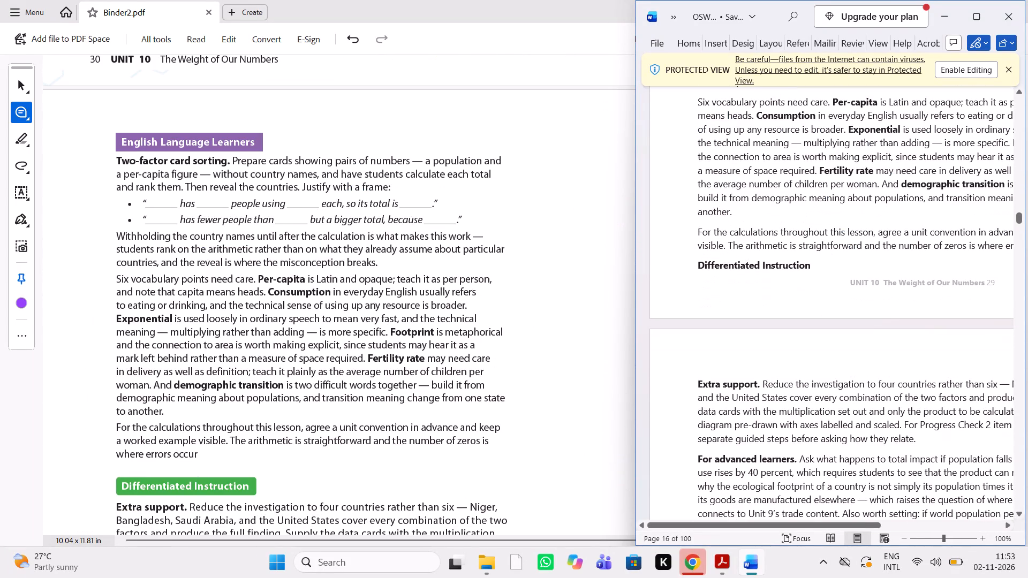
scroll(743, 427, "left", 1)
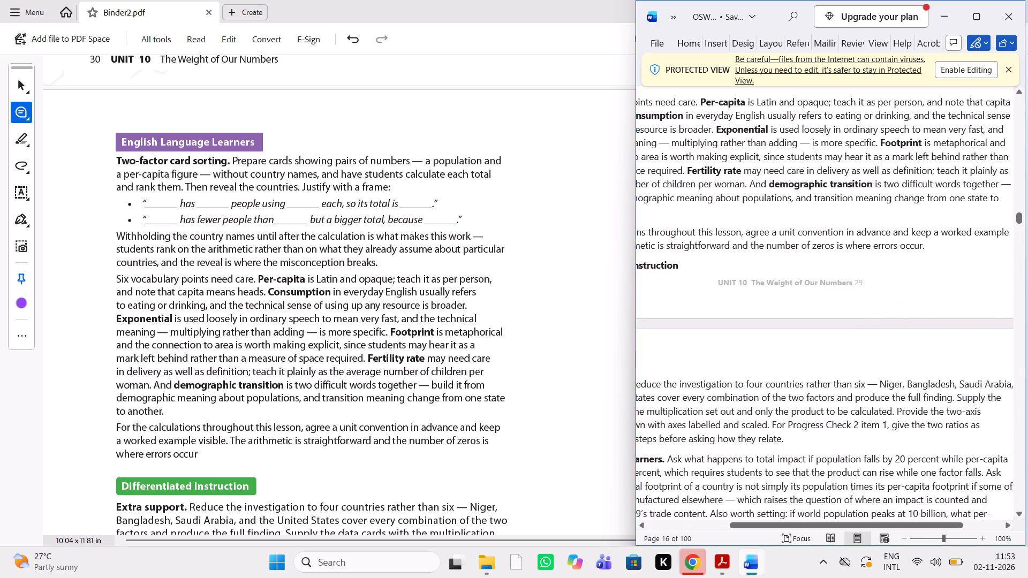
scroll(743, 427, "right", 1)
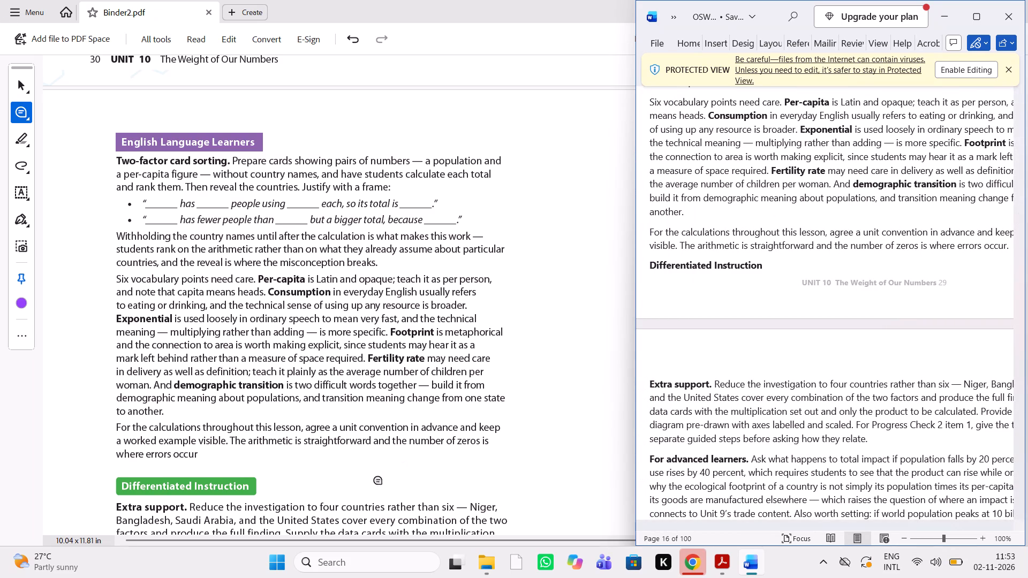
scroll(379, 481, "down", 1)
scroll(821, 475, "down", 1)
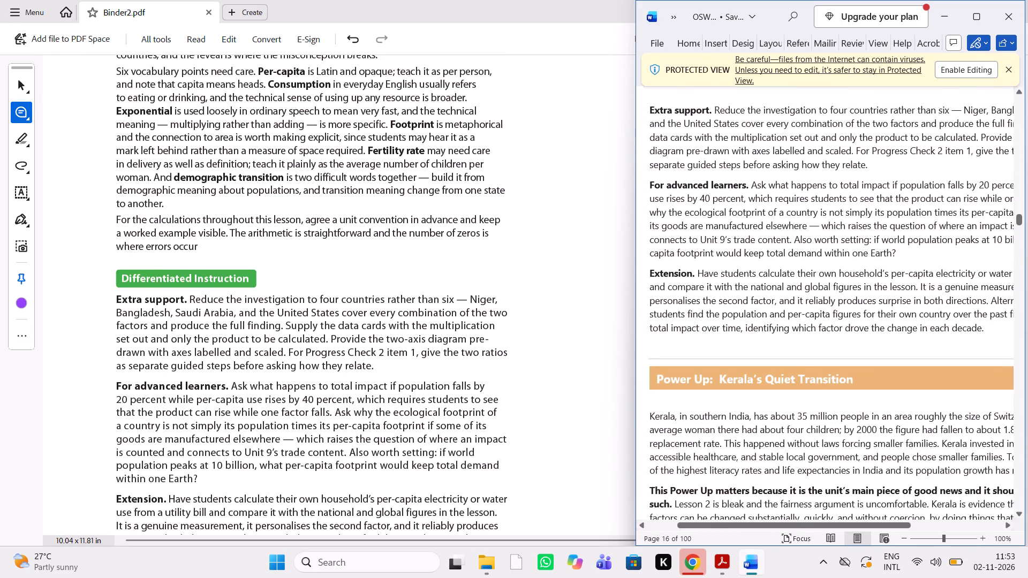
Compare the Power Up: Kerala's Quiet Transition text and its three Thinking Questions, with sample answers, in both documents.
scroll(428, 417, "down", 3)
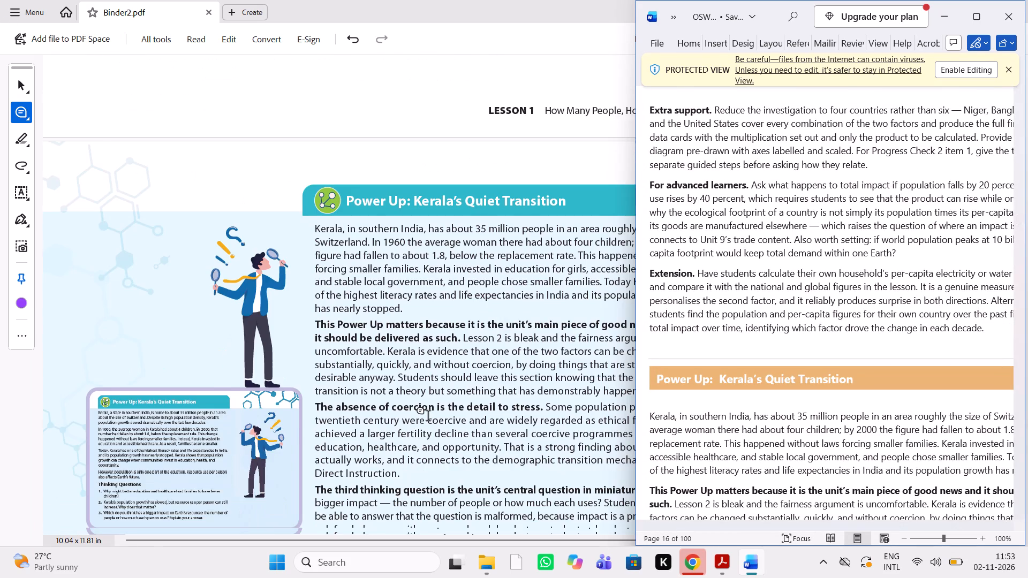
scroll(428, 417, "left", 1)
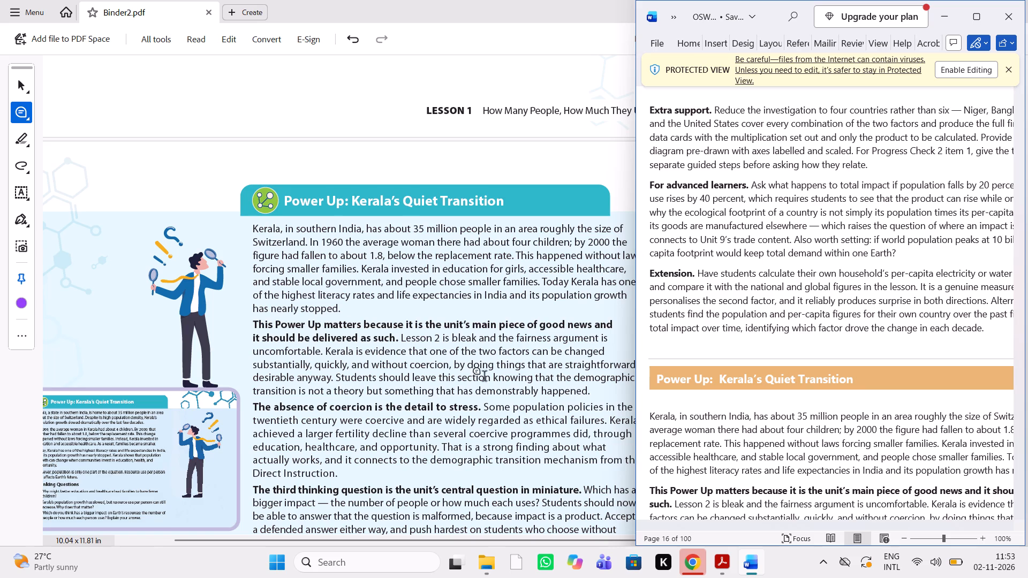
scroll(663, 410, "down", 2)
scroll(345, 384, "down", 2)
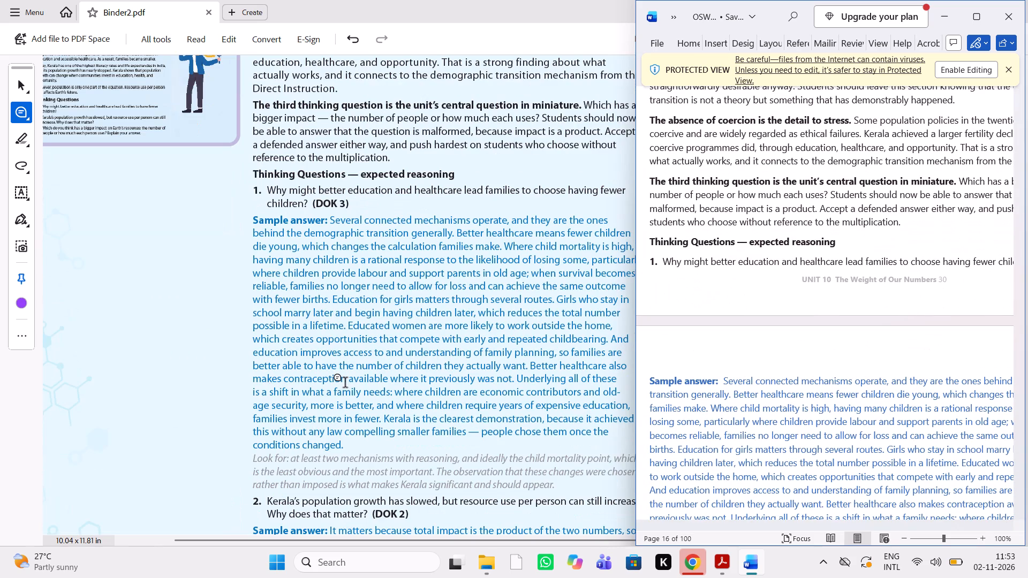
scroll(345, 384, "down", 1)
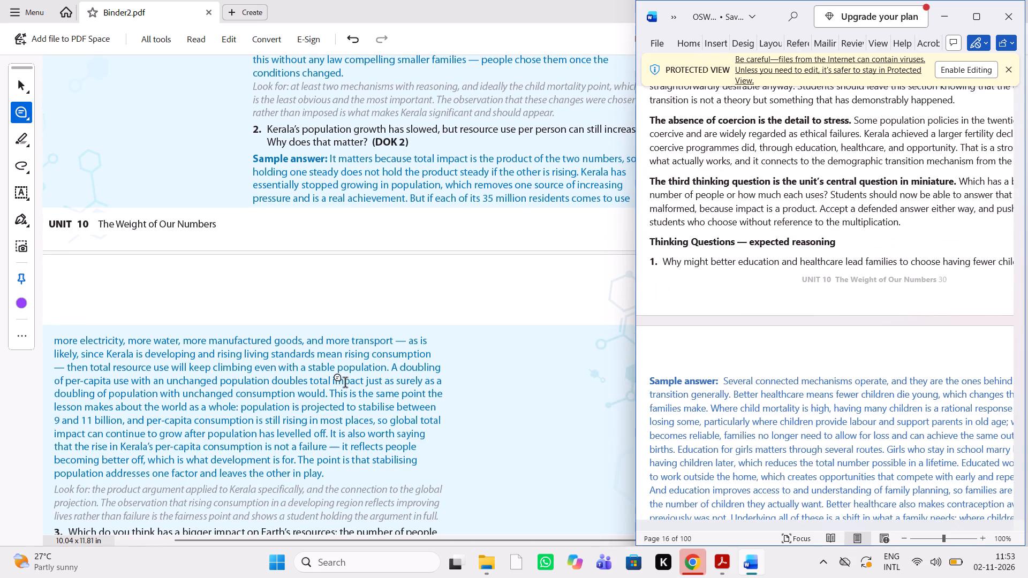
scroll(721, 400, "down", 2)
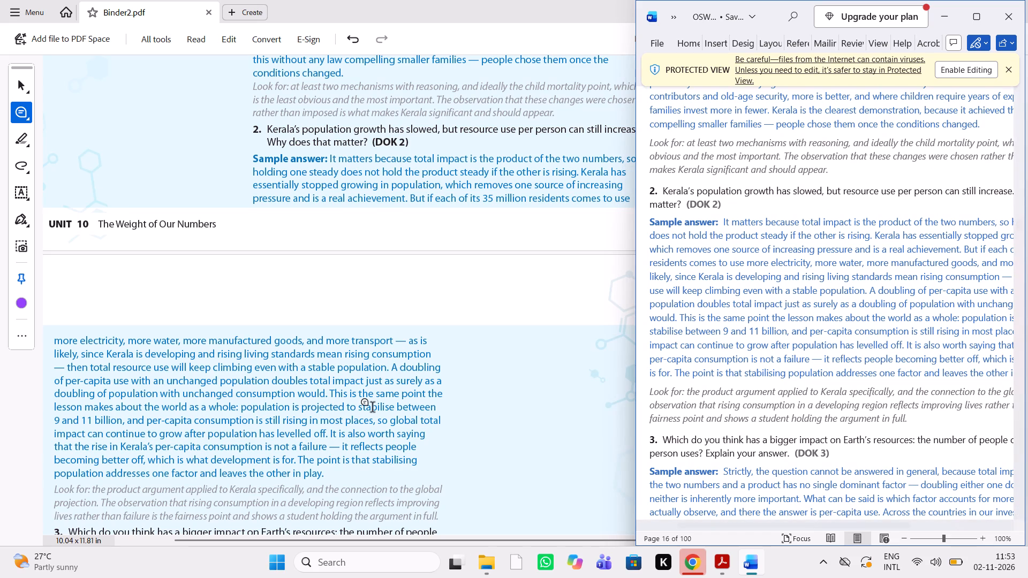
scroll(372, 408, "down", 1)
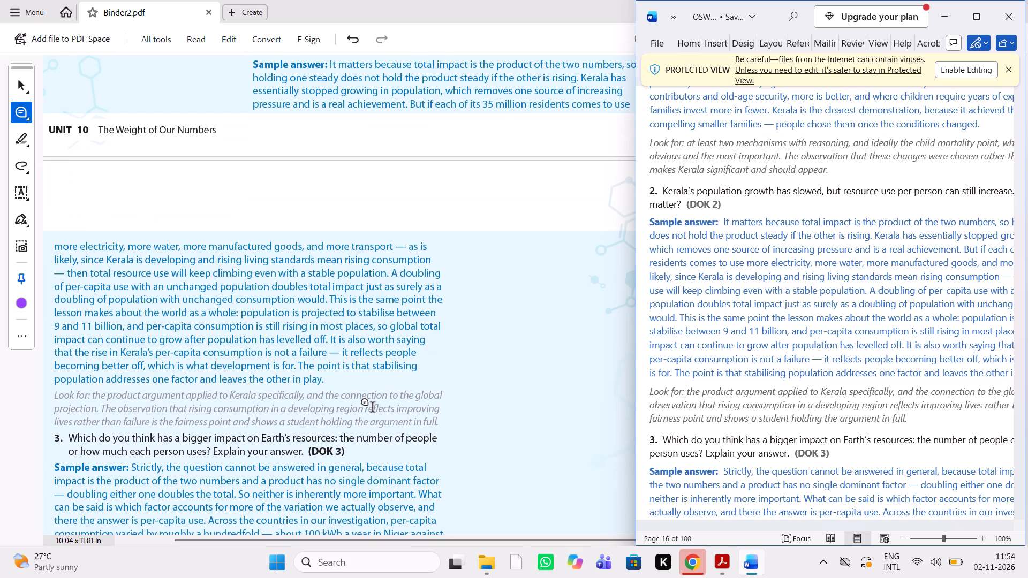
scroll(372, 408, "down", 1)
scroll(790, 382, "down", 1)
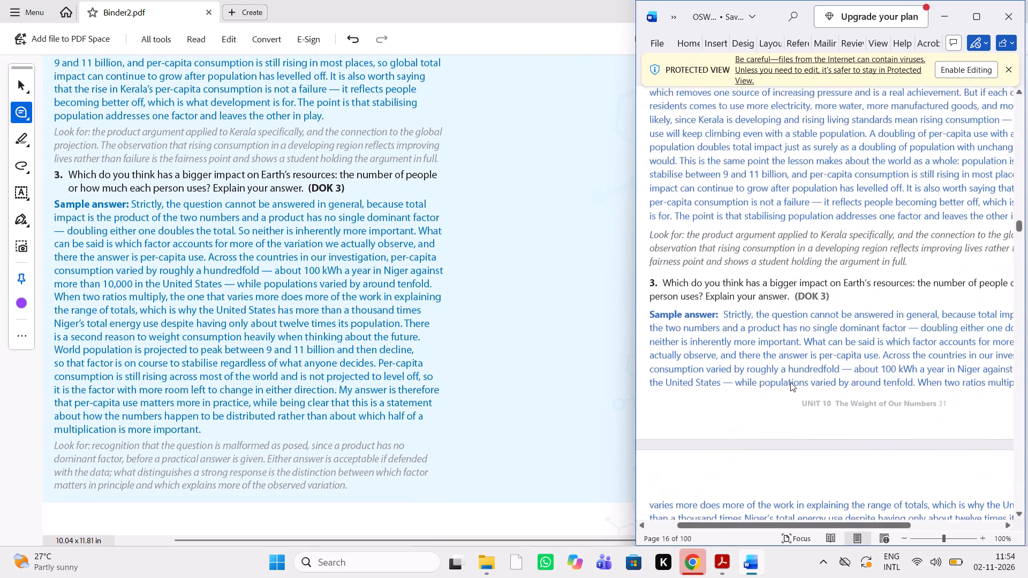
scroll(790, 382, "down", 2)
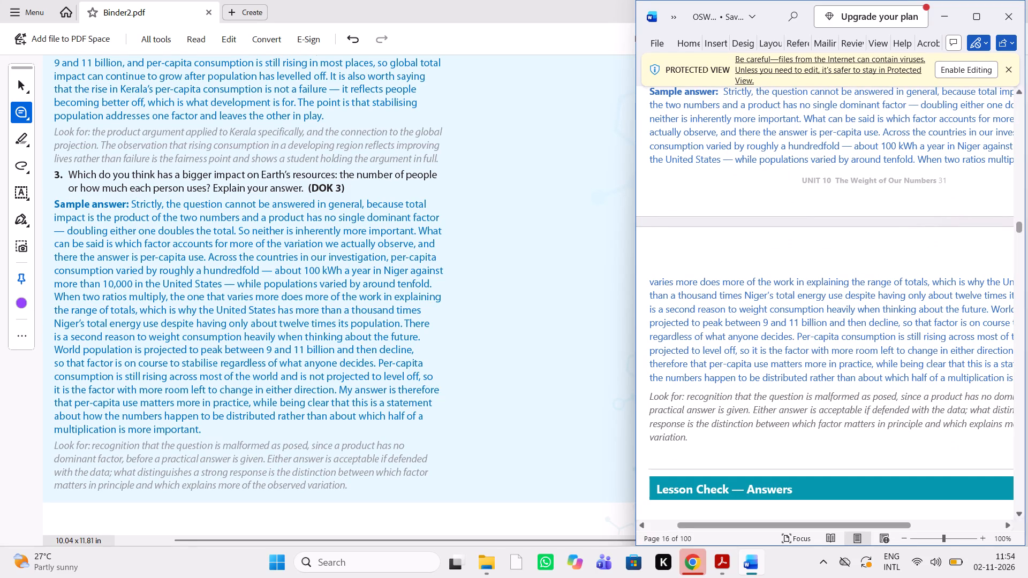
Compare Lesson Check items 1 and 2, with their answers and distractor reasoning, in the PDF and the Word guide.
scroll(559, 367, "down", 4)
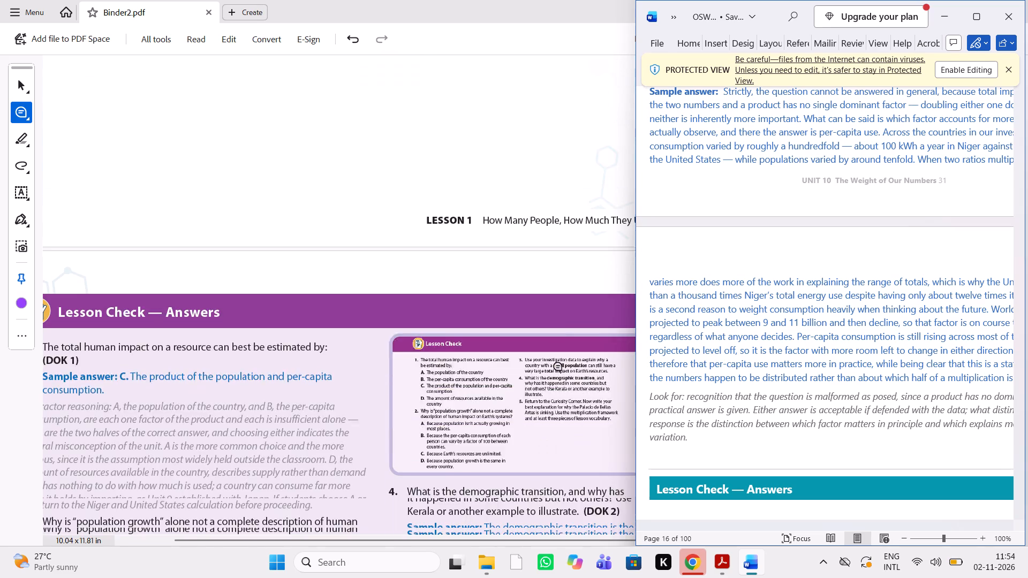
scroll(559, 367, "down", 1)
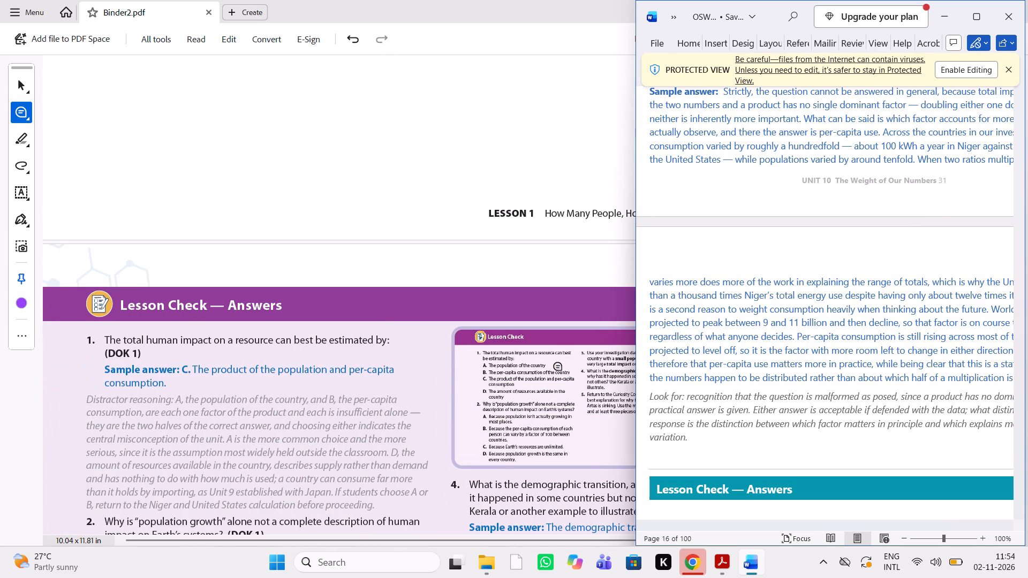
scroll(744, 465, "down", 1)
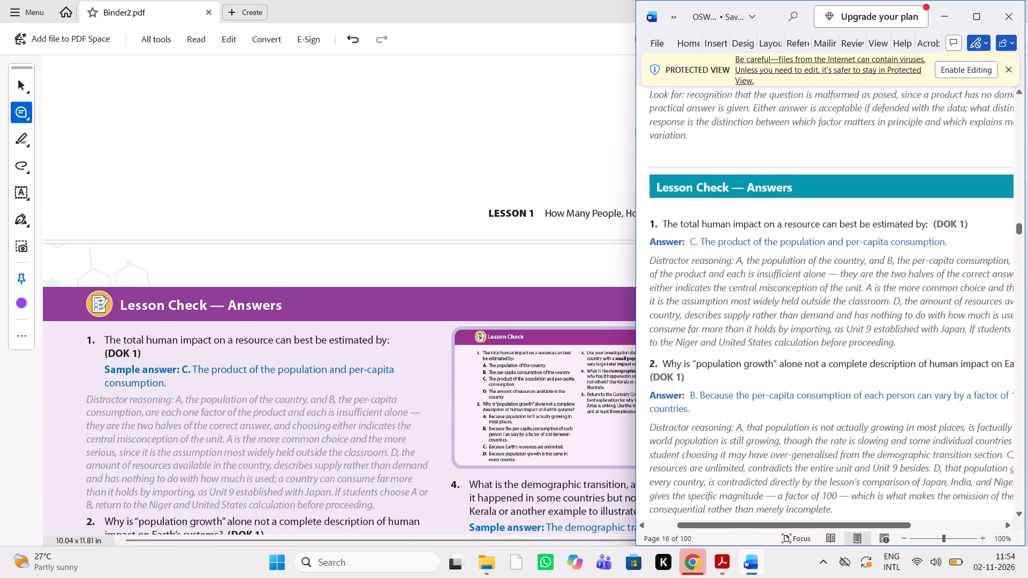
scroll(371, 383, "down", 1)
scroll(775, 361, "down", 1)
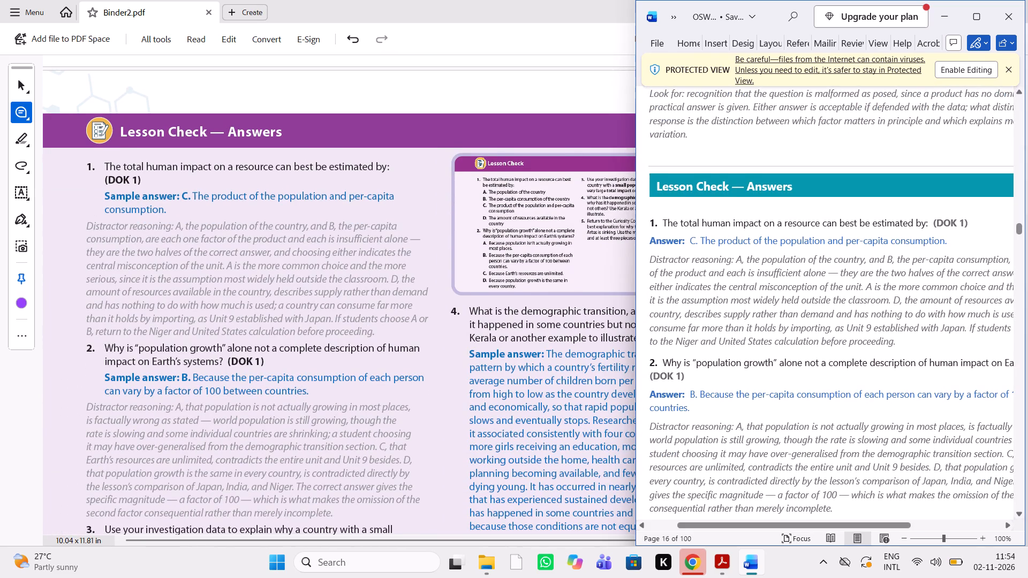
scroll(775, 361, "down", 1)
scroll(464, 345, "down", 1)
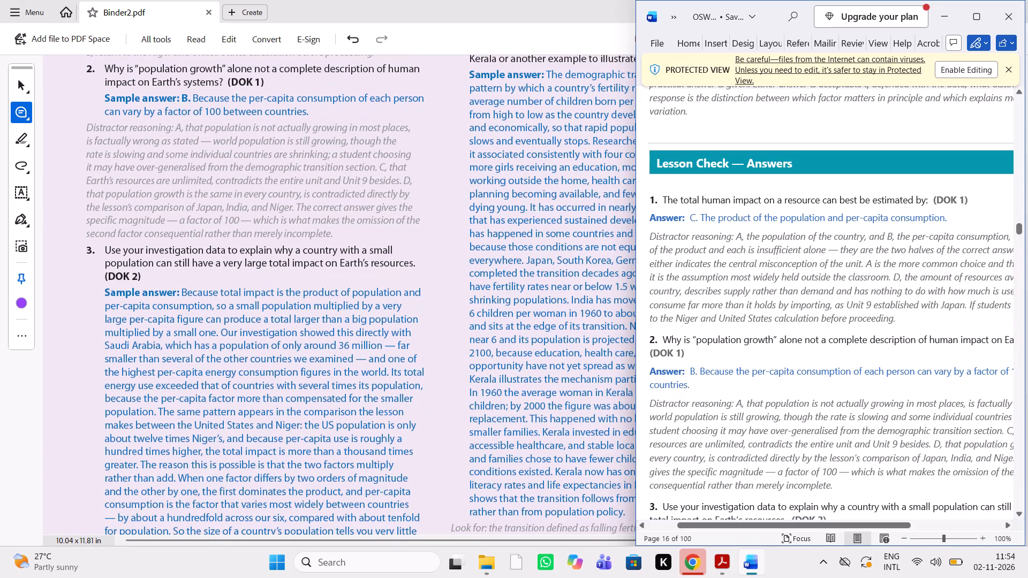
Compare Lesson Check item 3 on small populations with large total impact, including its sample answer and Look for note, across both documents.
scroll(755, 367, "down", 1)
scroll(755, 367, "left", 1)
scroll(755, 367, "down", 1)
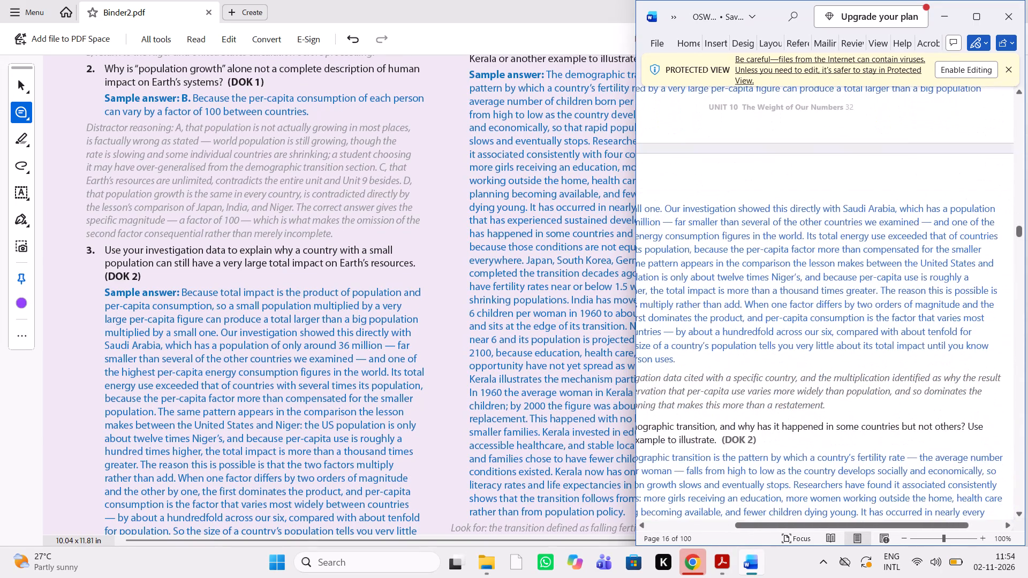
scroll(383, 341, "down", 1)
scroll(383, 341, "up", 1)
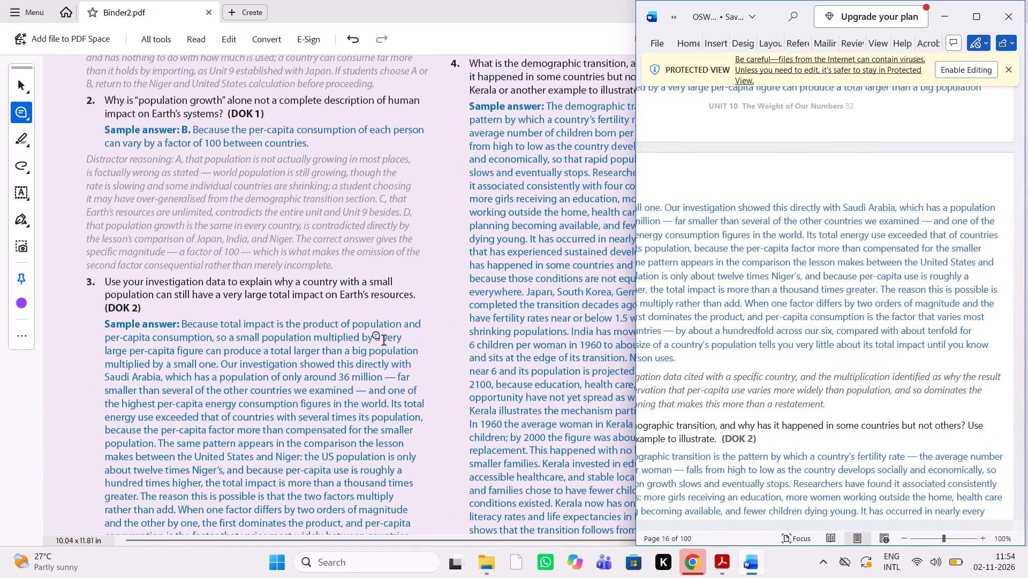
scroll(383, 341, "up", 1)
scroll(383, 341, "left", 1)
scroll(722, 433, "right", 1)
scroll(451, 367, "down", 1)
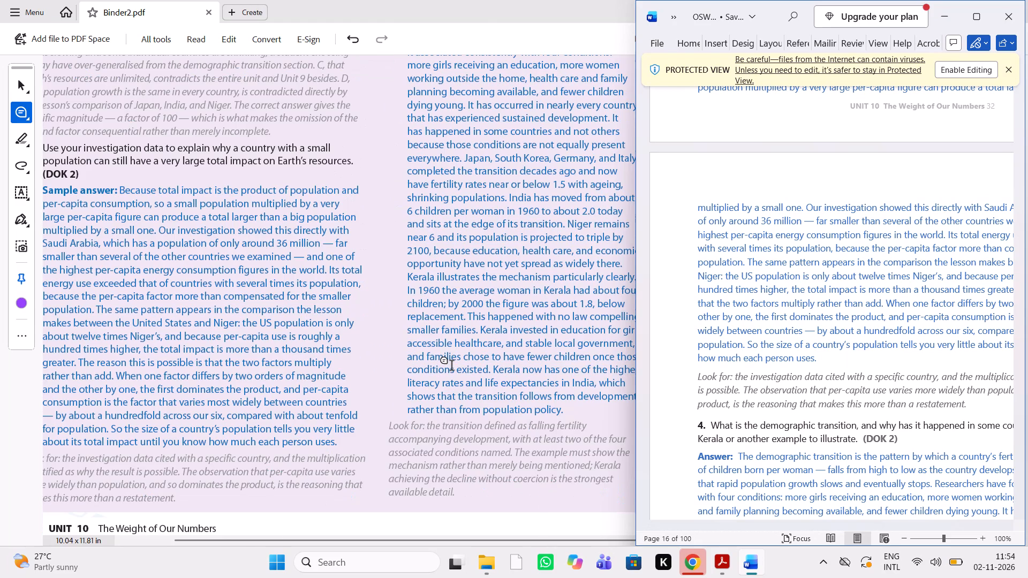
Compare Lesson Check items 4 and 5, on the demographic transition and the Palacio de Bellas Artes, with their answers in both documents.
scroll(451, 367, "down", 3)
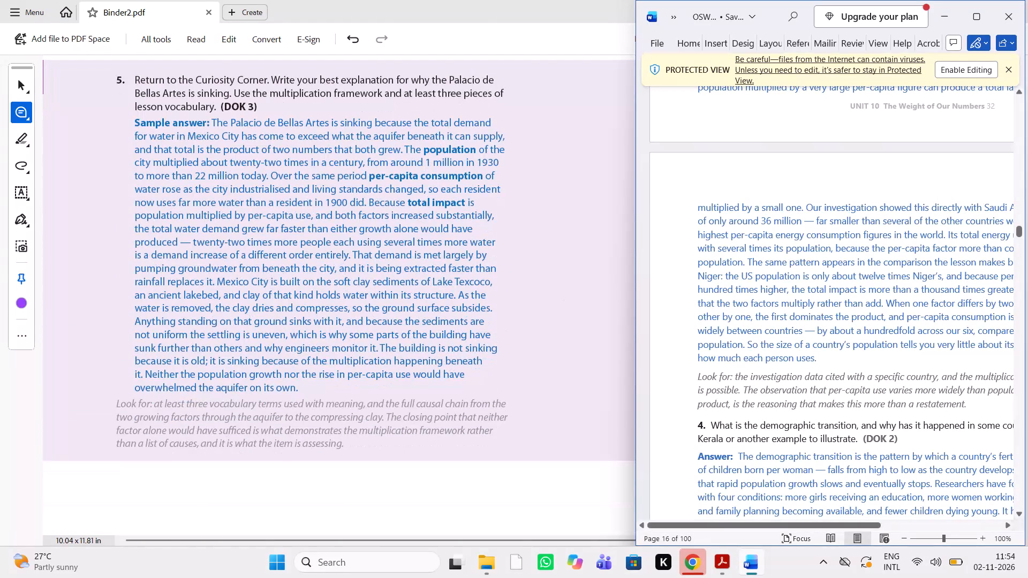
scroll(787, 416, "down", 3)
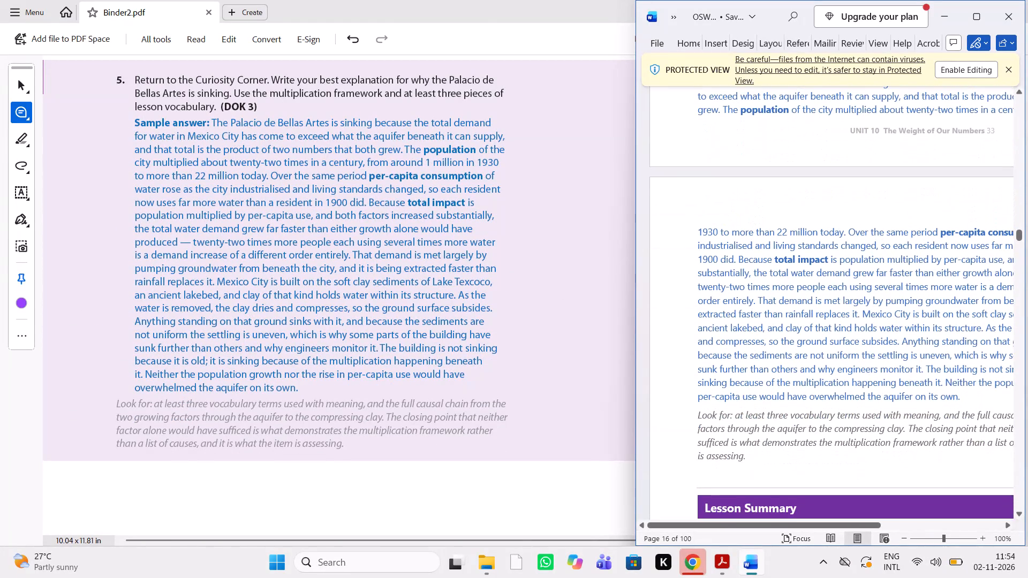
scroll(787, 416, "up", 2)
scroll(787, 416, "left", 1)
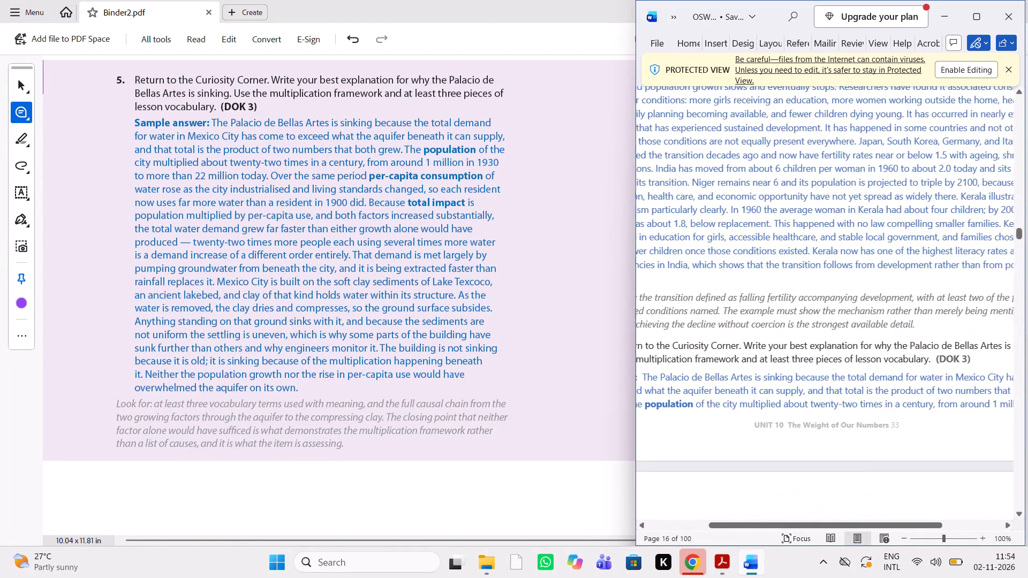
scroll(787, 416, "down", 2)
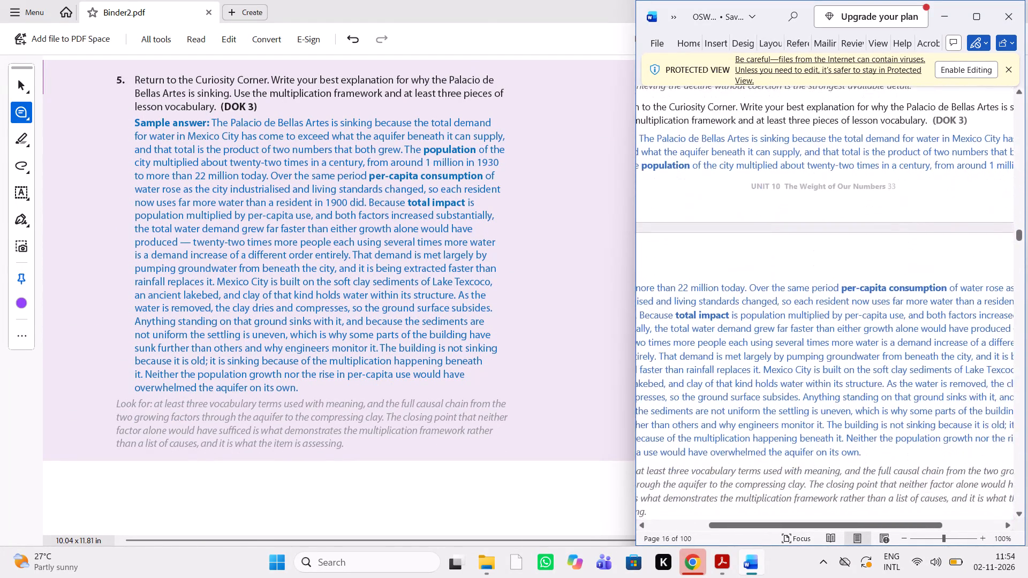
scroll(787, 416, "down", 1)
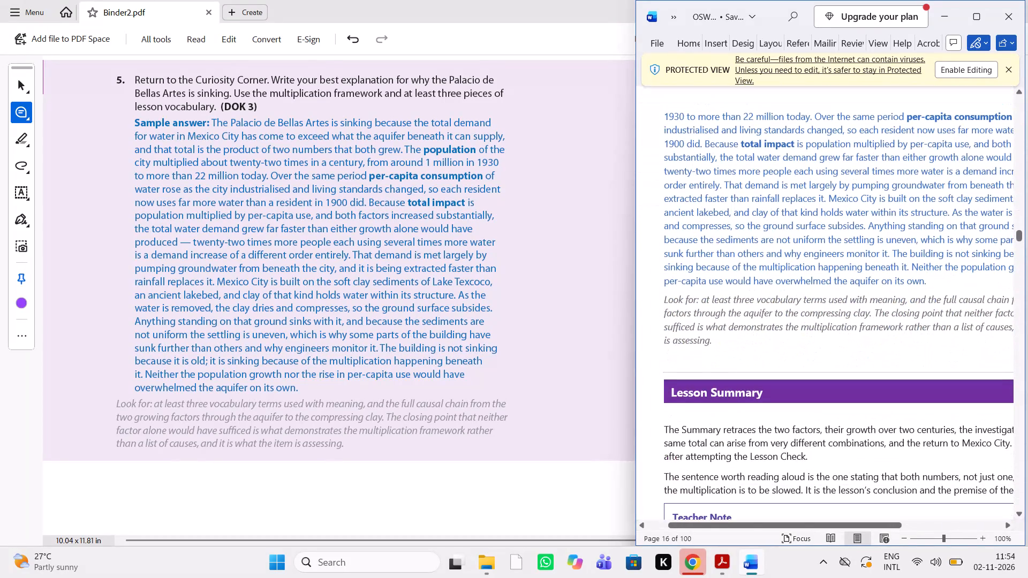
Compare the Lesson Summary section, including its Teacher Note and the closing Curiosity Corner paragraph, in the PDF and the Word guide.
scroll(508, 411, "down", 3)
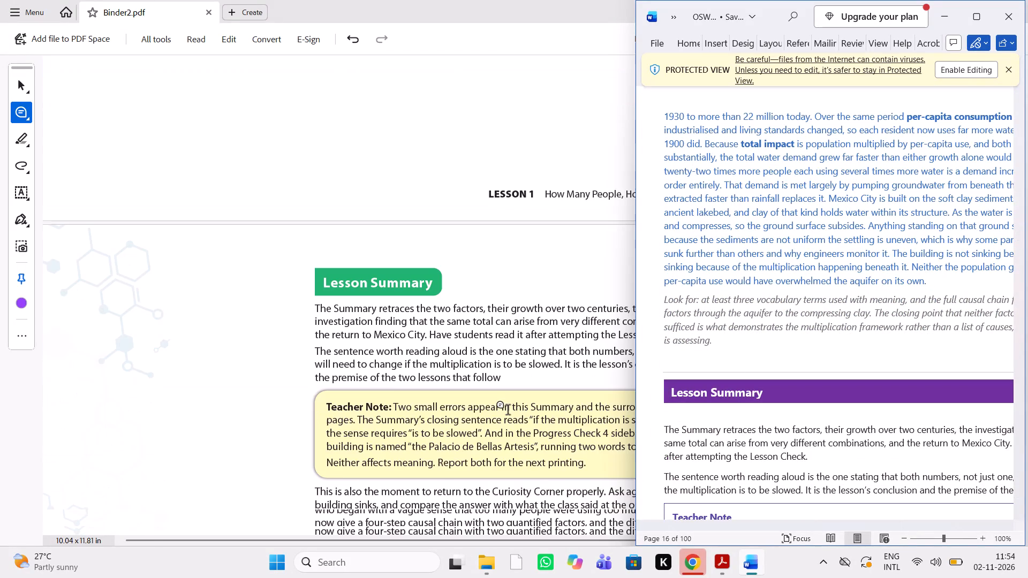
scroll(508, 411, "left", 1)
scroll(508, 411, "down", 1)
scroll(788, 412, "left", 1)
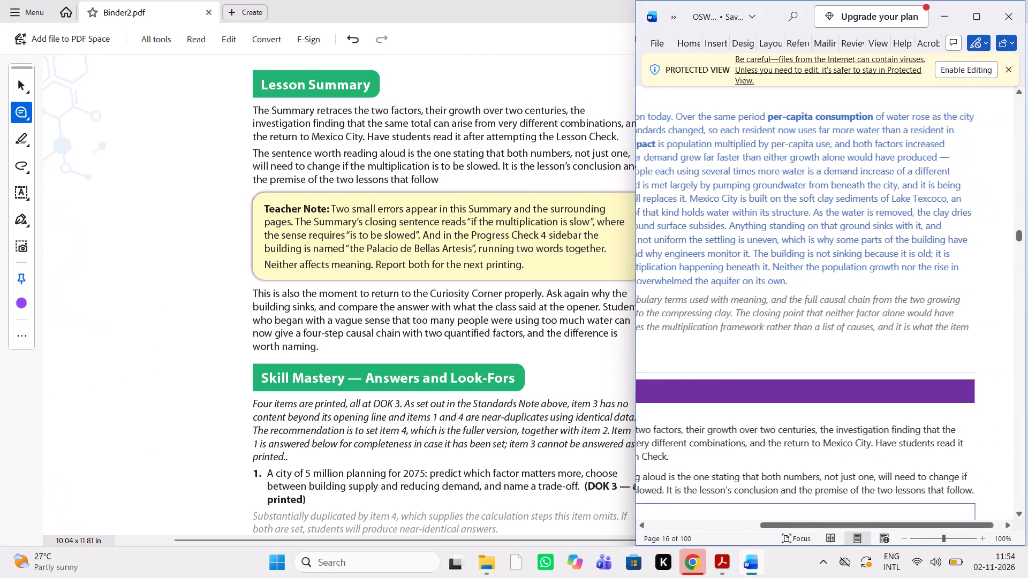
scroll(788, 412, "down", 1)
scroll(788, 412, "left", 1)
scroll(788, 412, "right", 1)
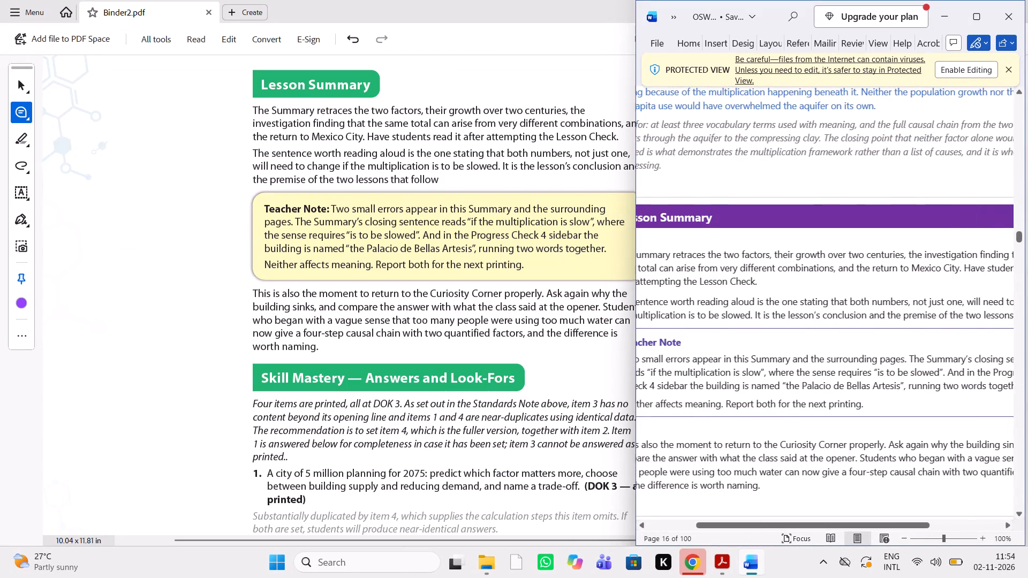
scroll(788, 412, "down", 1)
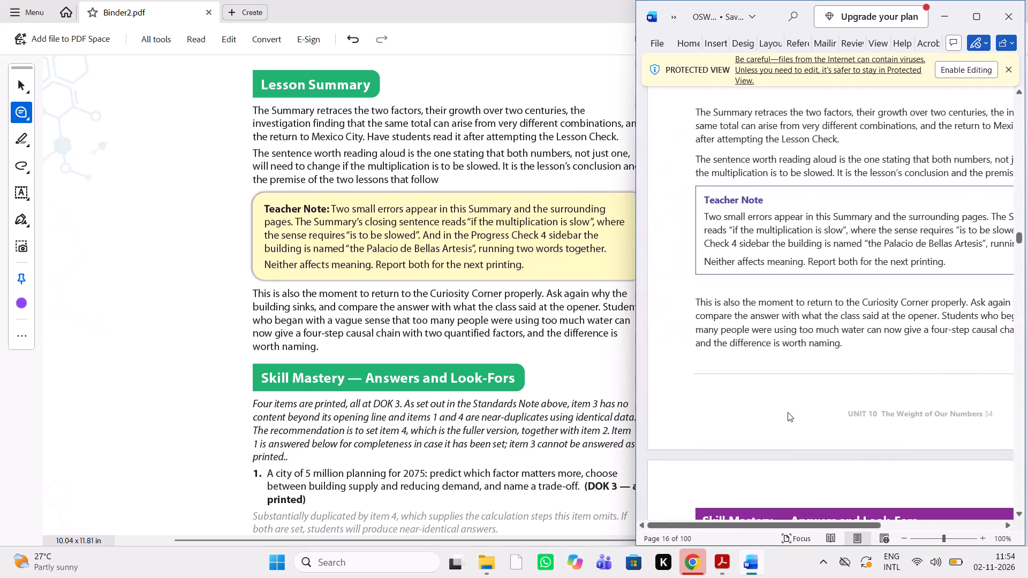
Compare the Skill Mastery introduction and item 1, on a city of 5 million planning for 2075, in the PDF and the Word guide.
scroll(541, 436, "down", 1)
scroll(764, 410, "down", 1)
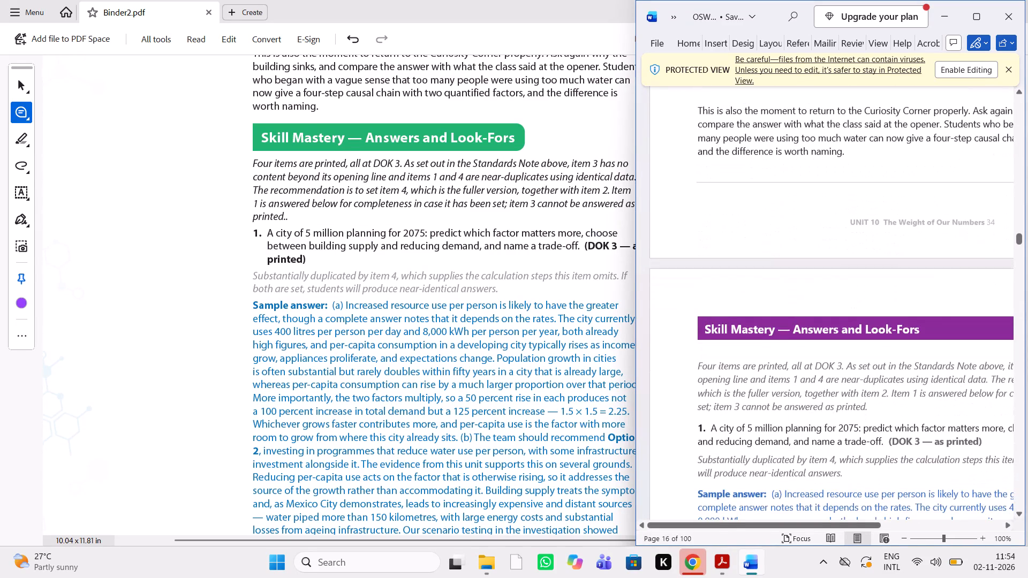
scroll(764, 410, "down", 1)
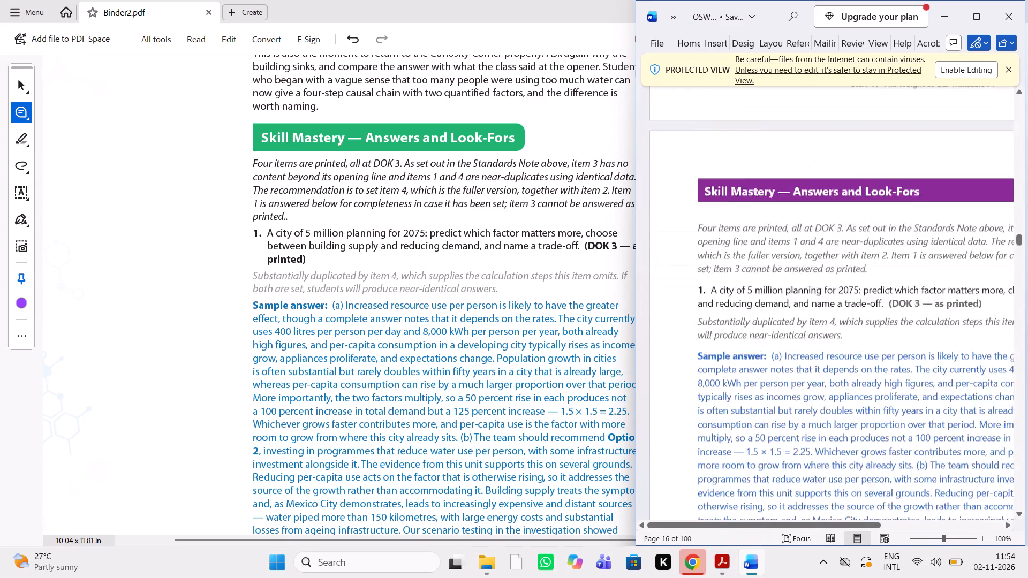
scroll(764, 410, "down", 1)
scroll(534, 386, "down", 2)
scroll(534, 386, "up", 1)
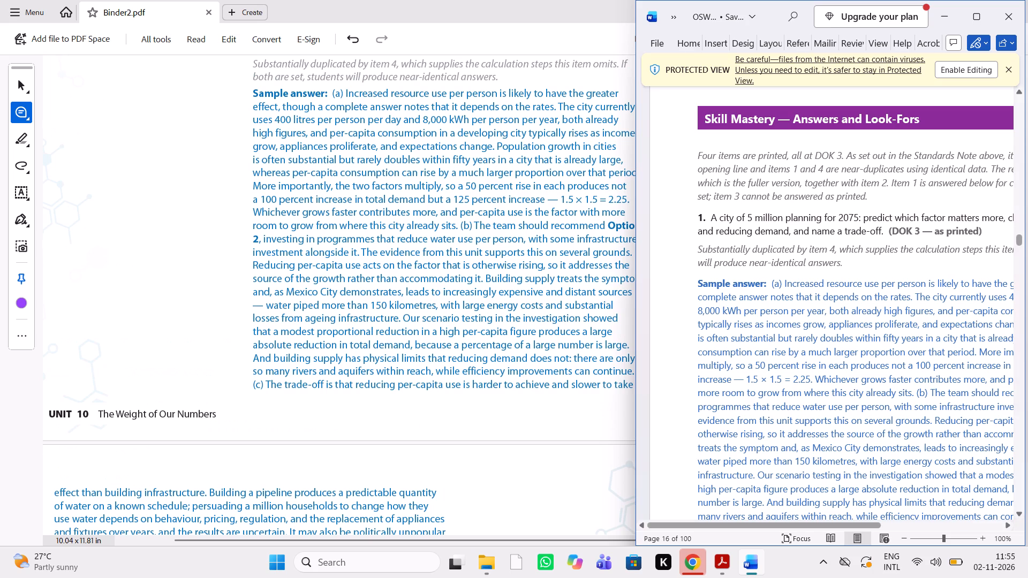
scroll(893, 332, "down", 1)
scroll(893, 332, "up", 1)
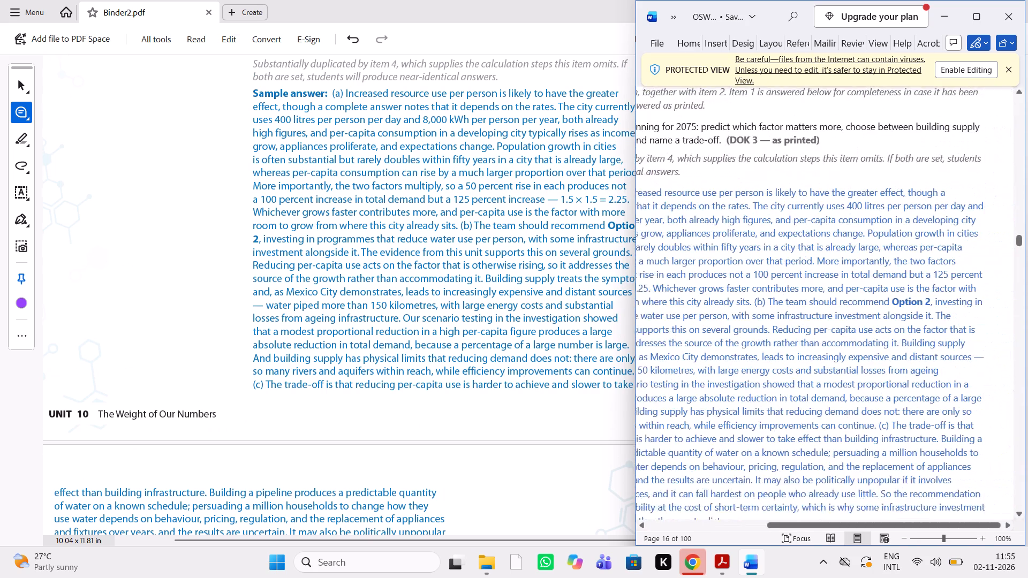
scroll(893, 332, "up", 1)
scroll(893, 332, "right", 1)
scroll(515, 364, "left", 2)
scroll(515, 364, "down", 1)
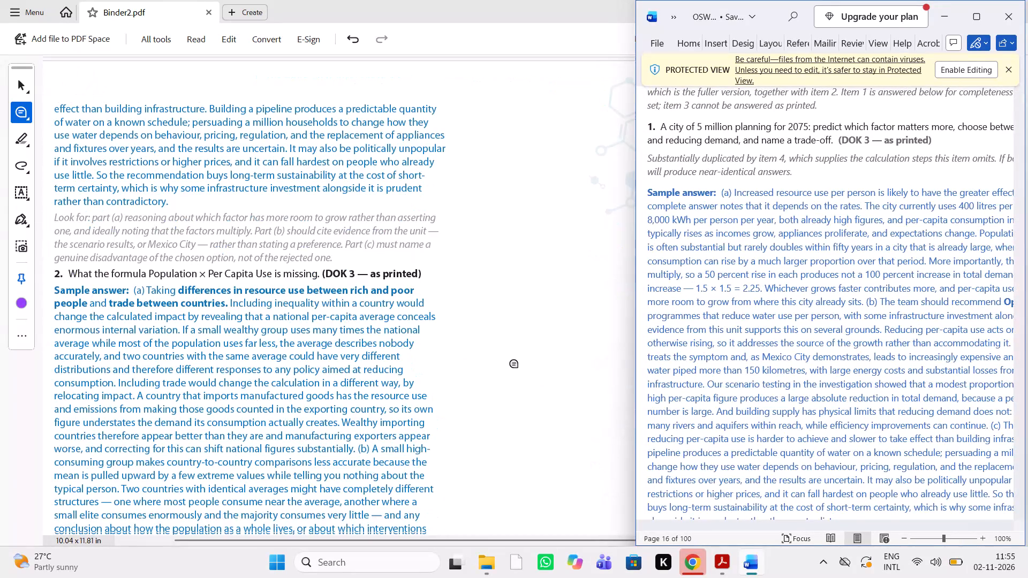
scroll(515, 364, "down", 1)
scroll(711, 354, "down", 1)
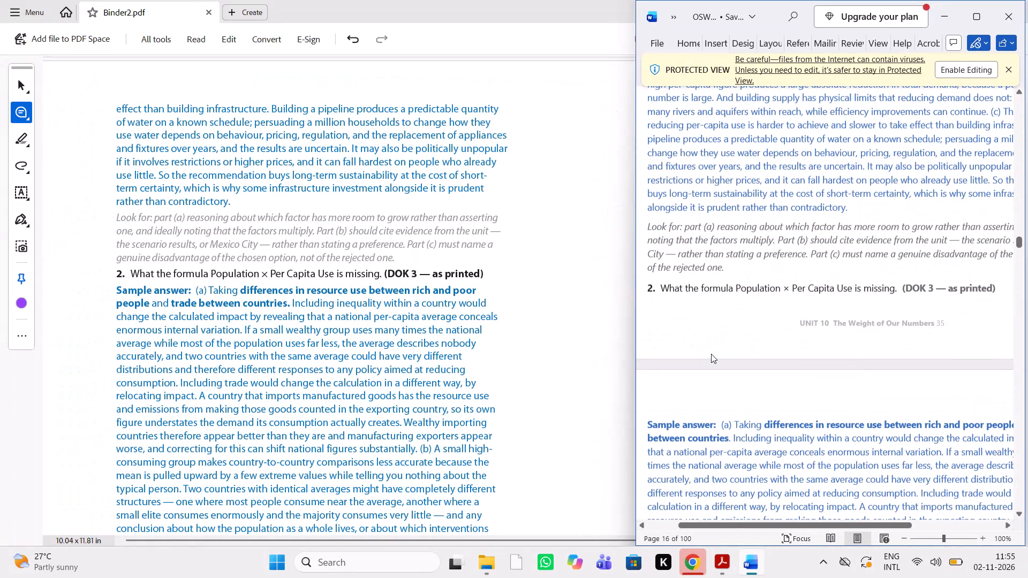
Compare Skill Mastery item 2, on what the Population × Per Capita Use formula misses, including its sample answer and Look for note.
scroll(711, 354, "left", 1)
scroll(711, 354, "down", 1)
scroll(711, 354, "up", 1)
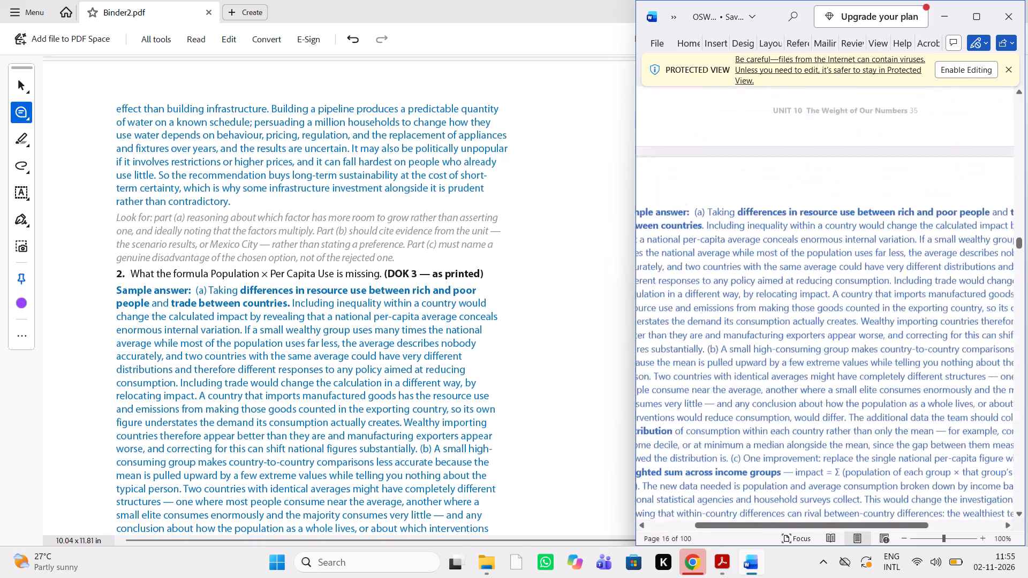
scroll(711, 354, "up", 1)
scroll(711, 354, "down", 1)
scroll(382, 301, "down", 1)
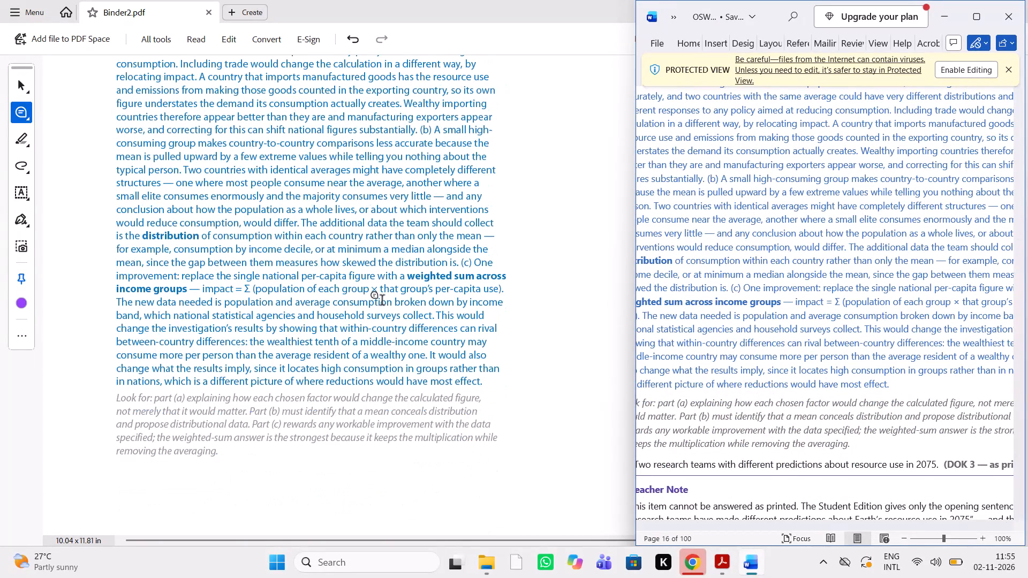
scroll(382, 301, "down", 2)
scroll(756, 374, "down", 1)
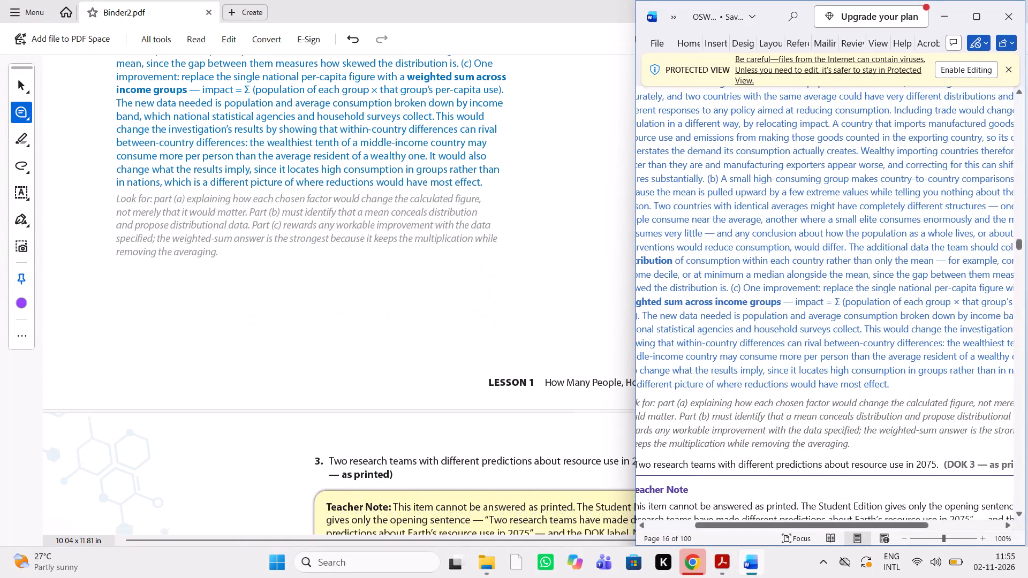
Compare Skill Mastery item 3, on two research teams' 2075 predictions, and its Teacher Note across both documents.
scroll(756, 374, "down", 1)
scroll(410, 437, "left", 2)
scroll(410, 437, "down", 2)
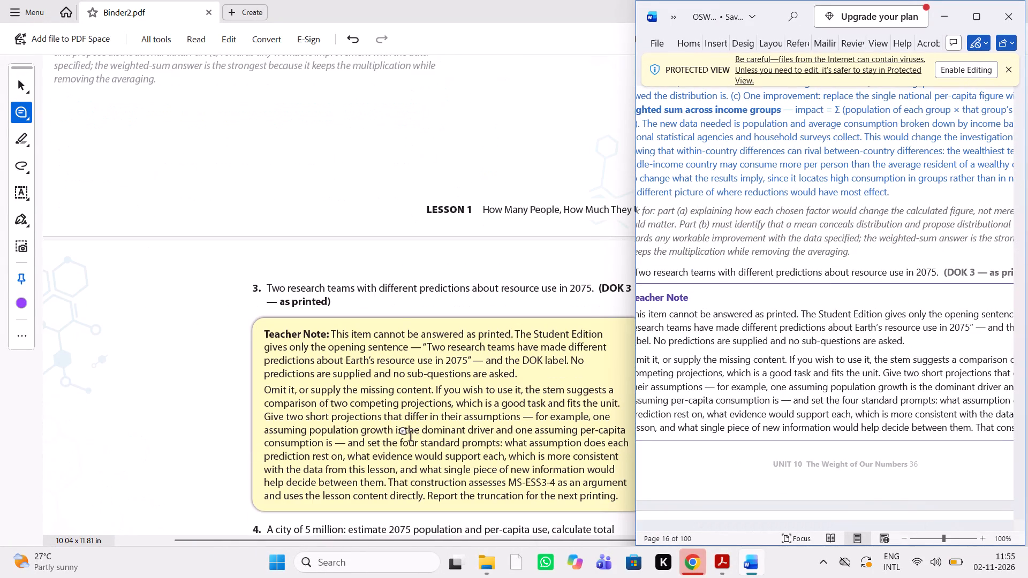
scroll(828, 403, "down", 1)
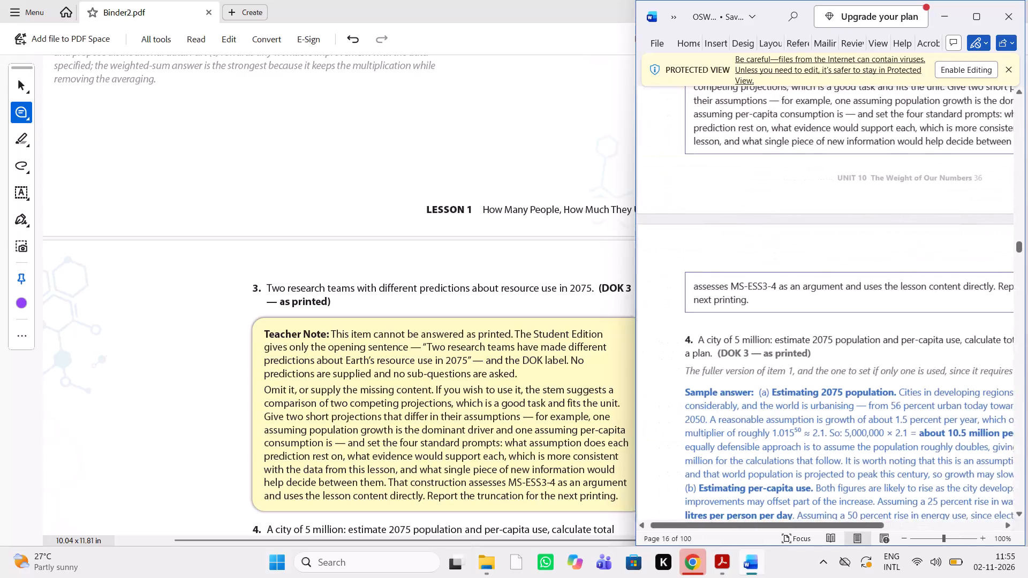
Compare Skill Mastery item 4, on estimating a city's 2075 population and demand, checking the sample answer's calculations and Look for note in both documents.
scroll(828, 403, "down", 1)
scroll(442, 408, "down", 2)
scroll(442, 408, "left", 1)
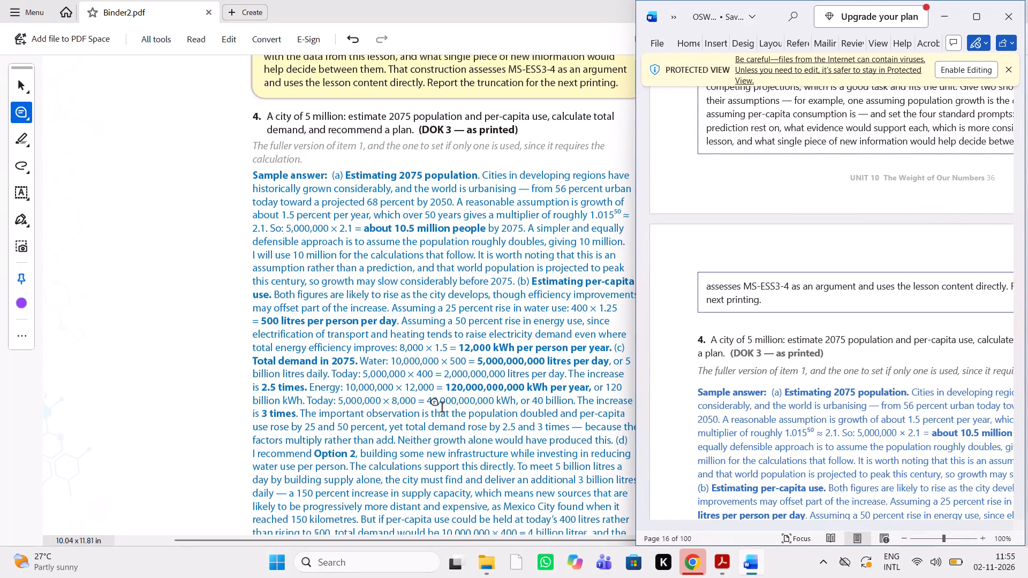
scroll(442, 408, "left", 1)
scroll(831, 385, "left", 2)
scroll(831, 385, "right", 3)
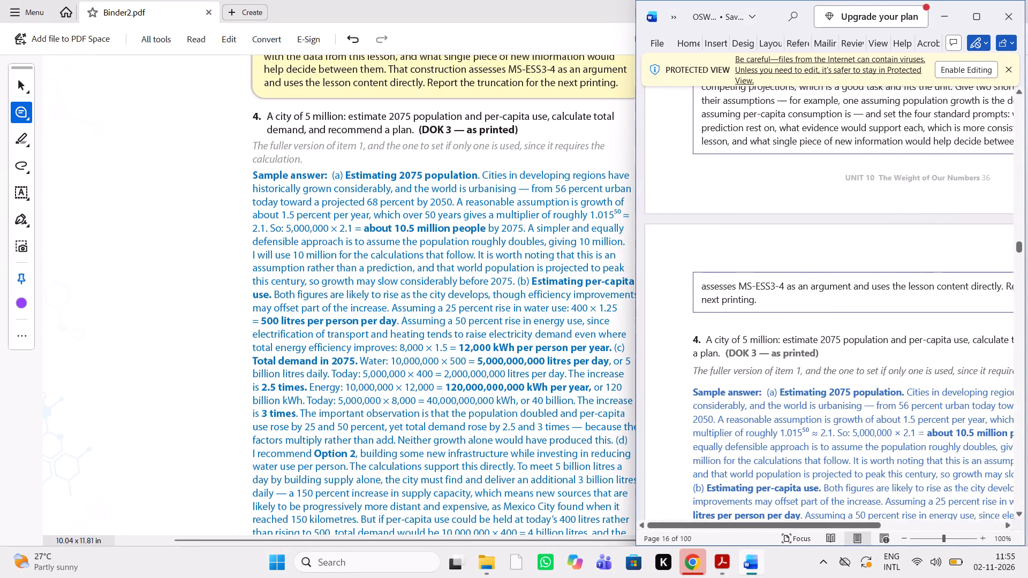
scroll(831, 385, "left", 1)
scroll(831, 385, "right", 1)
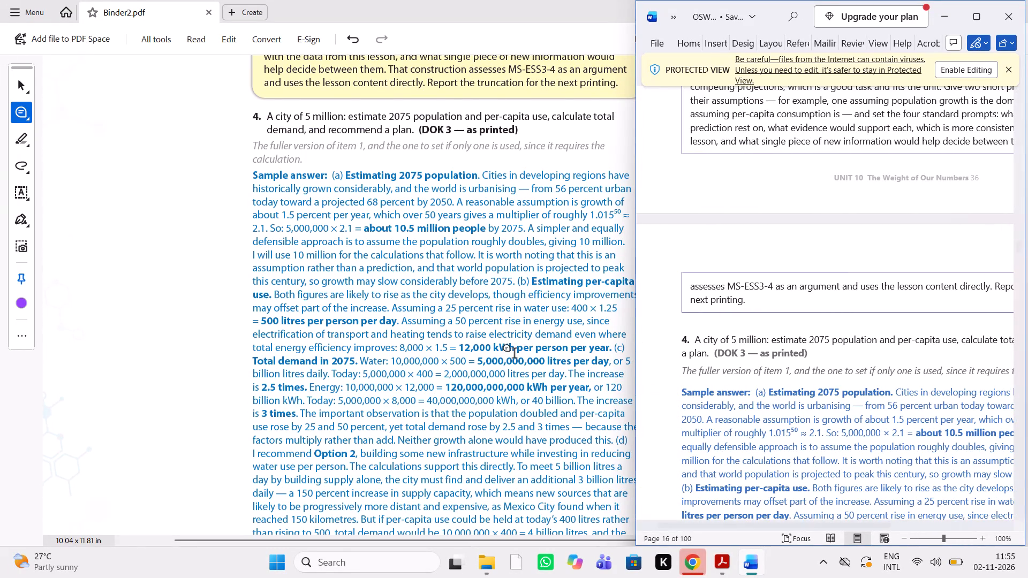
scroll(514, 354, "down", 2)
scroll(514, 354, "right", 1)
scroll(928, 375, "down", 1)
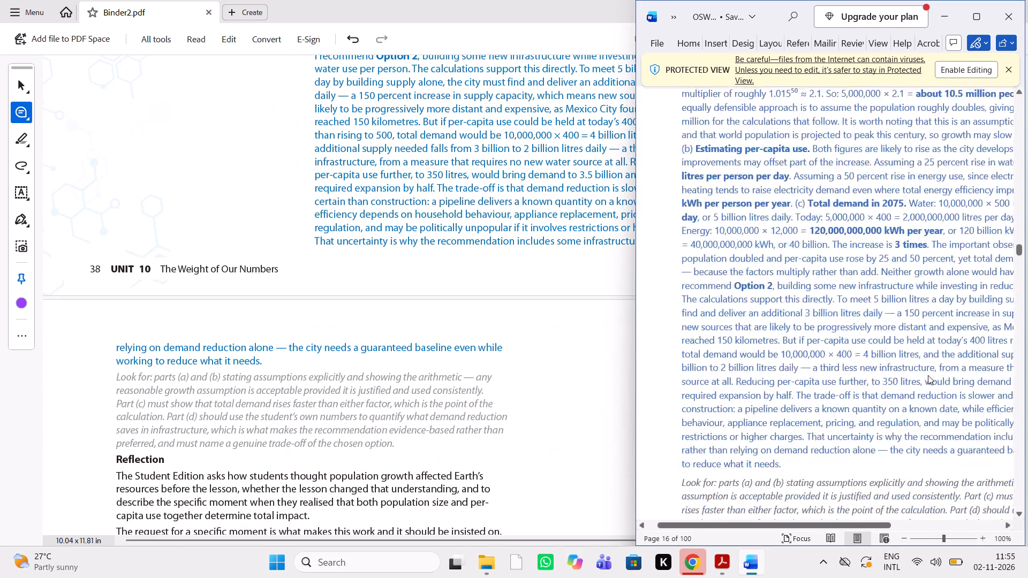
scroll(928, 375, "down", 2)
scroll(928, 375, "left", 1)
scroll(928, 375, "right", 1)
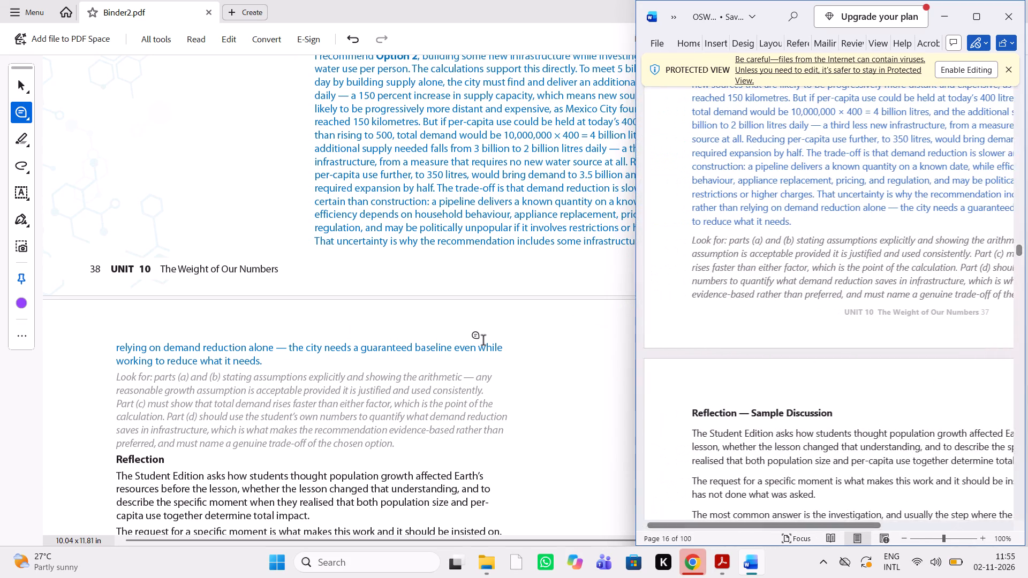
Compare the Lesson 1 Reflection section and its prompting questions in the PDF and the Word guide.
scroll(483, 341, "down", 2)
scroll(790, 356, "down", 2)
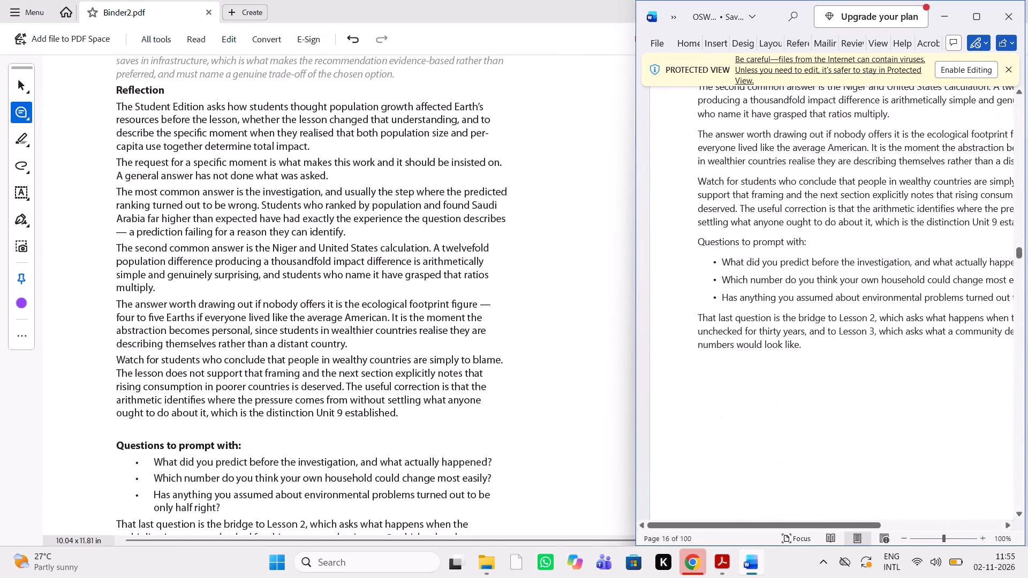
scroll(439, 439, "down", 2)
Compare the Lesson 2 opener, The Cost of Choices, checking its Lesson Overview, objectives and Standards Note against the Word guide.
scroll(439, 439, "down", 1)
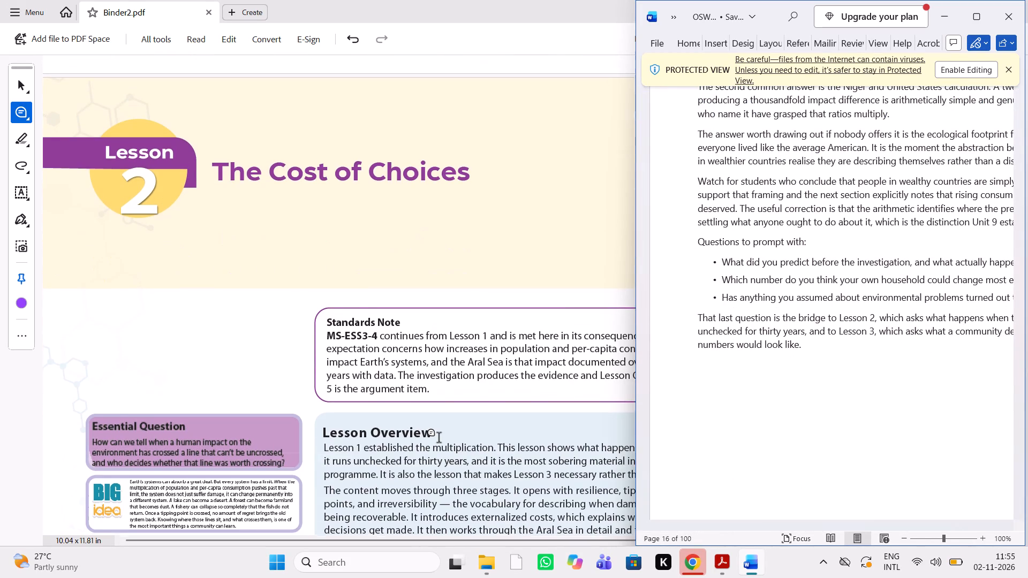
scroll(439, 439, "down", 1)
scroll(712, 372, "down", 3)
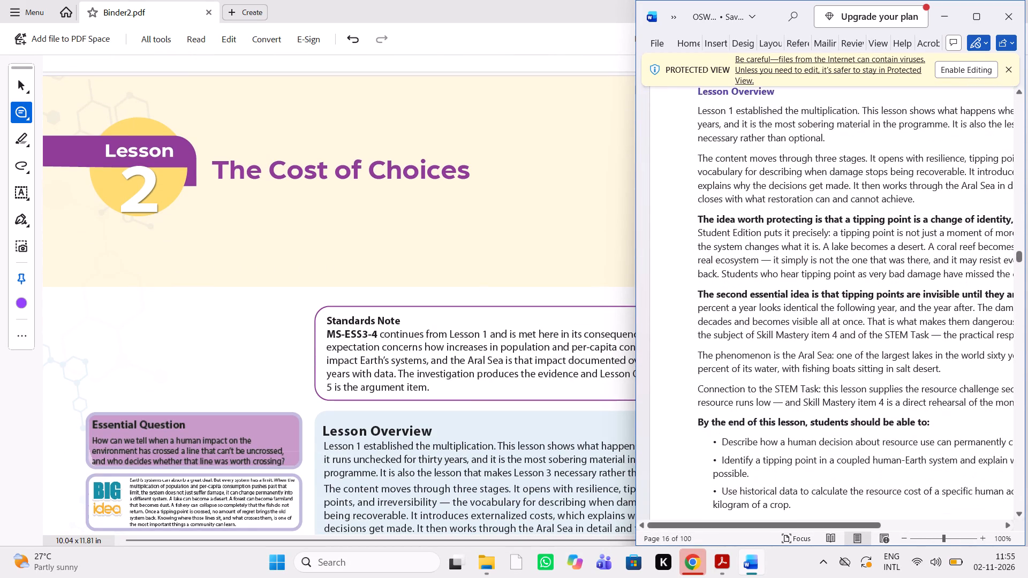
scroll(712, 372, "up", 1)
scroll(704, 394, "down", 1)
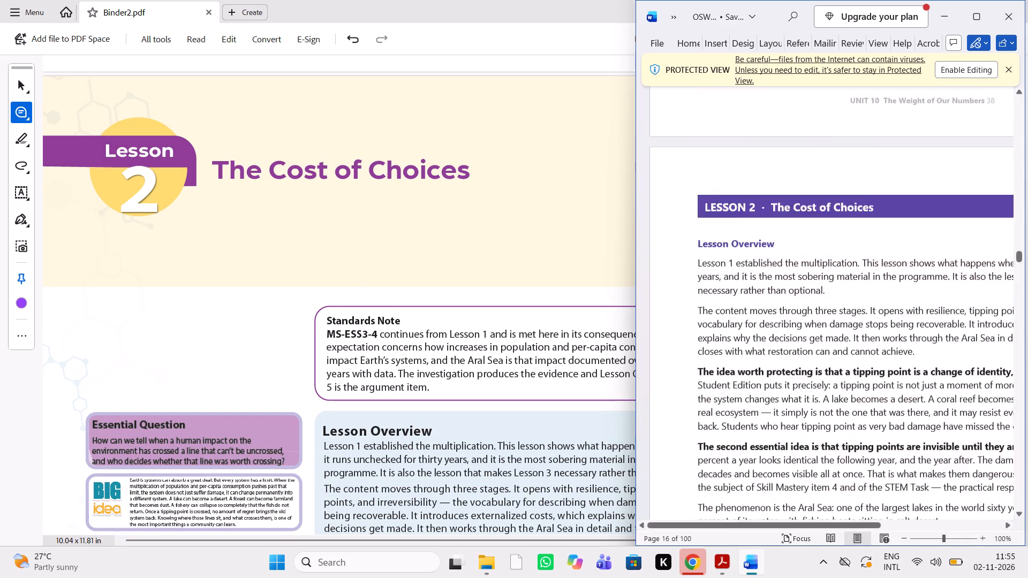
scroll(704, 394, "down", 4)
scroll(704, 394, "up", 1)
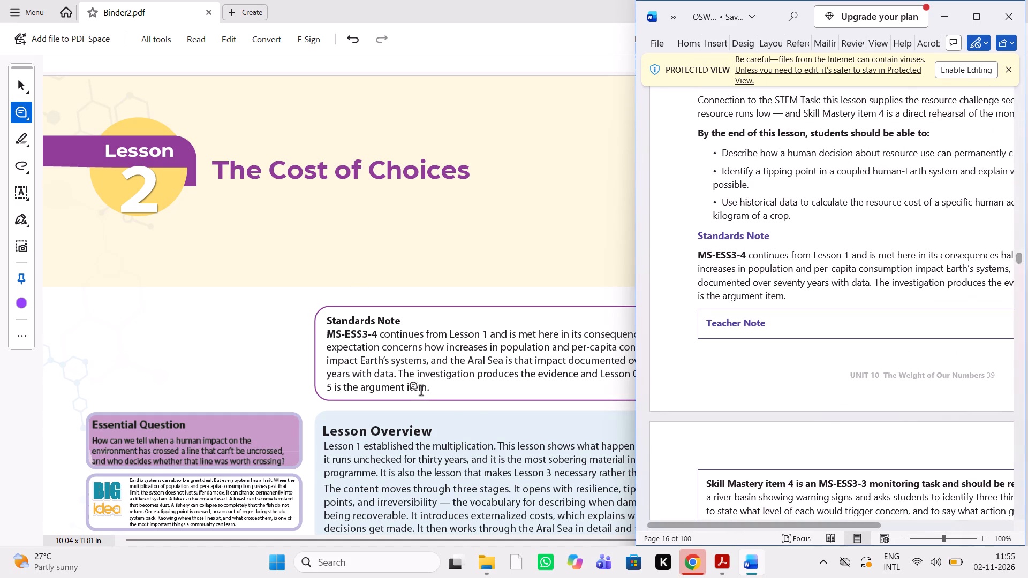
scroll(718, 437, "up", 2)
scroll(718, 437, "down", 1)
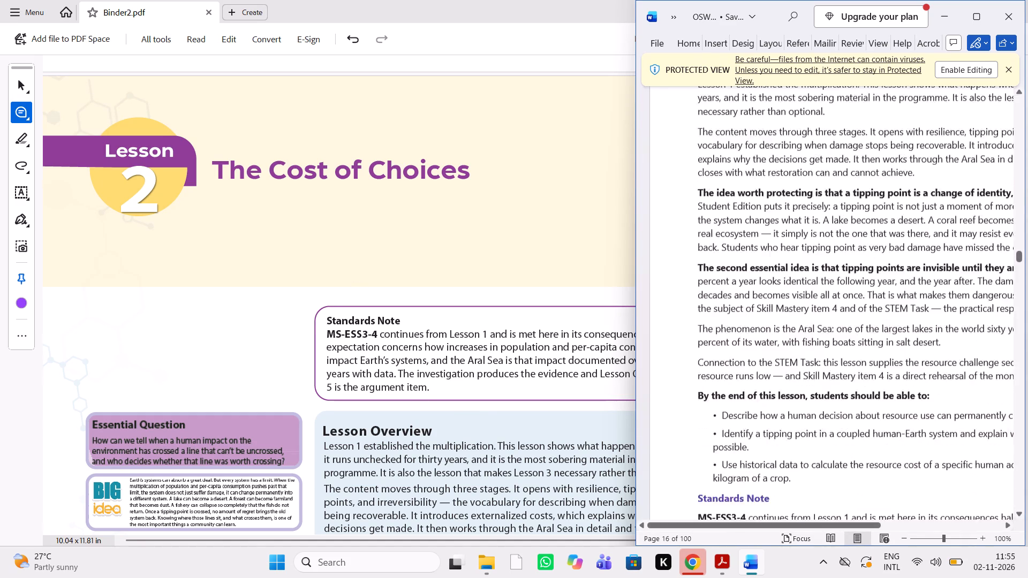
scroll(718, 437, "down", 1)
scroll(415, 405, "down", 4)
scroll(415, 405, "up", 2)
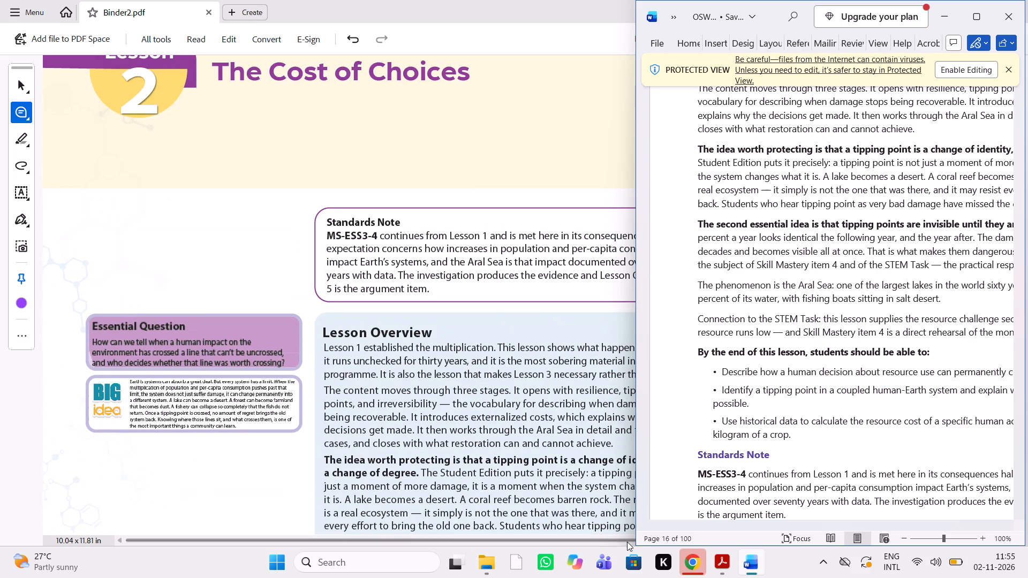
Compare the Lesson 2 Teacher Notes on Skill Mastery item 4 and the lesson title, plus the MS-ETS1-1 and MS-ETS1-2 paragraph, in both documents.
scroll(627, 542, "down", 1)
scroll(373, 387, "down", 2)
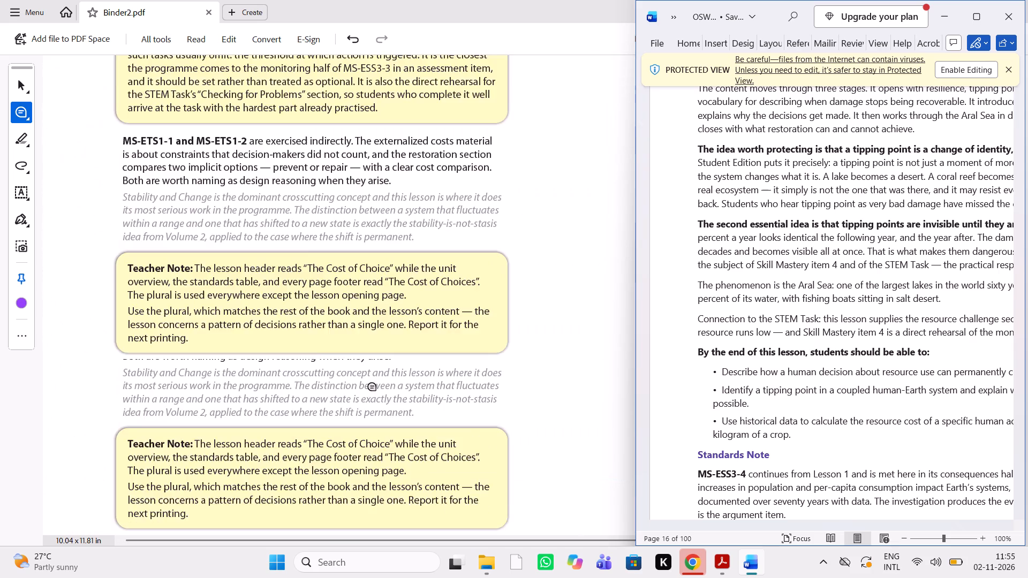
scroll(373, 387, "down", 1)
scroll(373, 387, "up", 6)
scroll(373, 387, "right", 1)
scroll(805, 332, "down", 1)
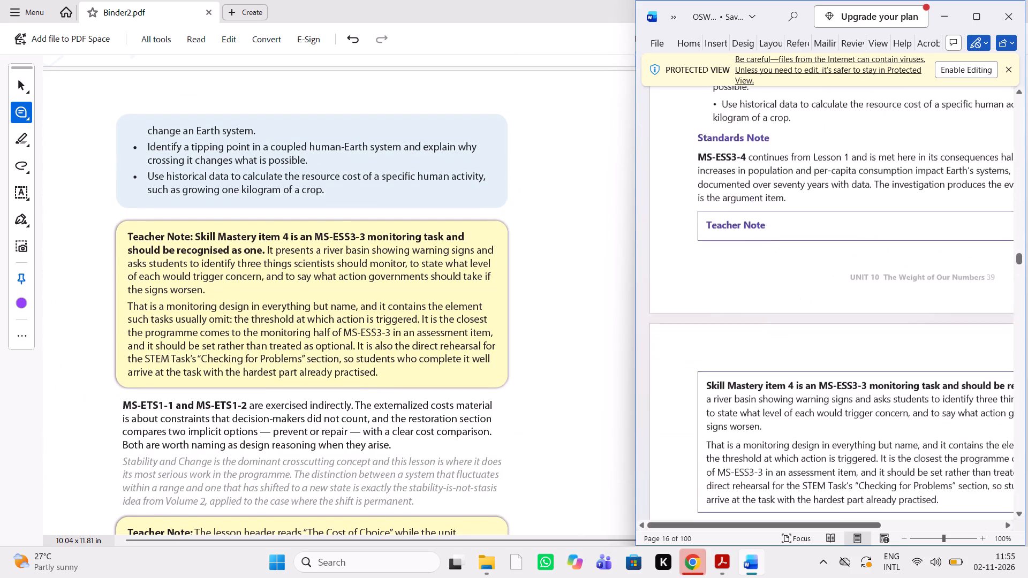
scroll(805, 332, "down", 2)
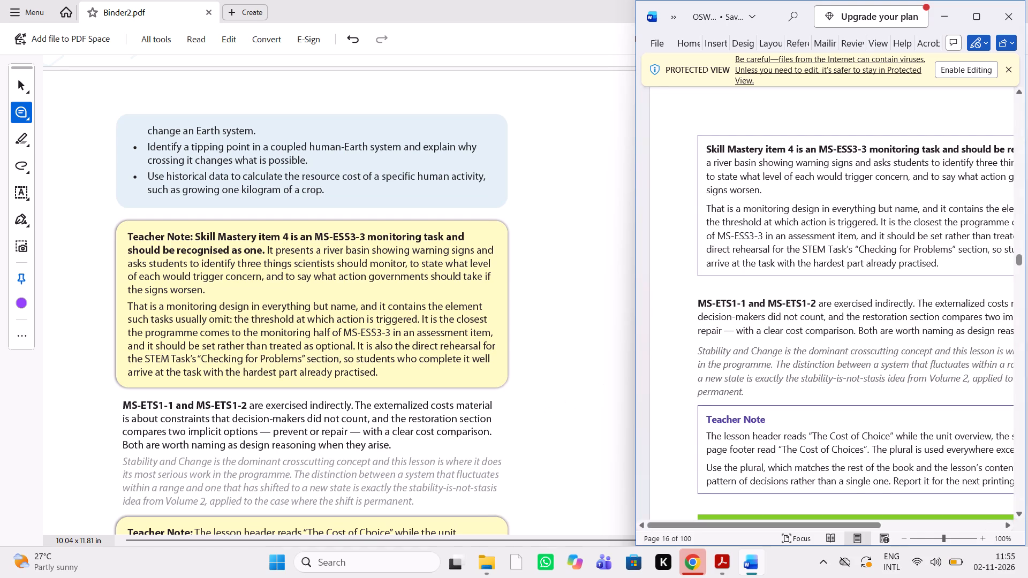
scroll(852, 379, "left", 1)
scroll(852, 379, "right", 1)
scroll(470, 363, "down", 1)
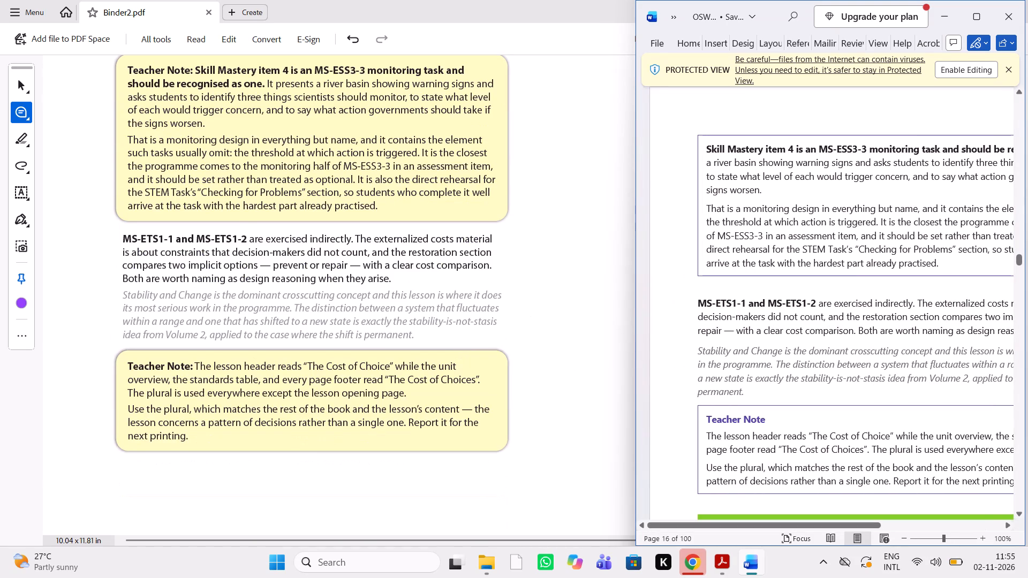
Compare the Lesson 2 Lesson Pacing table for four class sessions and the note beneath it in the PDF and the Word guide.
scroll(723, 394, "down", 1)
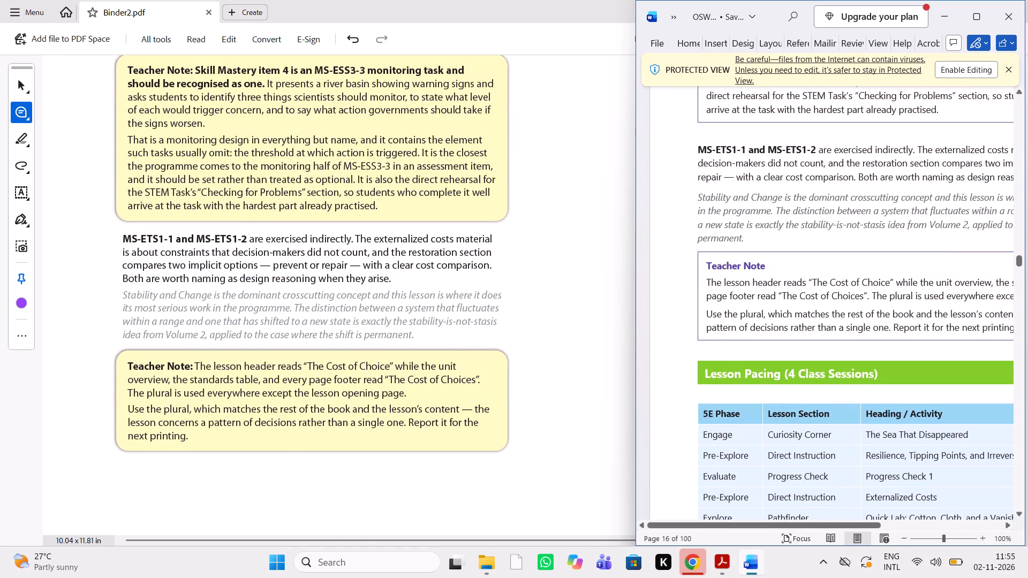
scroll(366, 360, "down", 4)
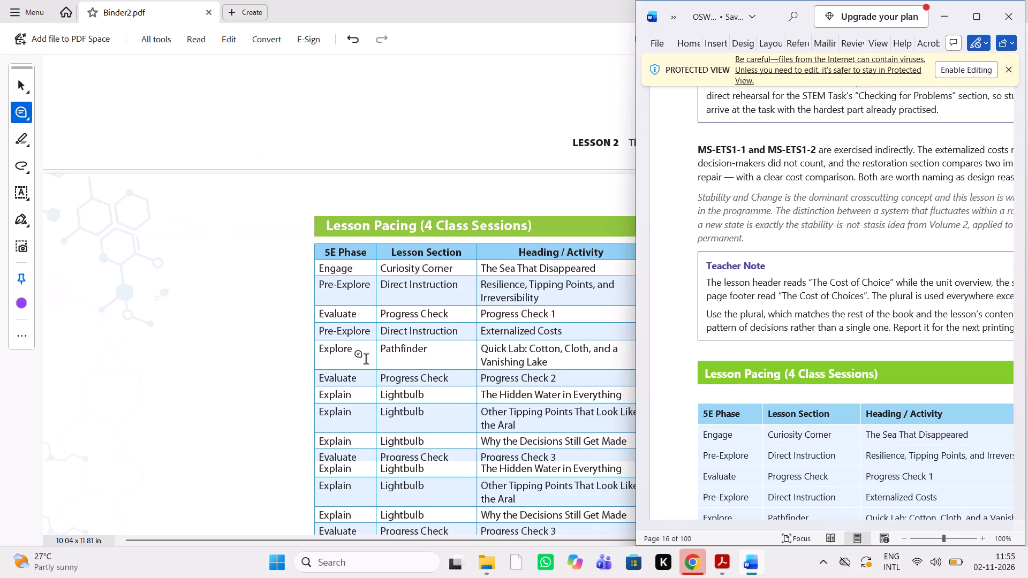
scroll(366, 360, "left", 4)
scroll(818, 411, "down", 2)
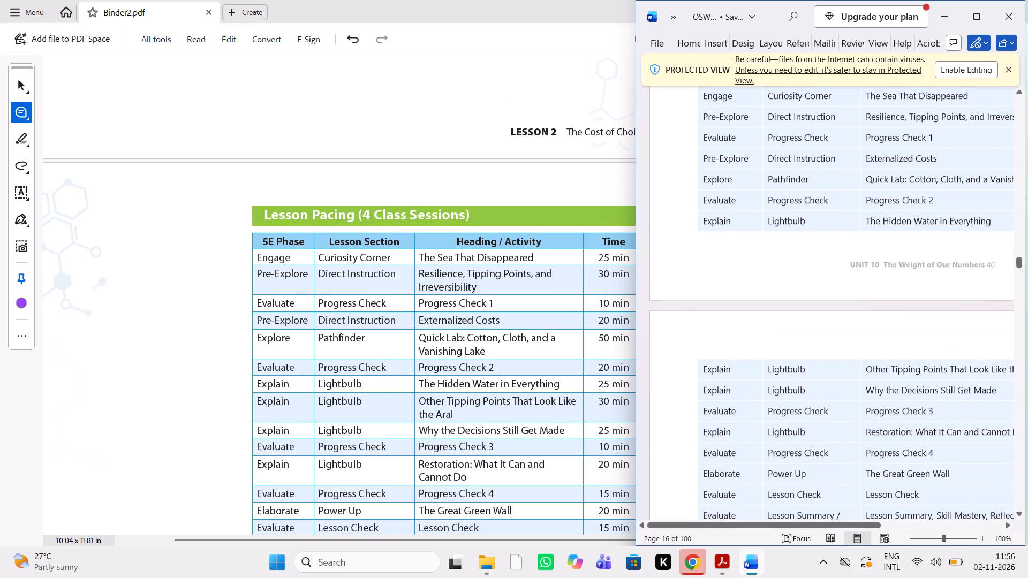
scroll(583, 433, "down", 1)
scroll(814, 438, "down", 1)
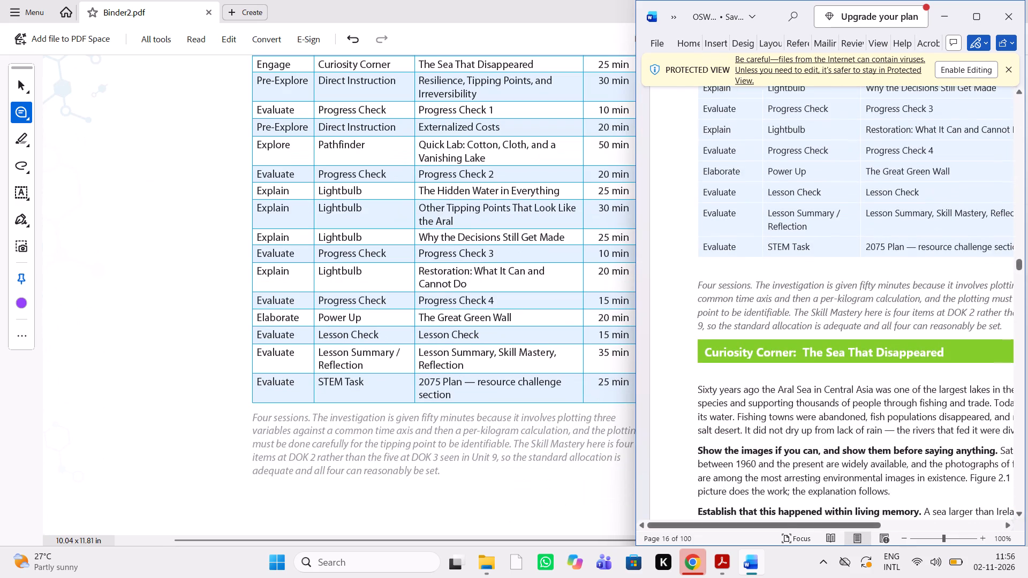
scroll(903, 420, "left", 2)
scroll(903, 420, "right", 3)
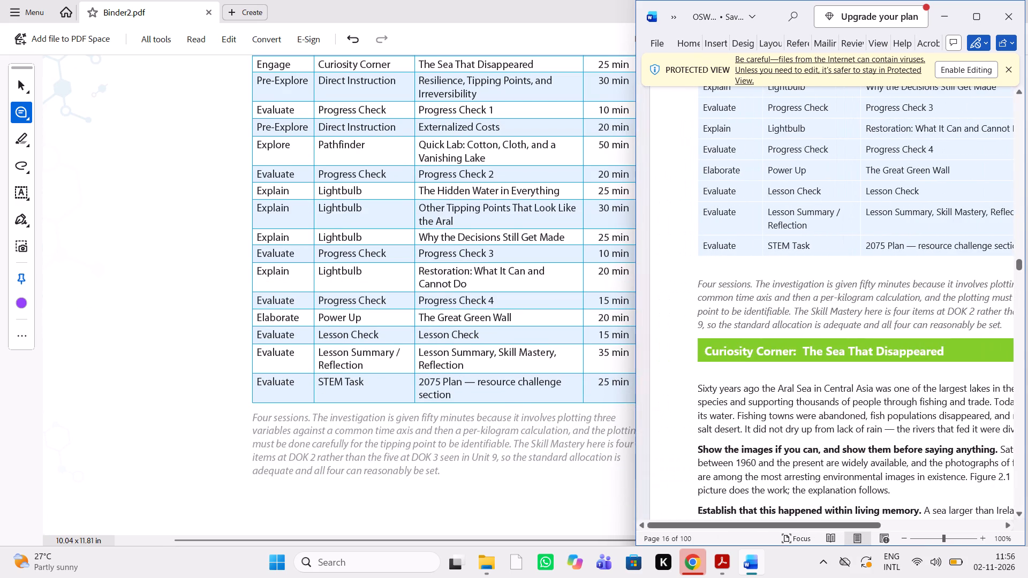
Compare the Lesson 2 Curiosity Corner, The Sea That Disappeared, and its Misconception Alert in the PDF and the Word guide.
scroll(511, 419, "down", 4)
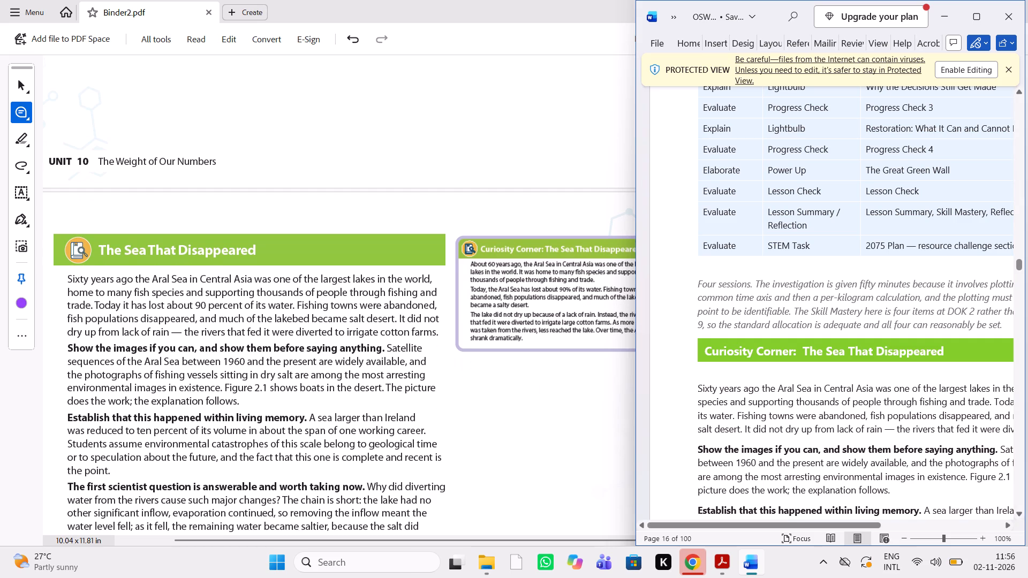
scroll(728, 393, "down", 4)
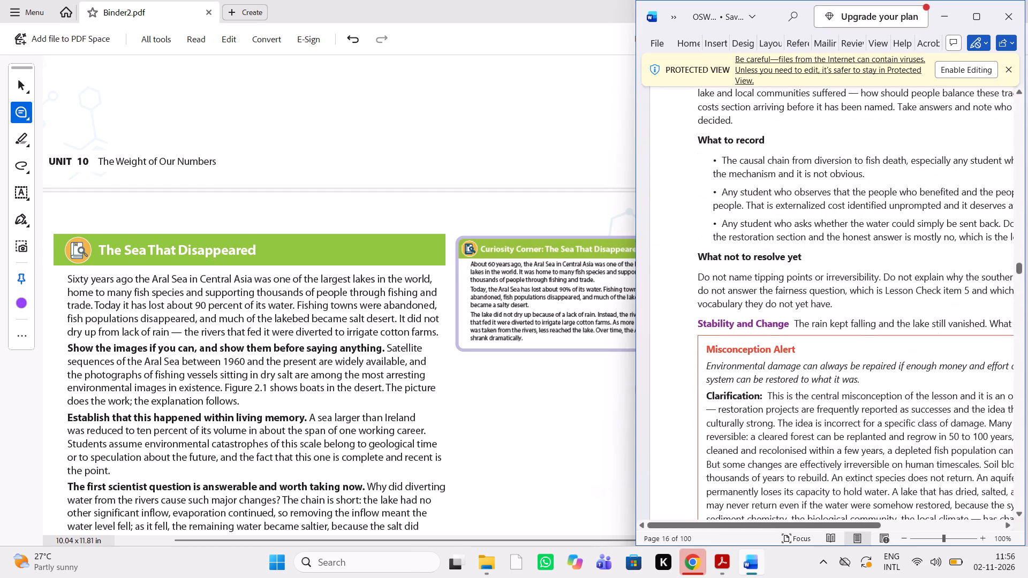
scroll(440, 357, "down", 2)
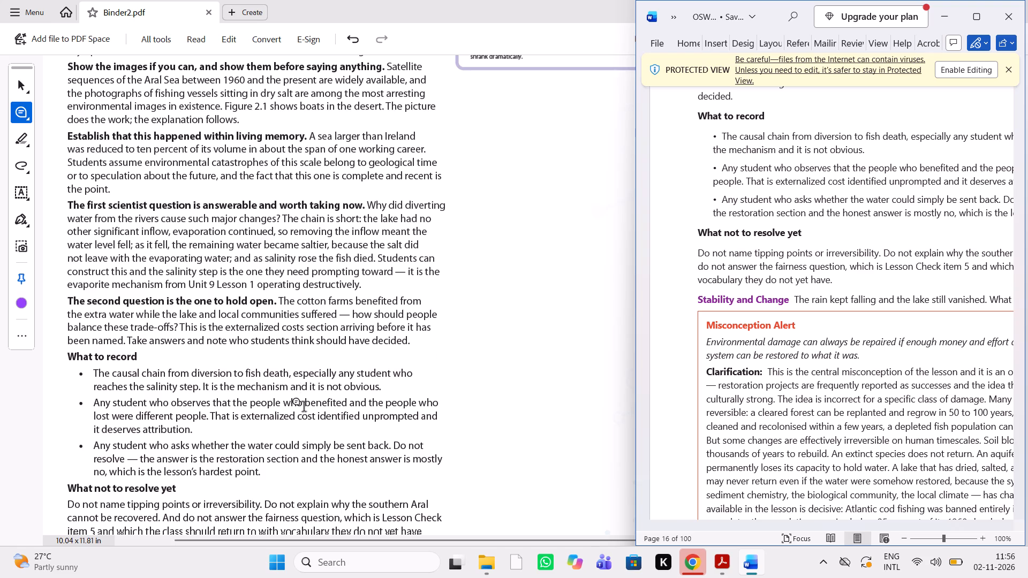
scroll(304, 408, "down", 1)
scroll(304, 408, "up", 1)
scroll(304, 408, "down", 2)
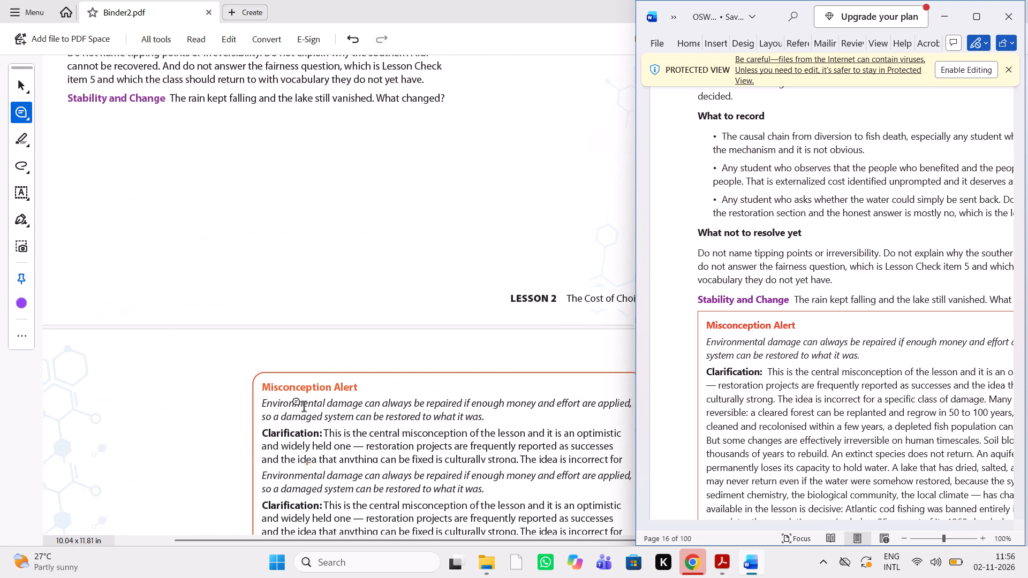
scroll(304, 408, "down", 1)
scroll(304, 408, "left", 1)
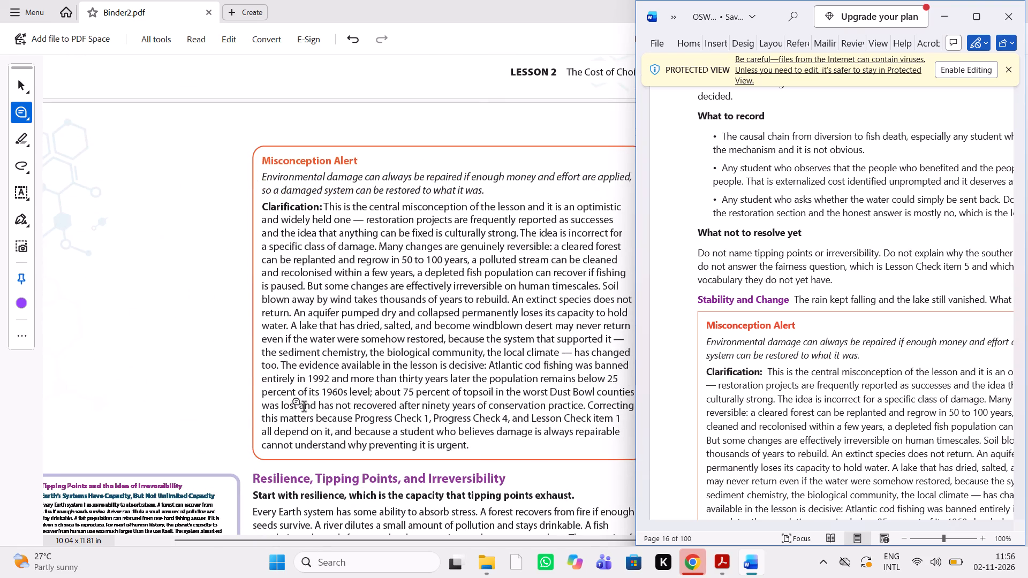
scroll(695, 416, "down", 2)
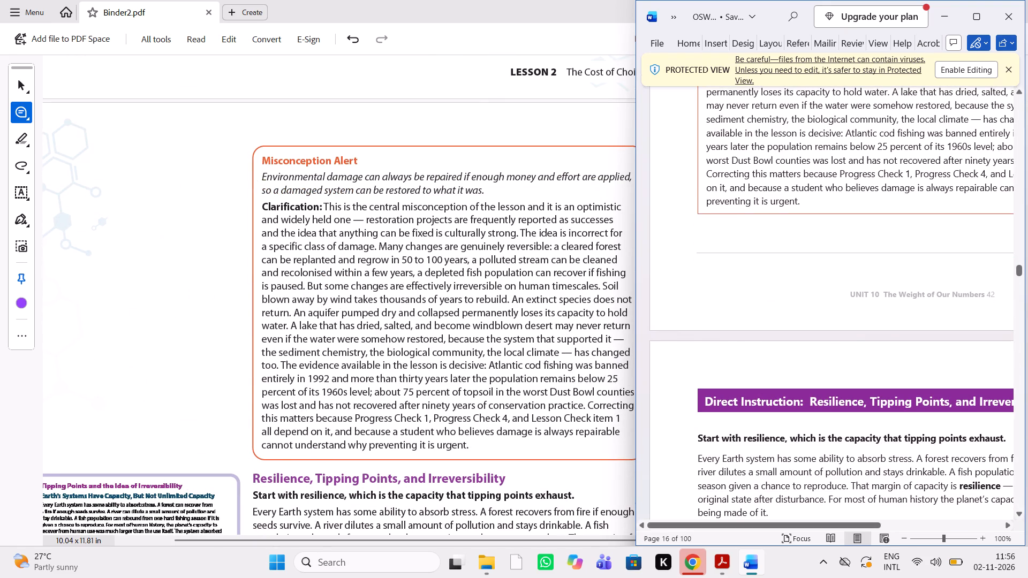
Compare the Direct Instruction on Resilience, Tipping Points, and Irreversibility, including its Teacher Note and Stability and Change prompt, in both documents.
scroll(347, 411, "down", 2)
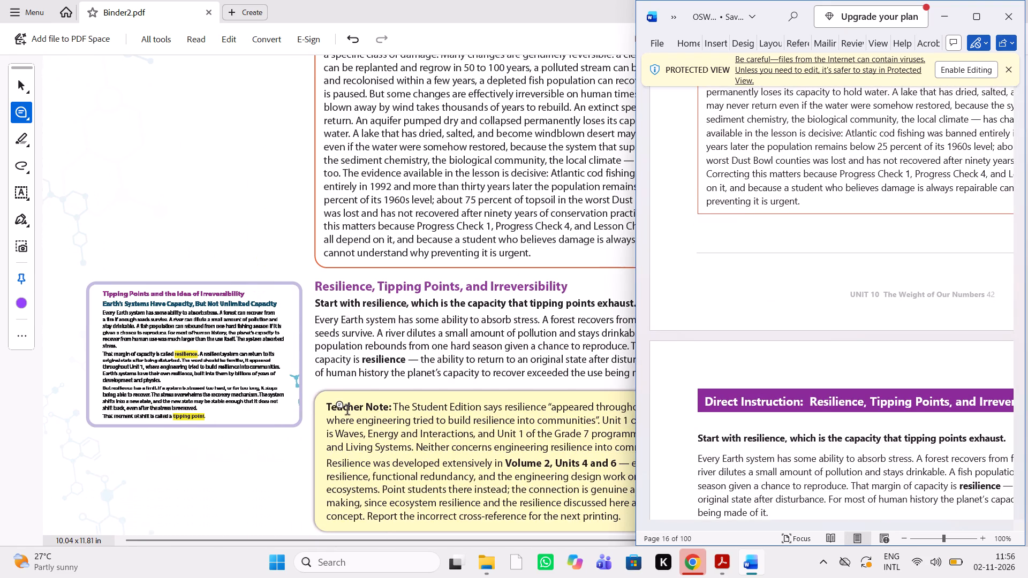
scroll(347, 411, "left", 1)
scroll(832, 339, "down", 1)
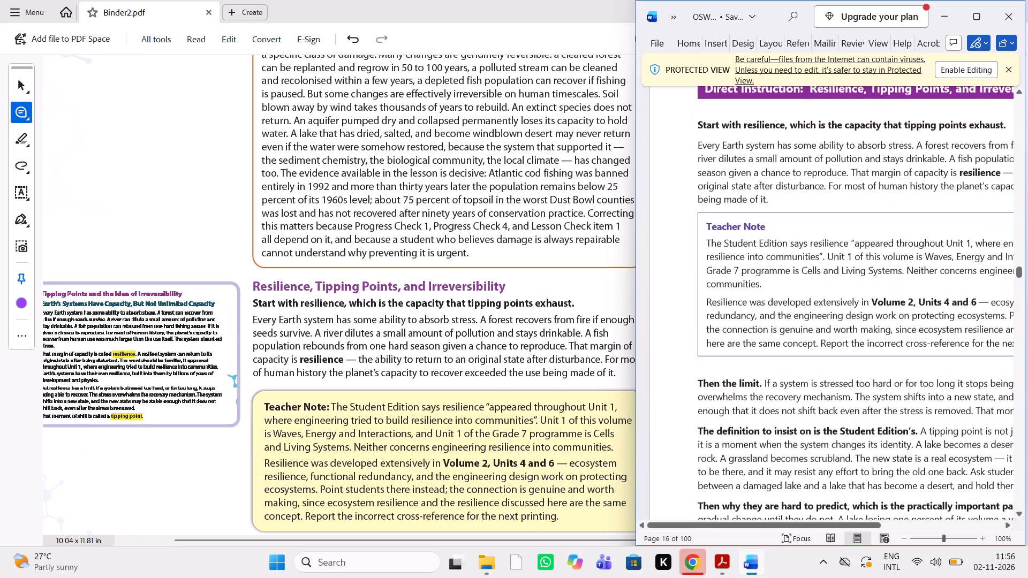
scroll(555, 351, "down", 1)
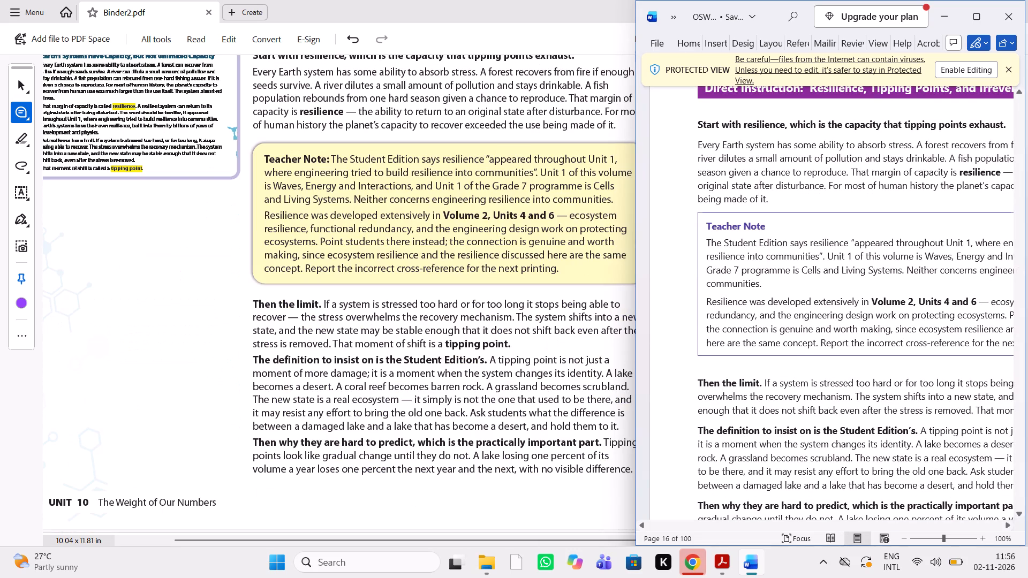
scroll(813, 399, "left", 1)
scroll(813, 399, "right", 1)
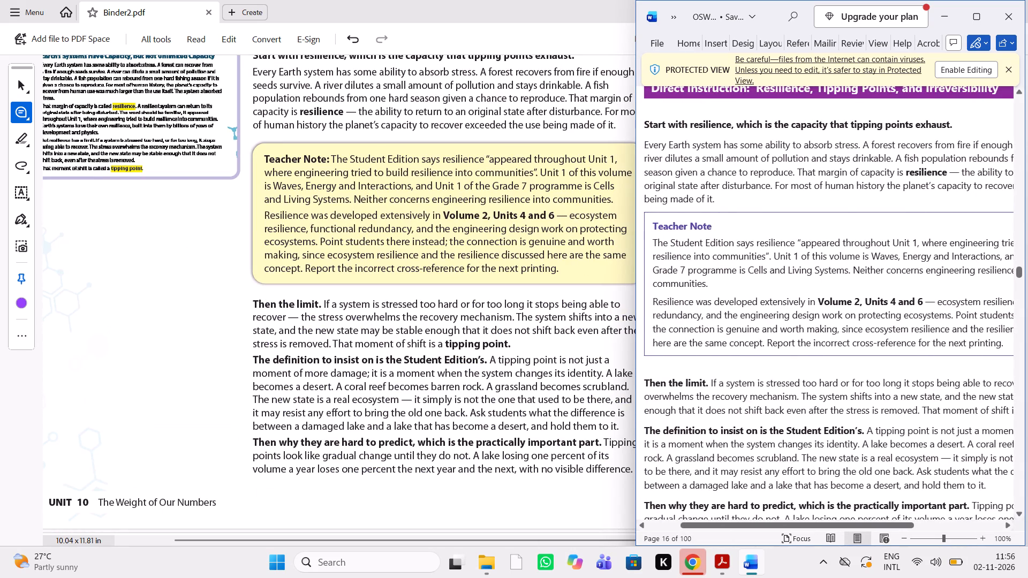
scroll(813, 399, "down", 1)
scroll(474, 408, "down", 3)
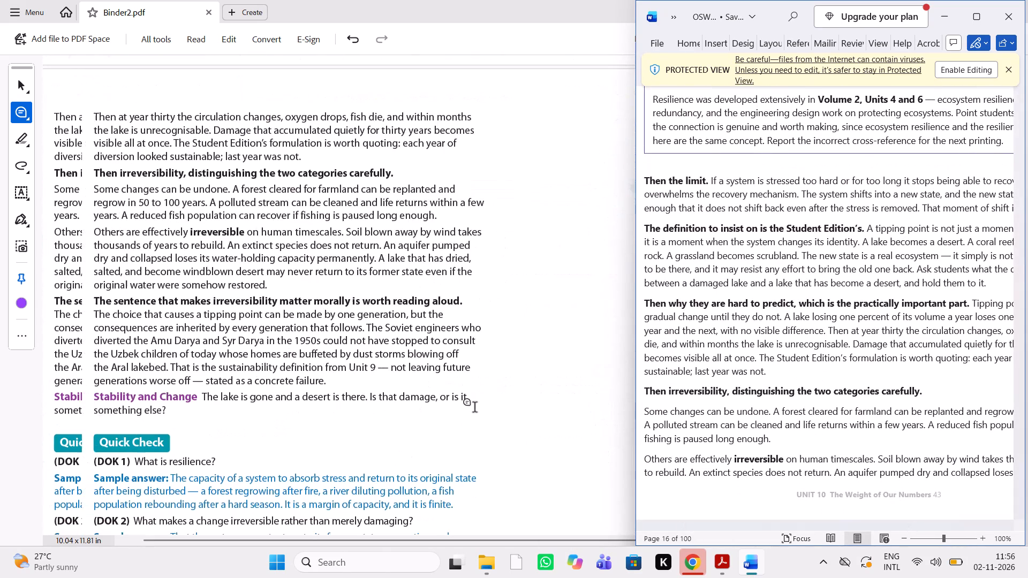
scroll(750, 427, "down", 2)
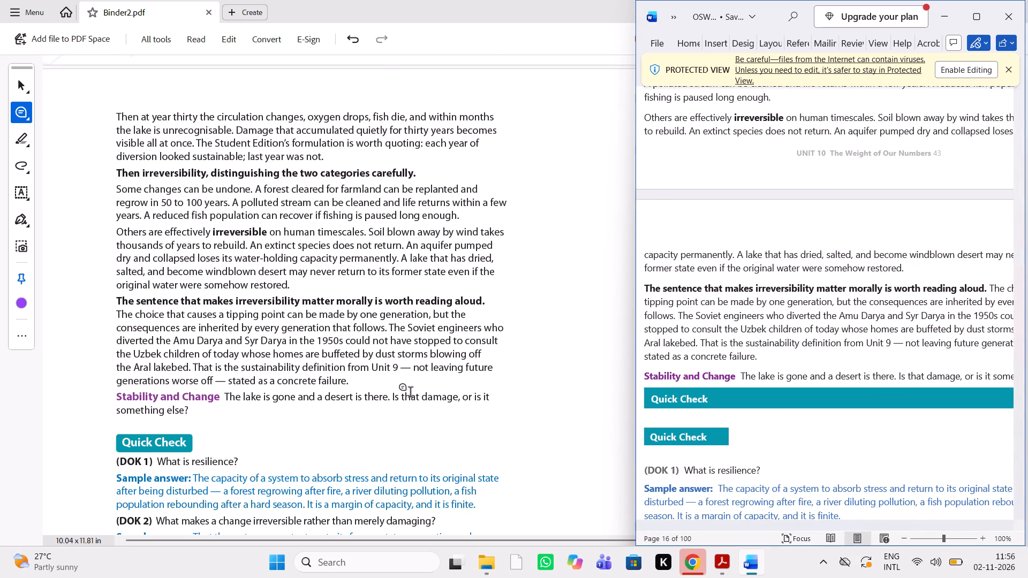
Compare the Quick Check questions at DOK 1, 2 and 3 and their sample answers in the PDF and the Word guide.
scroll(410, 393, "down", 1)
scroll(856, 345, "down", 1)
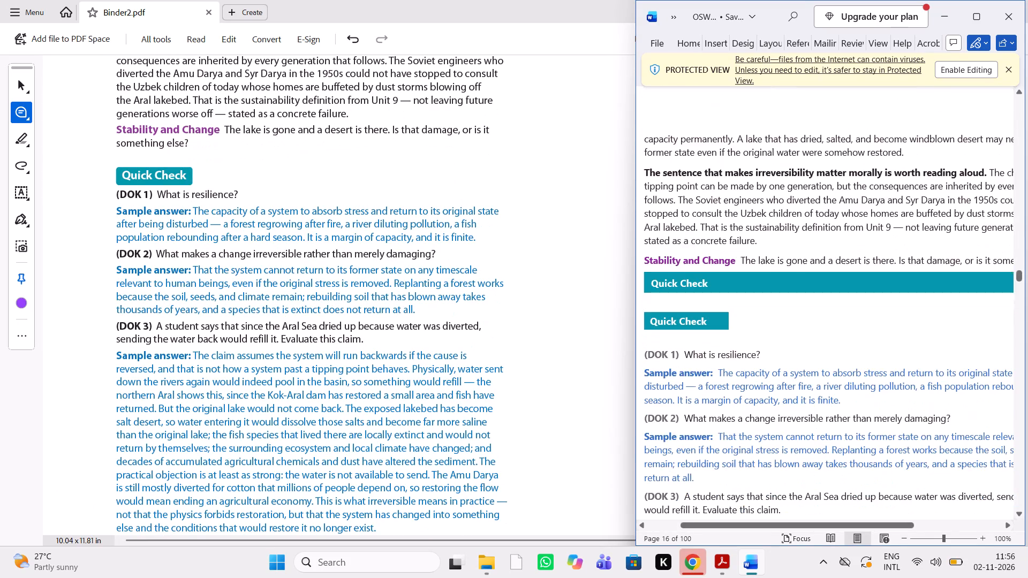
scroll(856, 345, "down", 1)
scroll(856, 345, "left", 1)
scroll(856, 345, "down", 1)
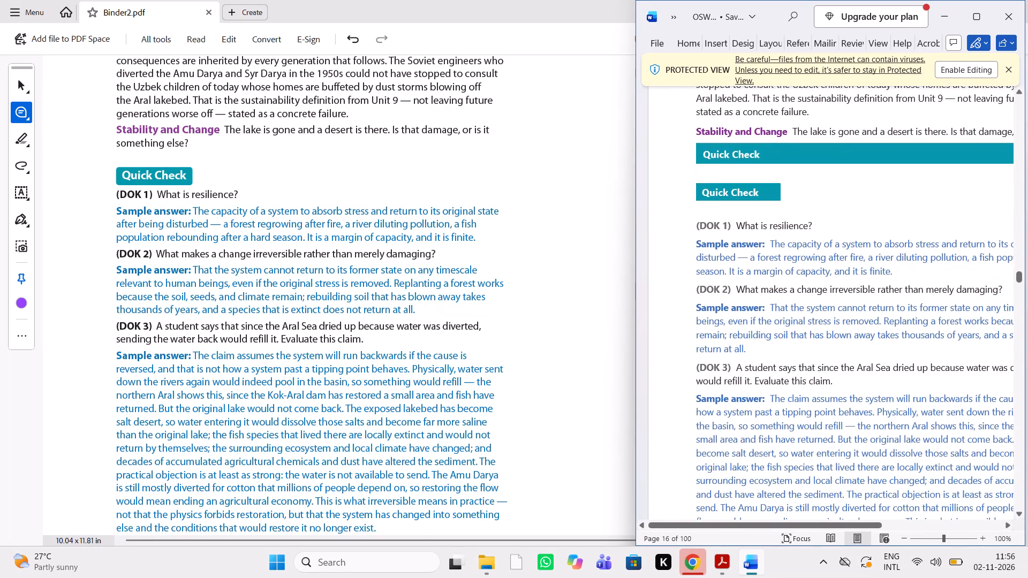
scroll(856, 345, "down", 1)
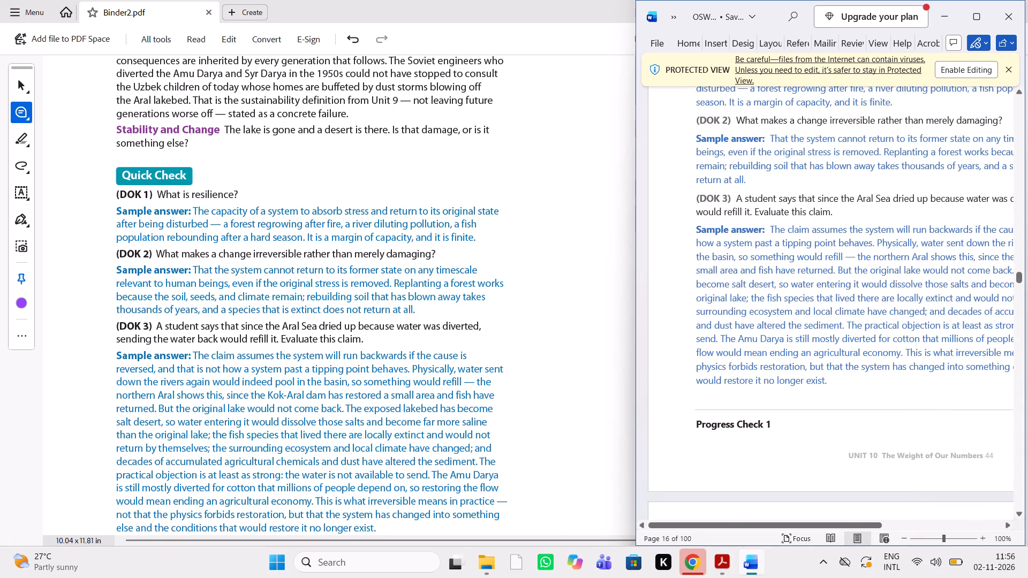
Compare Progress Check 1 items 1 and 2, with their sample answers and Look for notes, against the Word guide.
scroll(856, 345, "down", 1)
scroll(420, 349, "down", 3)
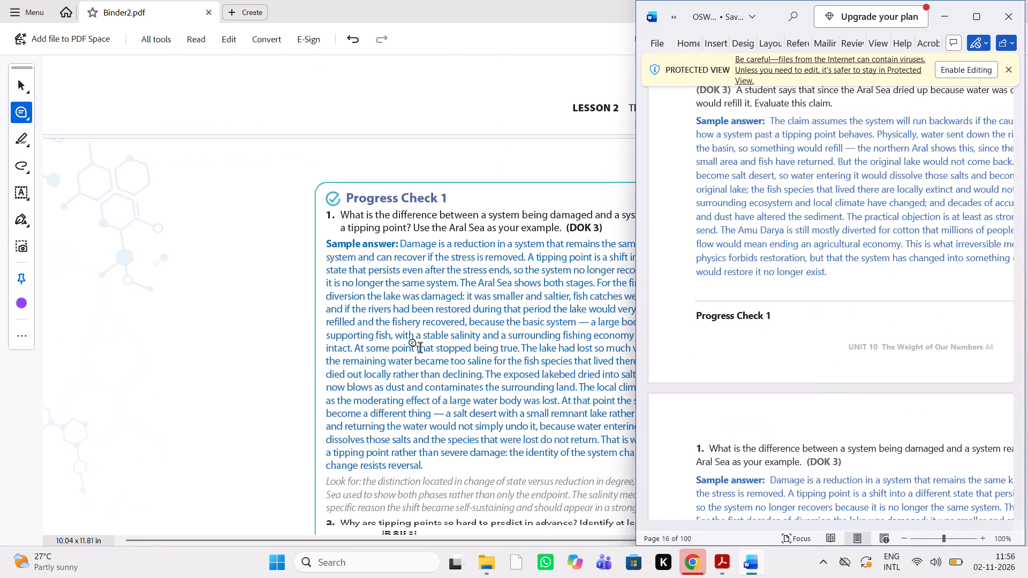
scroll(420, 349, "left", 2)
scroll(420, 349, "right", 4)
scroll(563, 404, "left", 4)
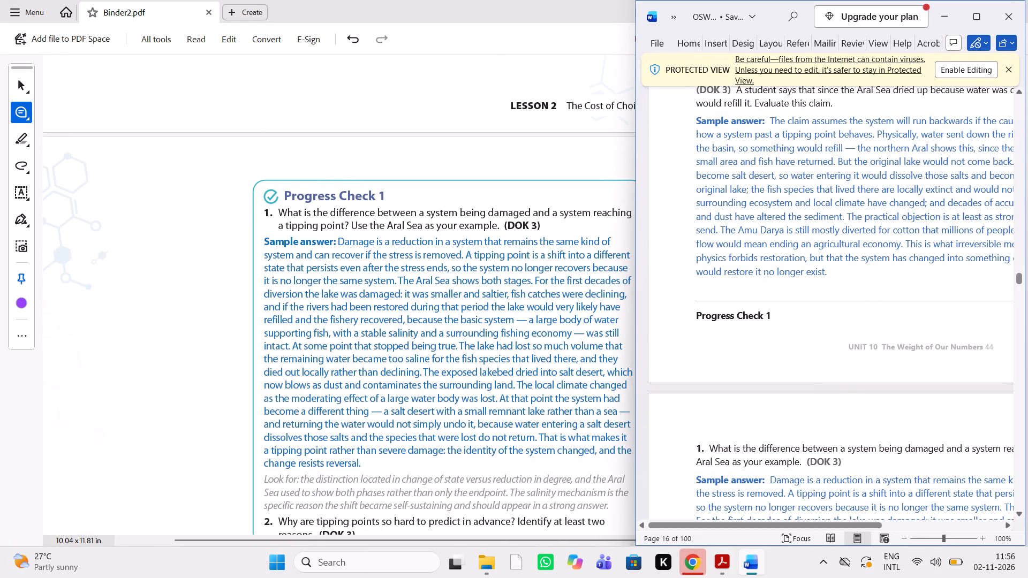
scroll(820, 298, "down", 2)
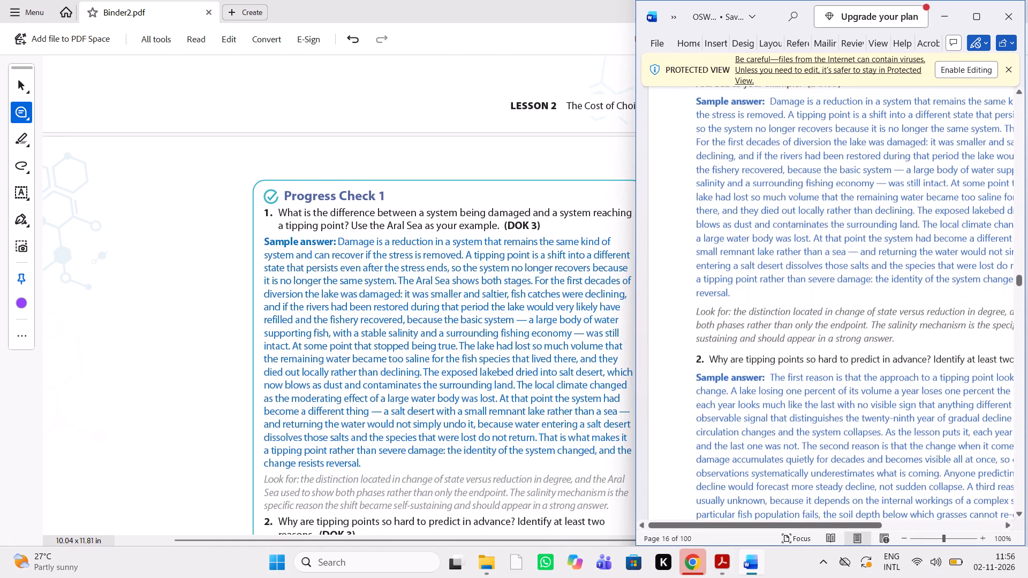
scroll(820, 298, "down", 1)
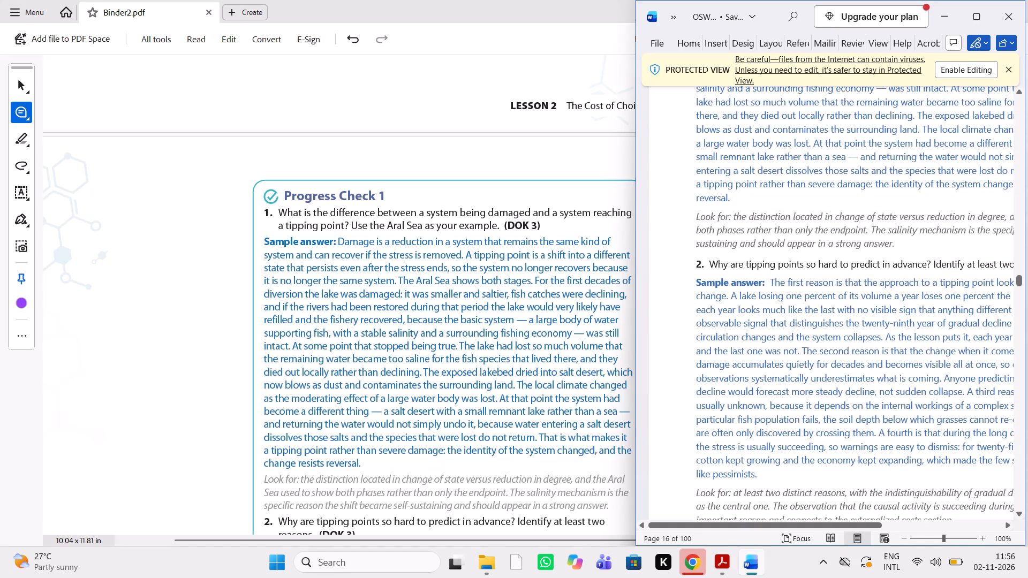
scroll(352, 334, "down", 1)
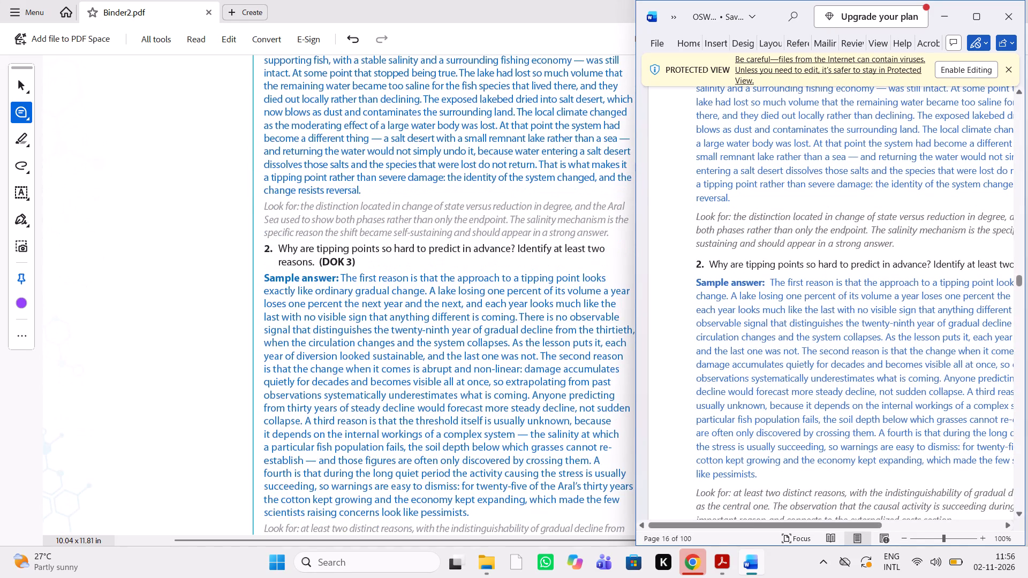
scroll(830, 334, "left", 1)
scroll(830, 334, "right", 1)
scroll(830, 334, "down", 1)
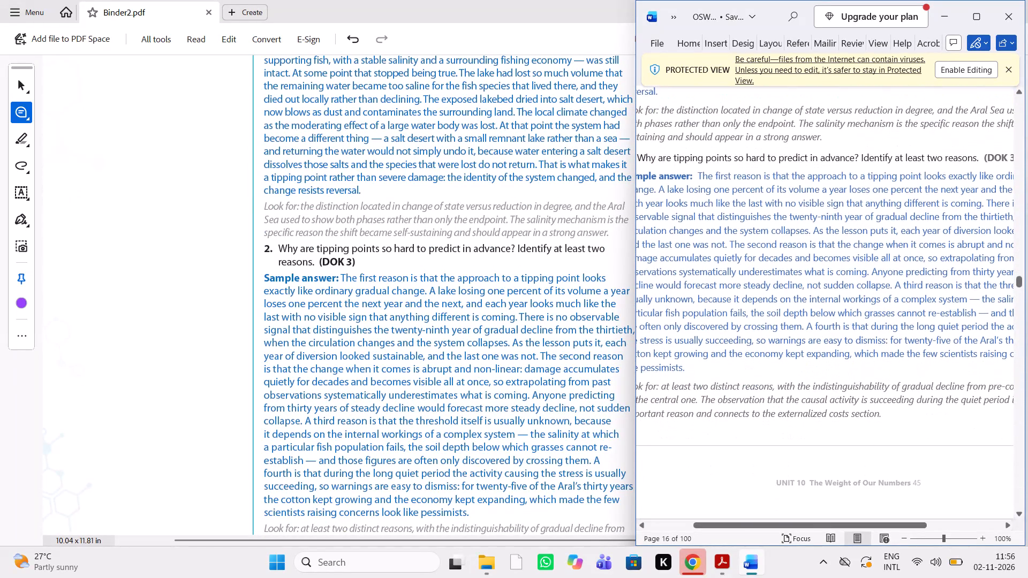
scroll(488, 279, "down", 2)
scroll(710, 270, "down", 1)
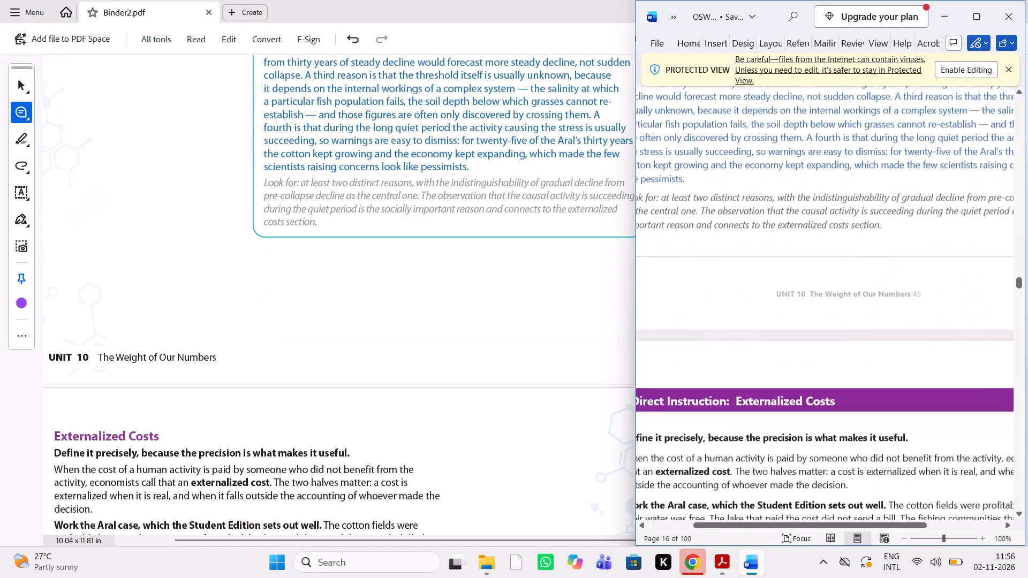
Check the Externalized Costs section and recheck the preceding Lesson 2 pages back to The Sea That Disappeared for Student Book mini images.
scroll(710, 270, "down", 1)
scroll(340, 322, "down", 1)
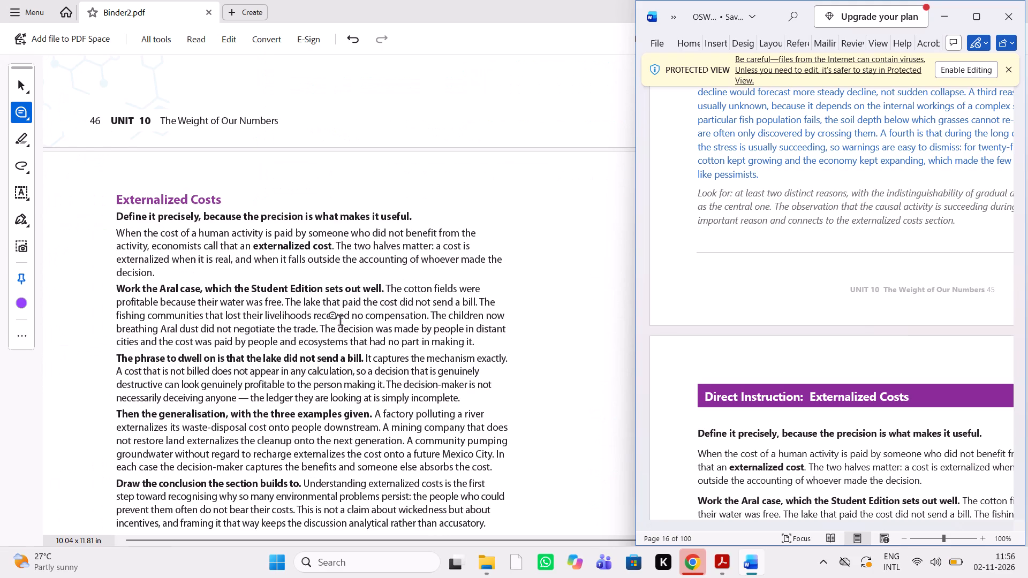
scroll(285, 242, "up", 3)
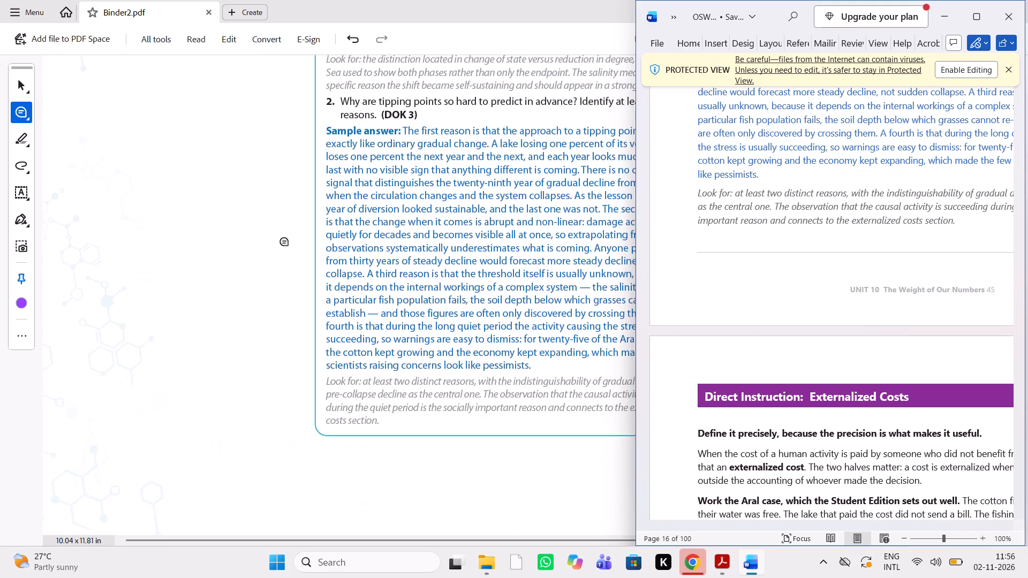
scroll(285, 242, "up", 8)
scroll(285, 242, "down", 1)
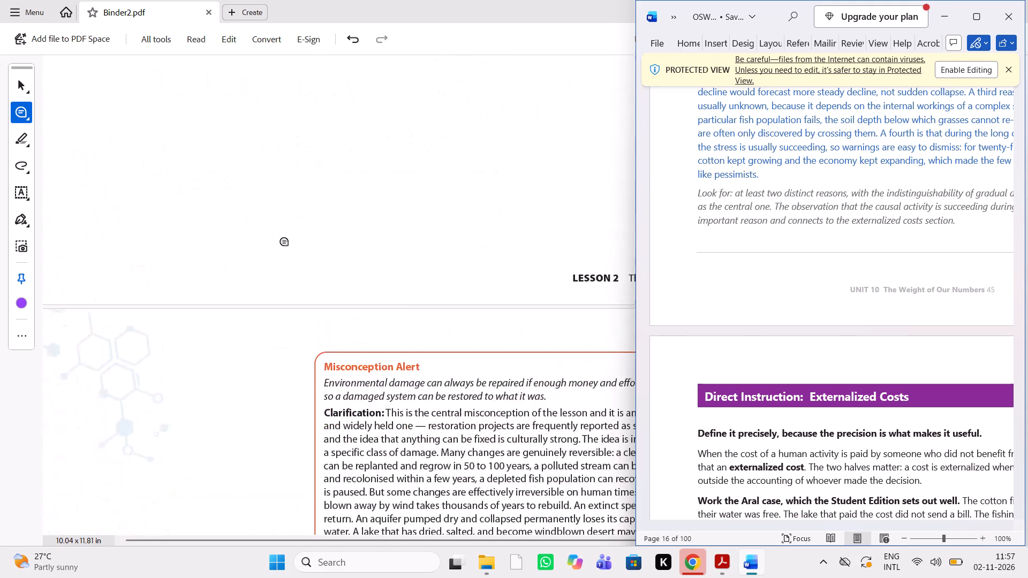
scroll(285, 242, "down", 1)
scroll(285, 242, "up", 4)
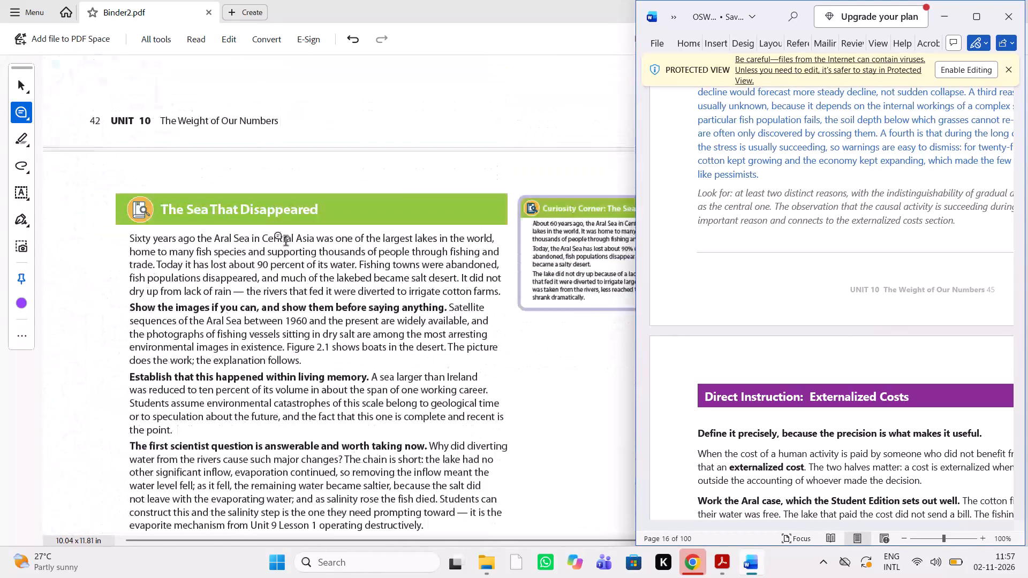
scroll(285, 242, "down", 8)
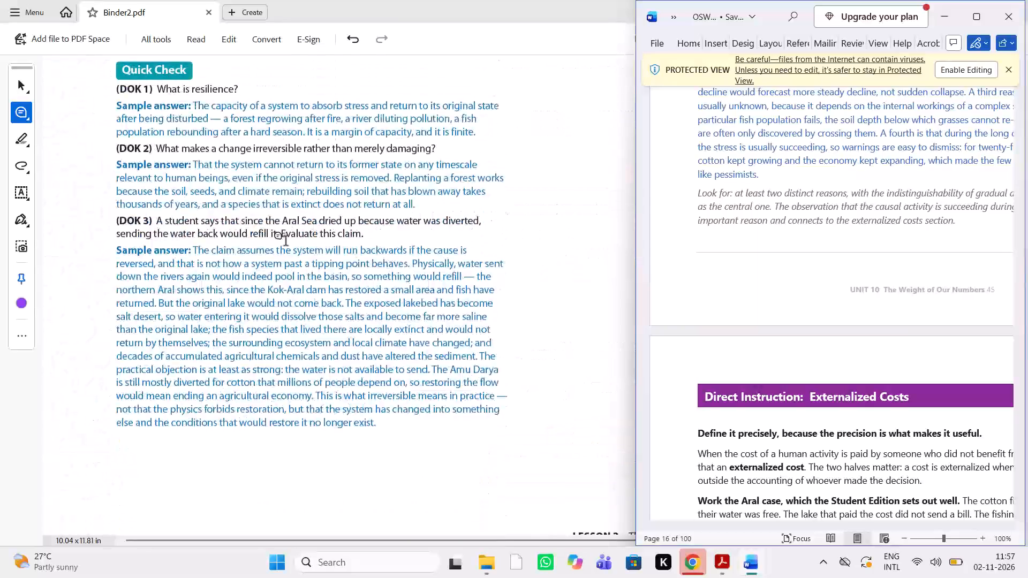
scroll(285, 242, "down", 7)
scroll(285, 242, "up", 1)
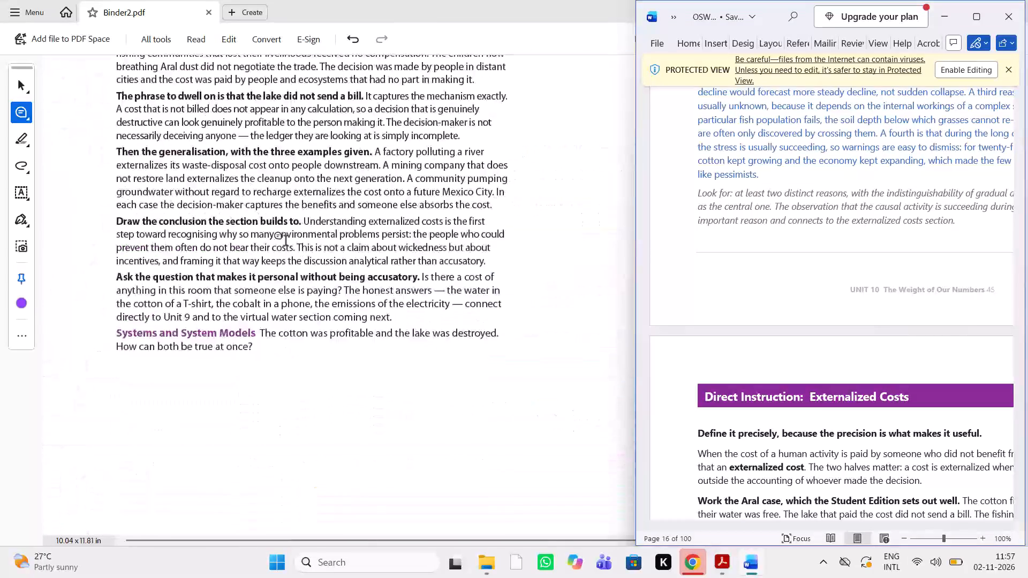
scroll(285, 242, "up", 1)
scroll(285, 242, "down", 1, "ctrl")
scroll(285, 242, "up", 4, "ctrl")
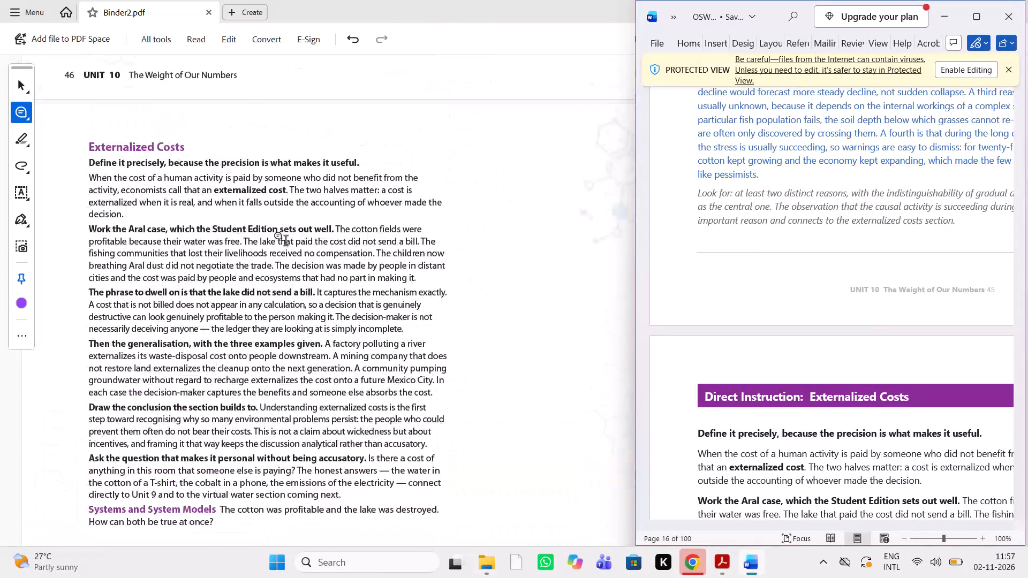
scroll(285, 242, "up", 9, "ctrl")
scroll(285, 242, "down", 1)
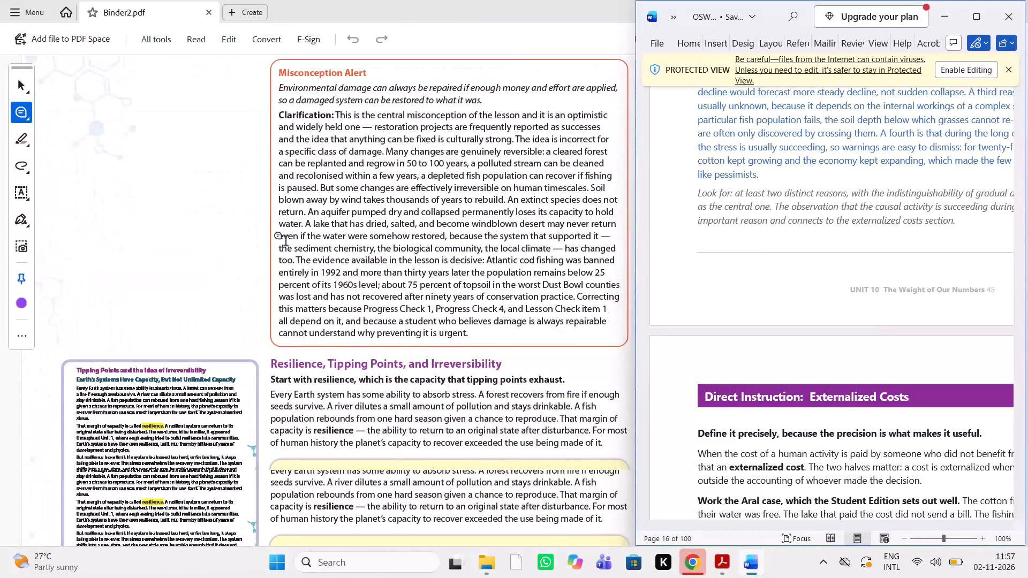
scroll(285, 242, "down", 4)
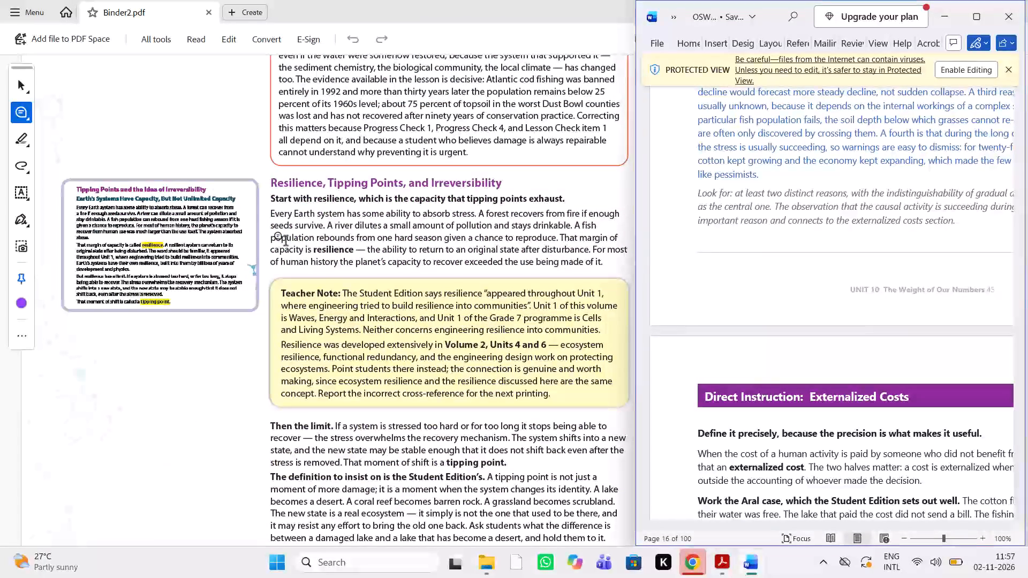
scroll(285, 242, "down", 7)
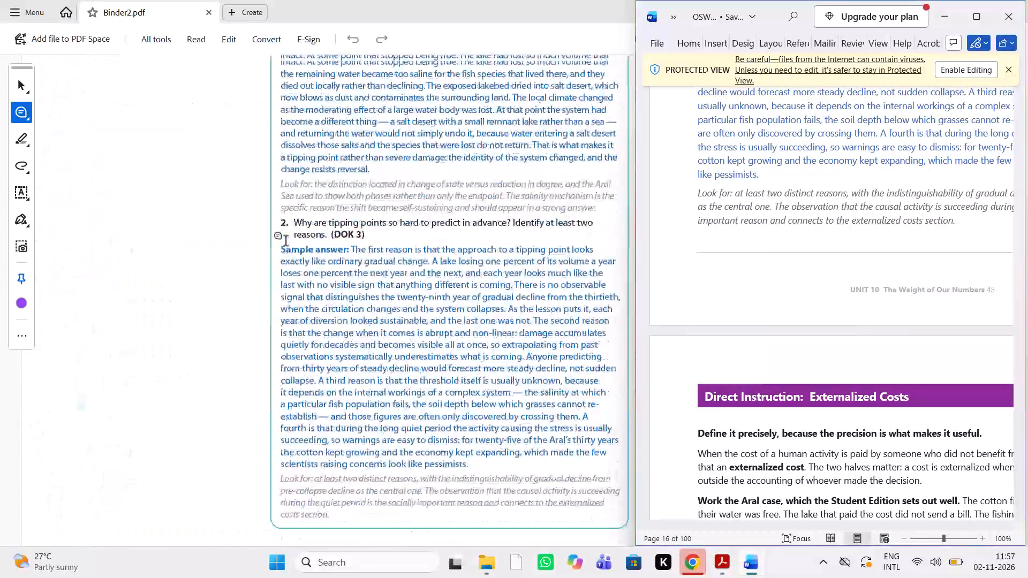
scroll(285, 242, "down", 4)
scroll(452, 442, "up", 1)
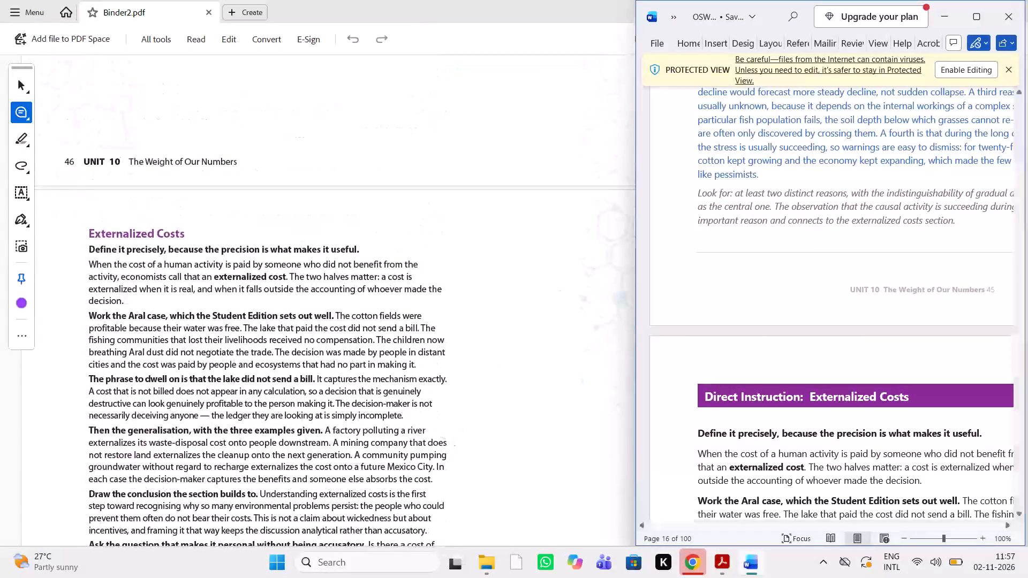
Add the comment "add SB miniimage" in the blank margin beside the Externalized Costs section of the PDF.
left_click(584, 264)
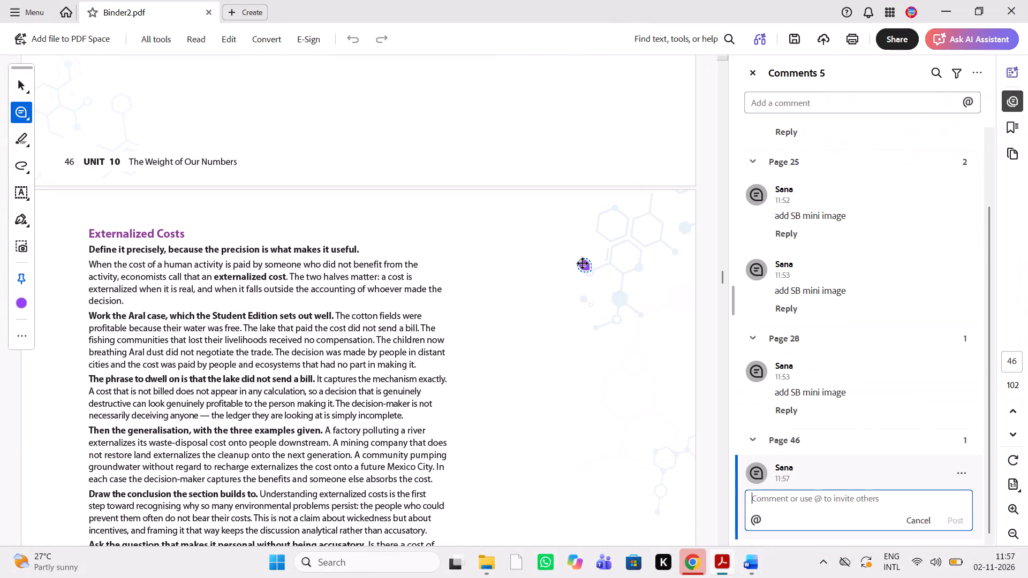
type("add")
key("space")
type("SB")
key("space")
type("miniimage")
key("space")
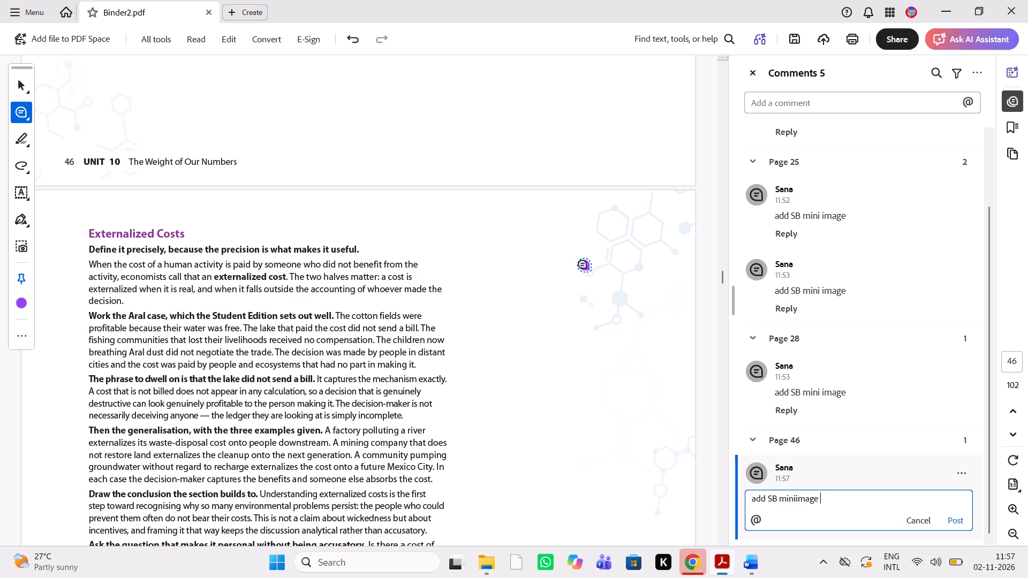
left_click(601, 276)
Correct the wording of the new Externalized Costs comment to "add SB mini image" and post it.
key("Left")
key("Left")
key("Left")
key("Left")
key("Left")
key("Left")
key("Left")
key("Left")
key("Left")
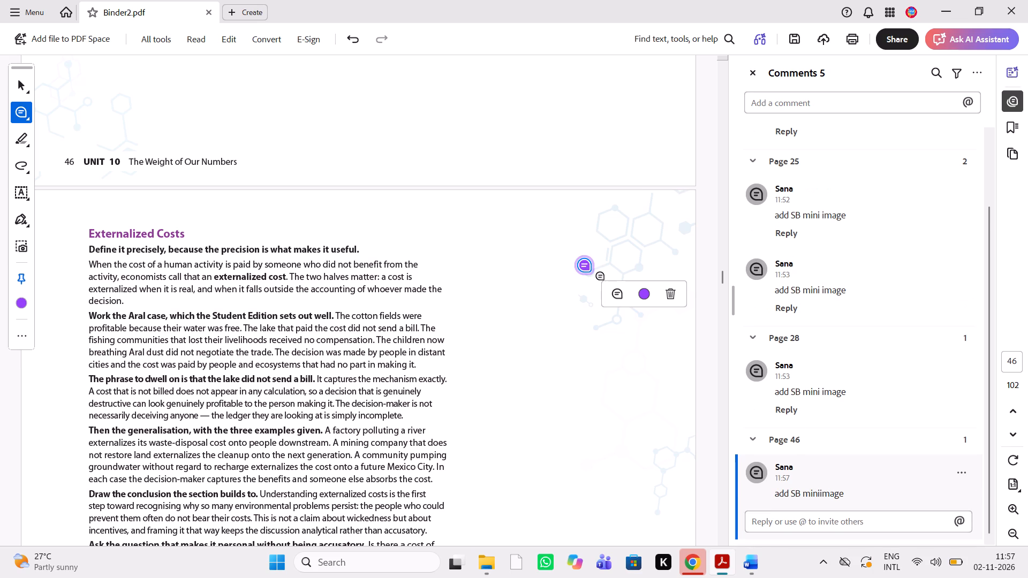
left_click(964, 476)
left_click(970, 389)
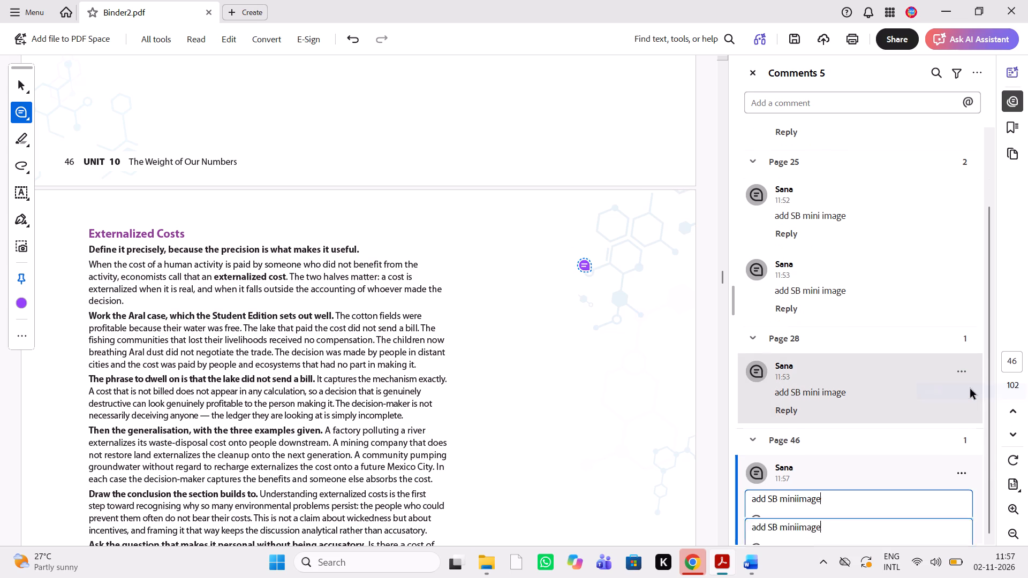
left_click(797, 500)
key("space")
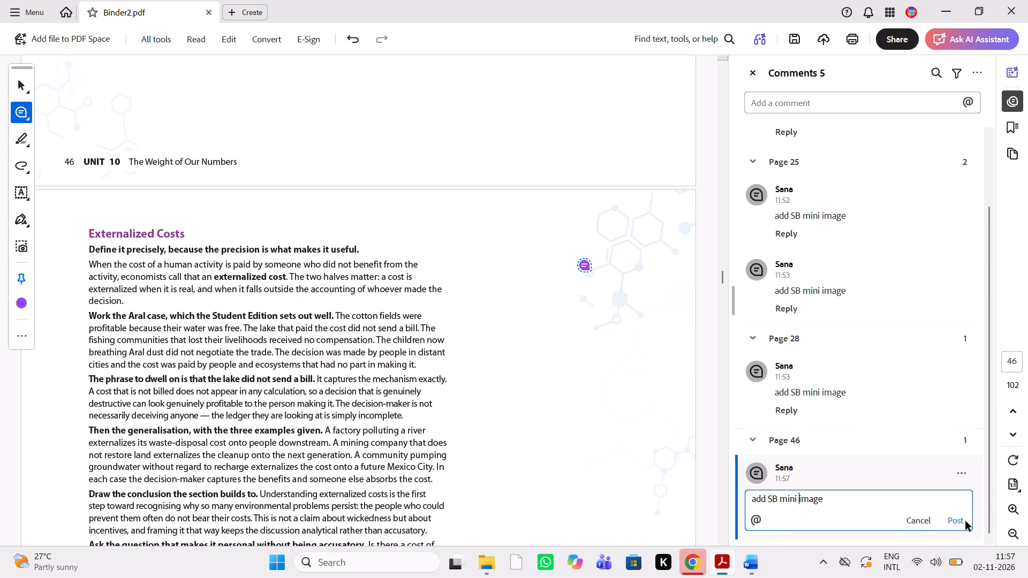
left_click(965, 521)
left_click(956, 520)
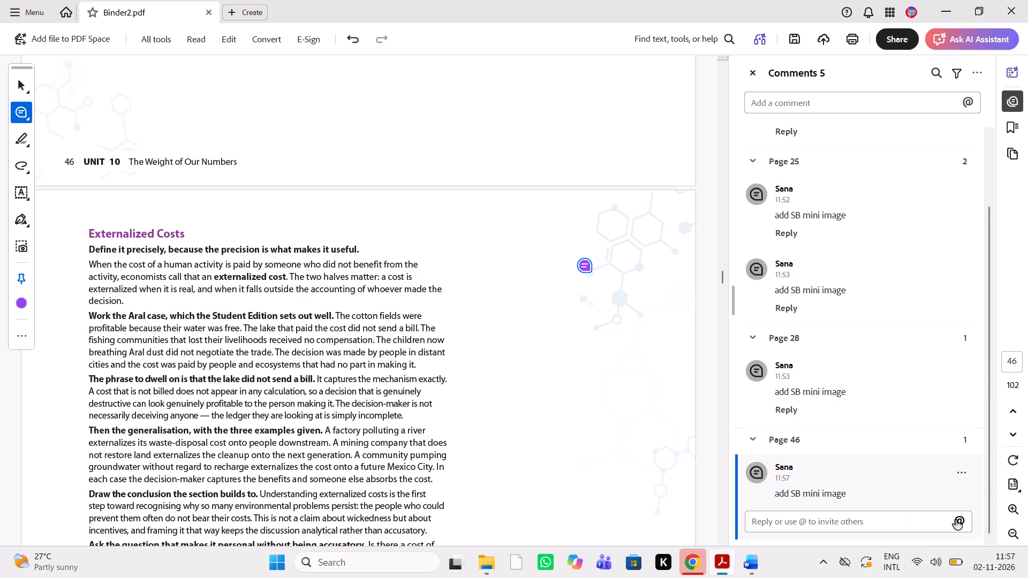
Compare the Externalized Costs section, including its Systems and System Models prompt, in the PDF with the Word guide.
left_click(744, 571)
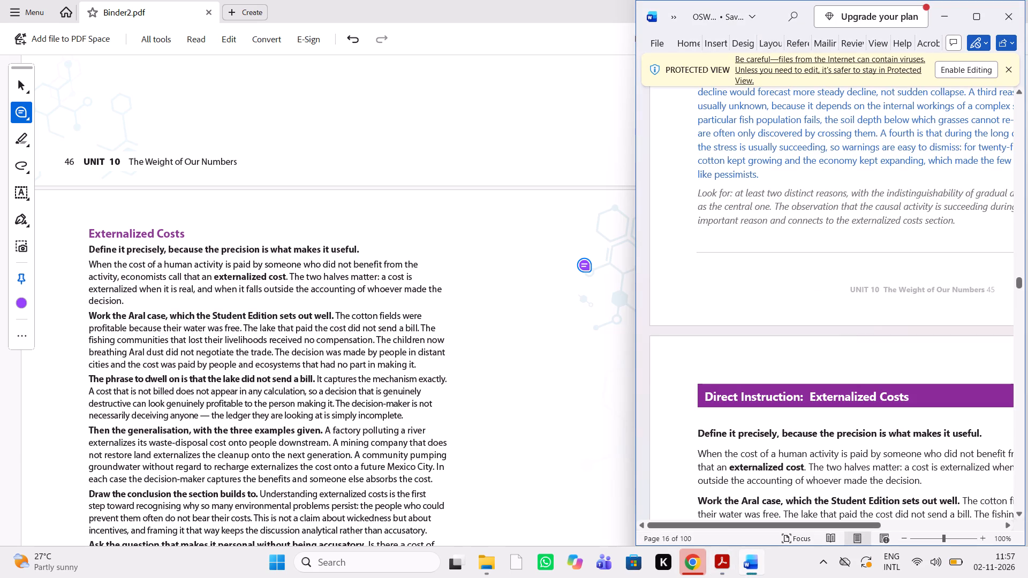
scroll(754, 442, "down", 1)
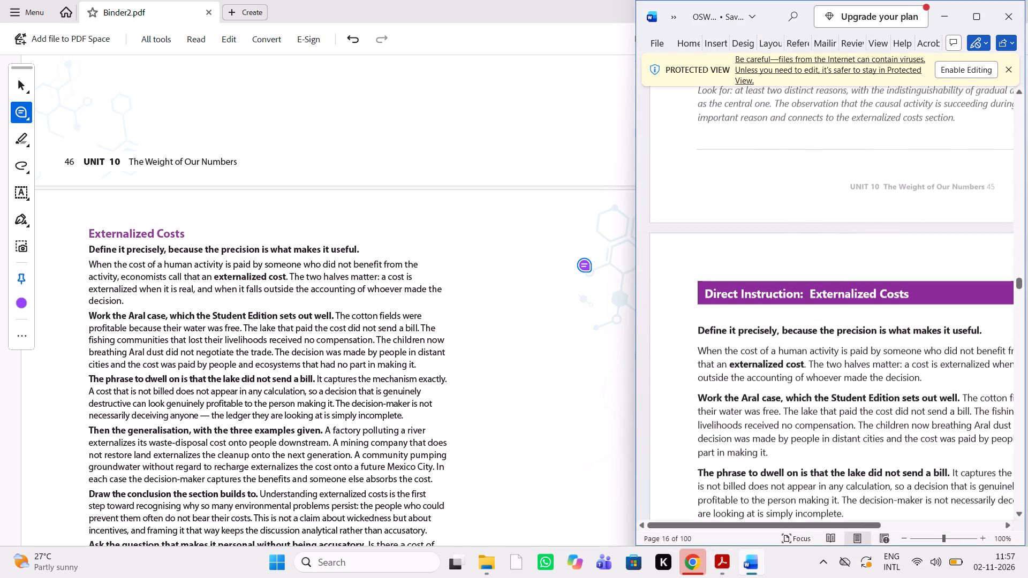
scroll(754, 442, "down", 1)
scroll(351, 394, "down", 2)
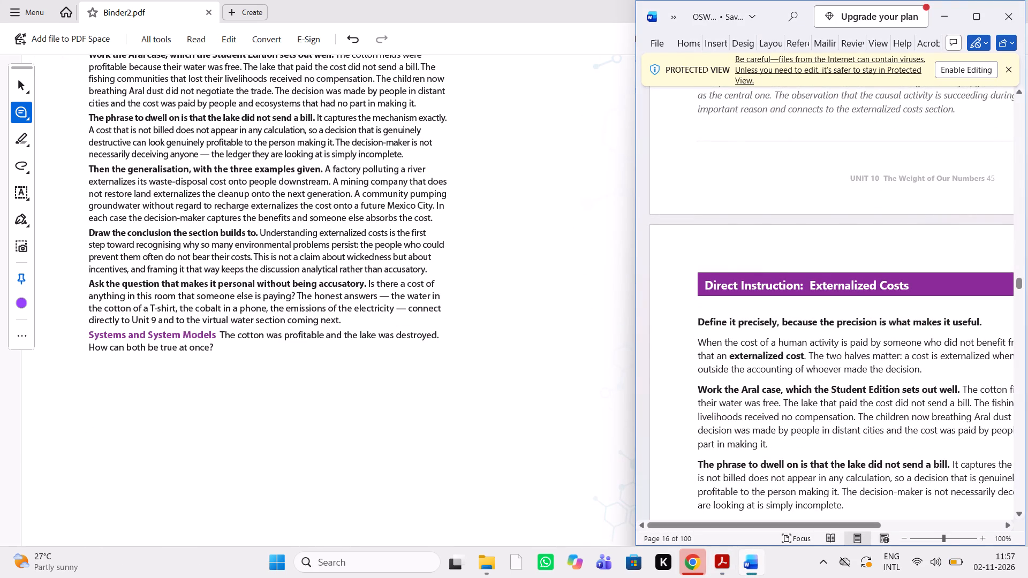
scroll(729, 503, "down", 3)
Compare the Cotton, Cloth, and a Vanishing Lake Quick Lab's purpose, materials and both Teacher Notes in the PDF and Word guide.
scroll(341, 456, "down", 3)
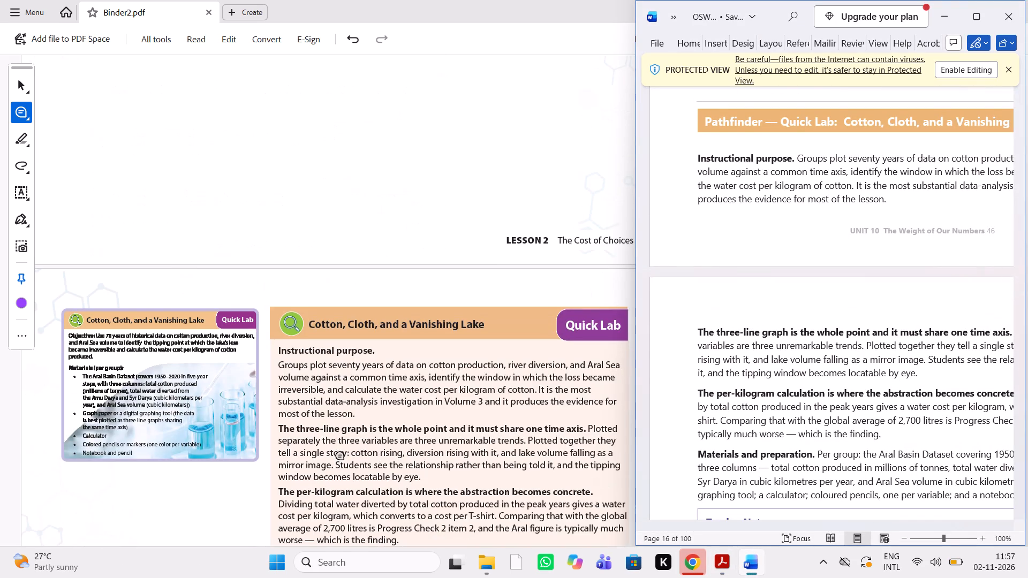
scroll(341, 456, "down", 2)
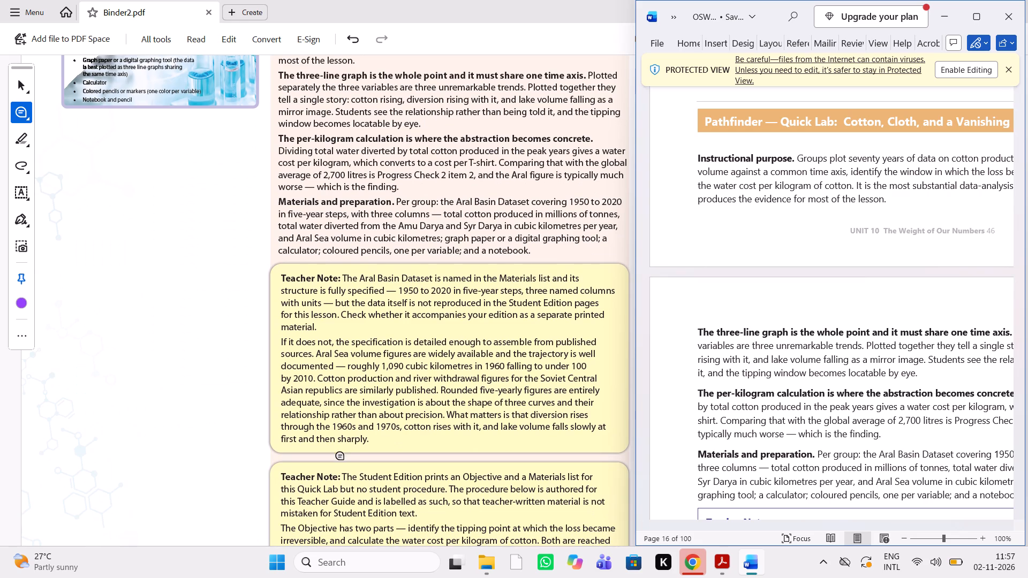
scroll(694, 382, "down", 3)
scroll(694, 382, "up", 1)
scroll(694, 382, "left", 1)
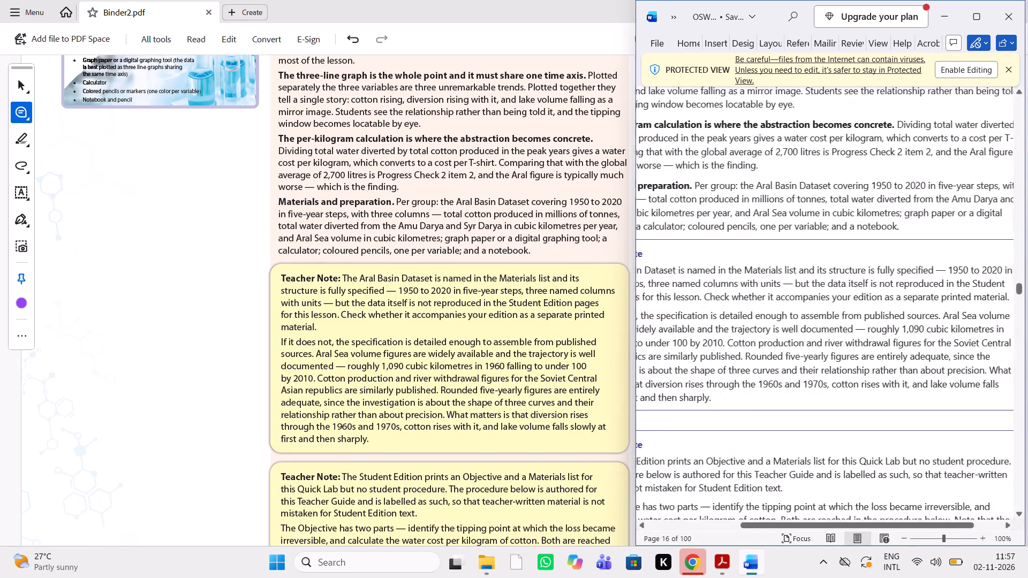
scroll(694, 382, "left", 1)
scroll(694, 382, "right", 1)
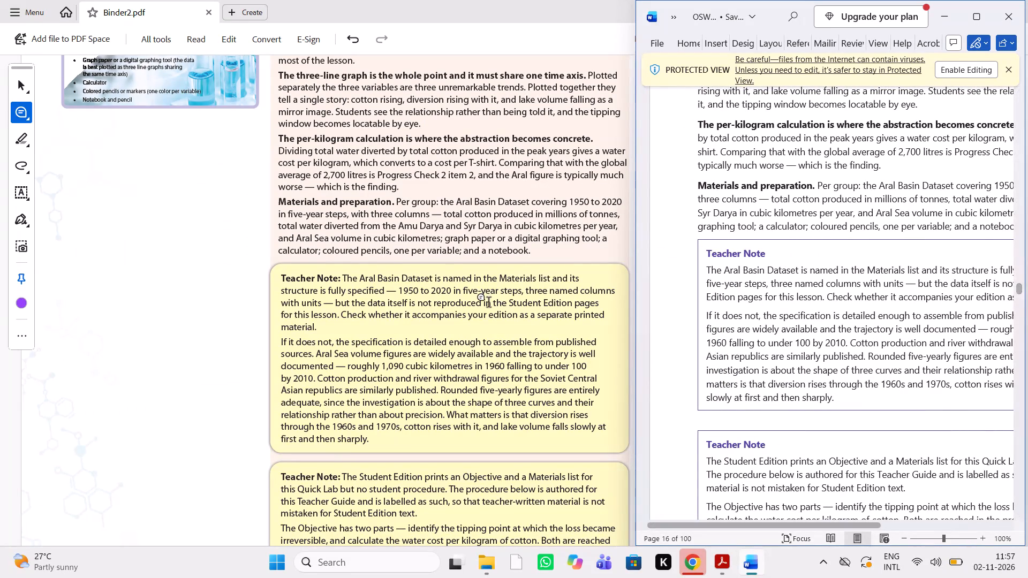
scroll(488, 303, "down", 1)
scroll(792, 276, "left", 1)
scroll(792, 276, "down", 1)
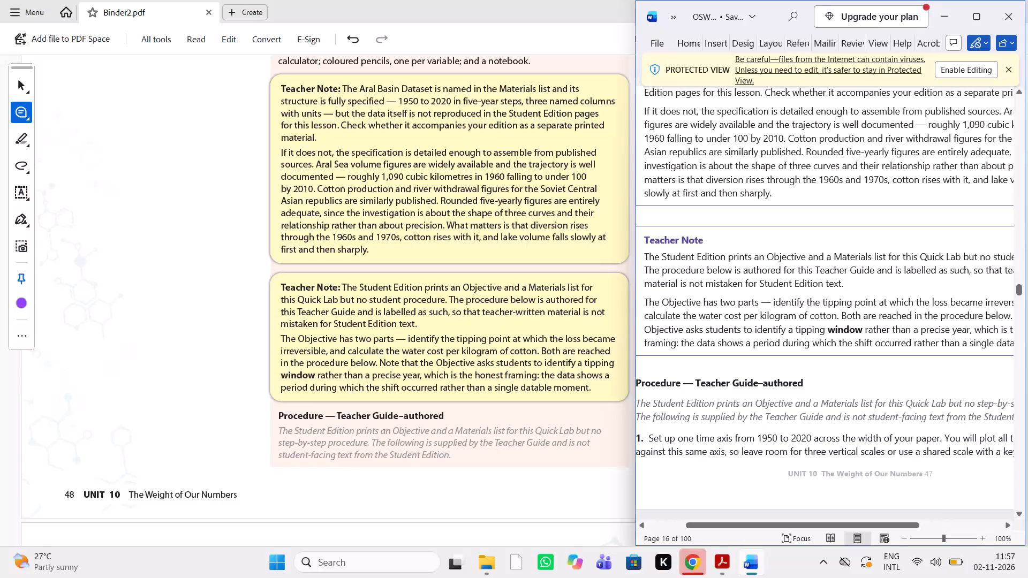
scroll(792, 276, "left", 1)
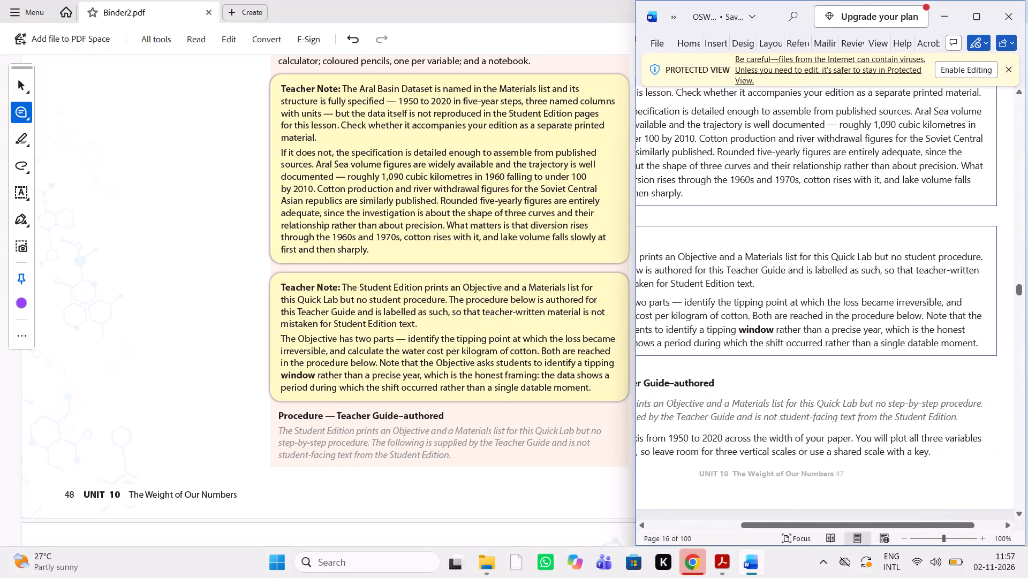
Compare the Quick Lab's Teacher Guide-authored procedure, Safety box, and expected observations and results in both documents.
scroll(520, 396, "down", 1)
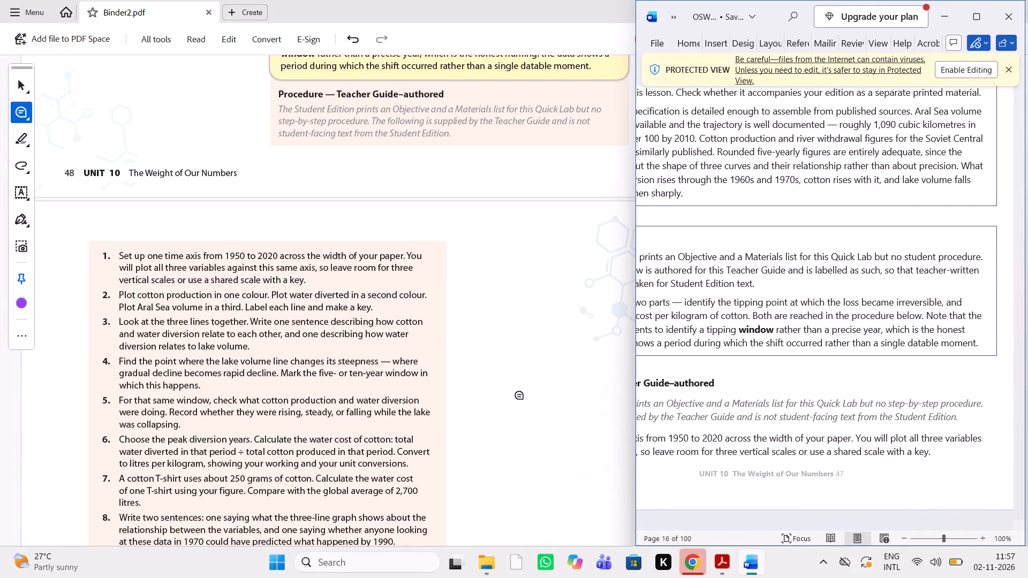
scroll(520, 396, "down", 2)
scroll(520, 396, "up", 1)
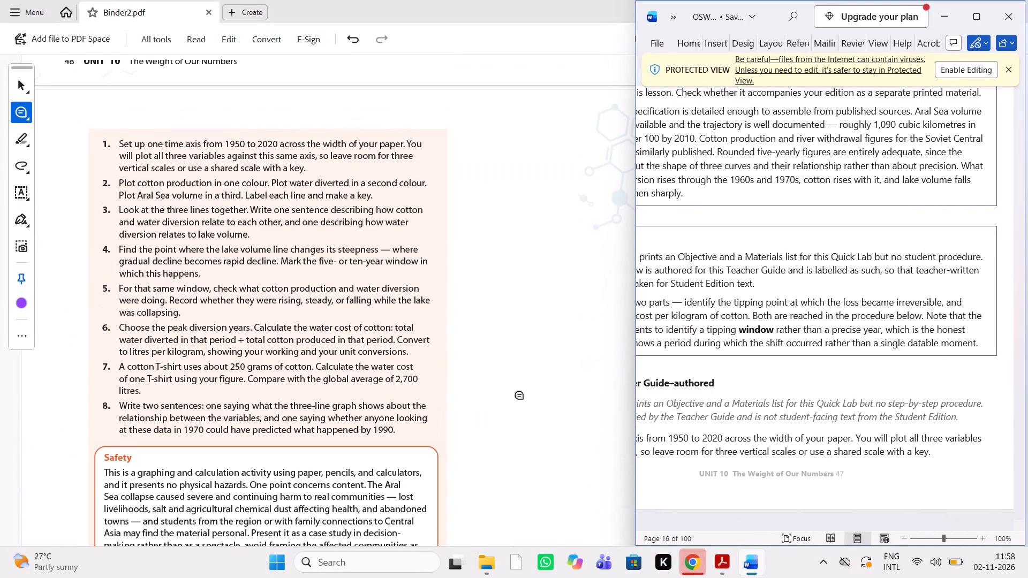
scroll(520, 396, "up", 1)
scroll(520, 396, "down", 1)
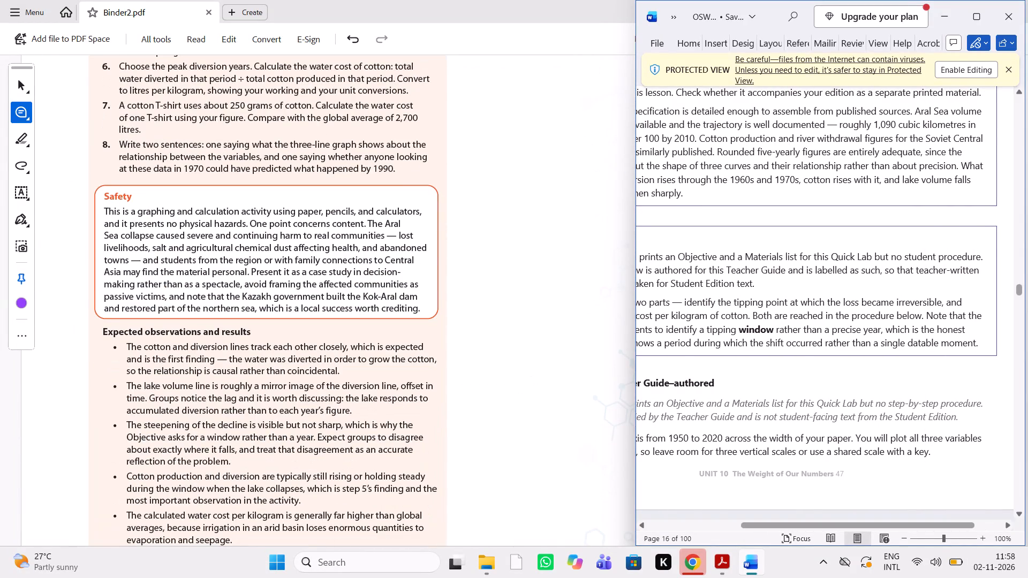
scroll(800, 344, "down", 3)
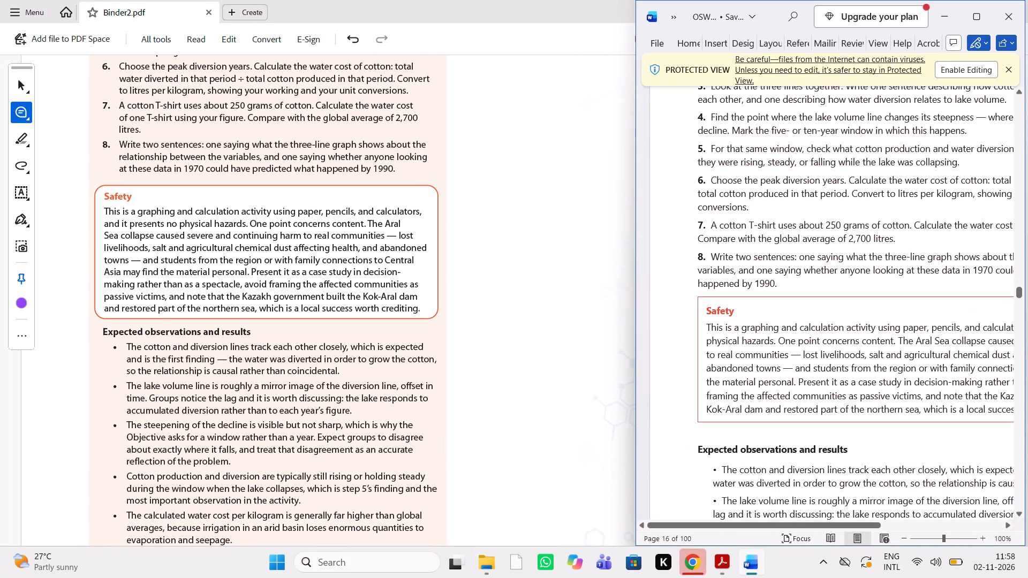
scroll(800, 344, "left", 1)
scroll(800, 344, "down", 2)
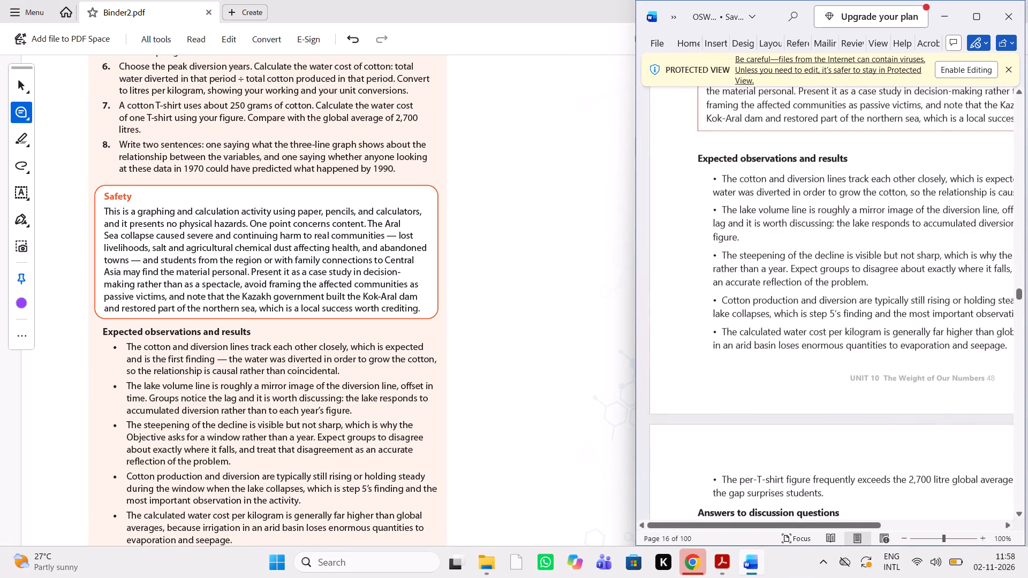
scroll(314, 370, "down", 4)
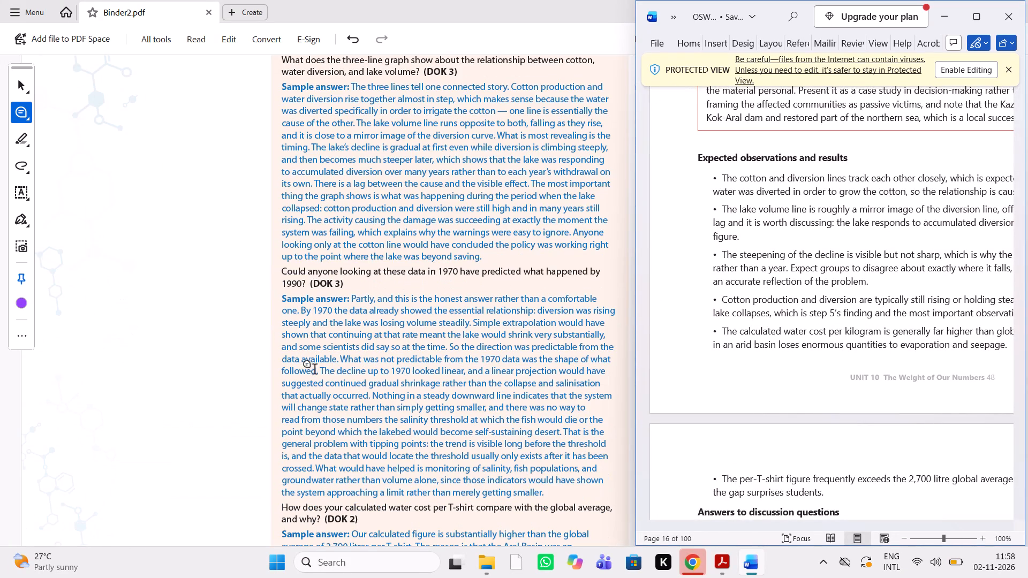
scroll(450, 365, "up", 1)
scroll(745, 366, "left", 1)
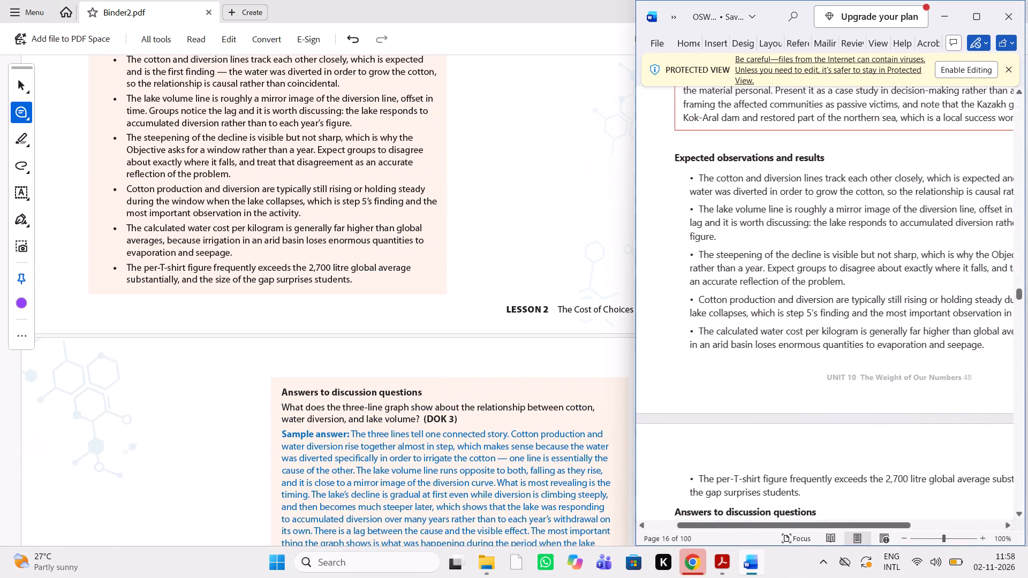
Compare the Quick Lab's three discussion questions and their sample answers in the PDF and the Word guide.
scroll(745, 366, "left", 1)
scroll(745, 366, "down", 2)
scroll(481, 433, "down", 1)
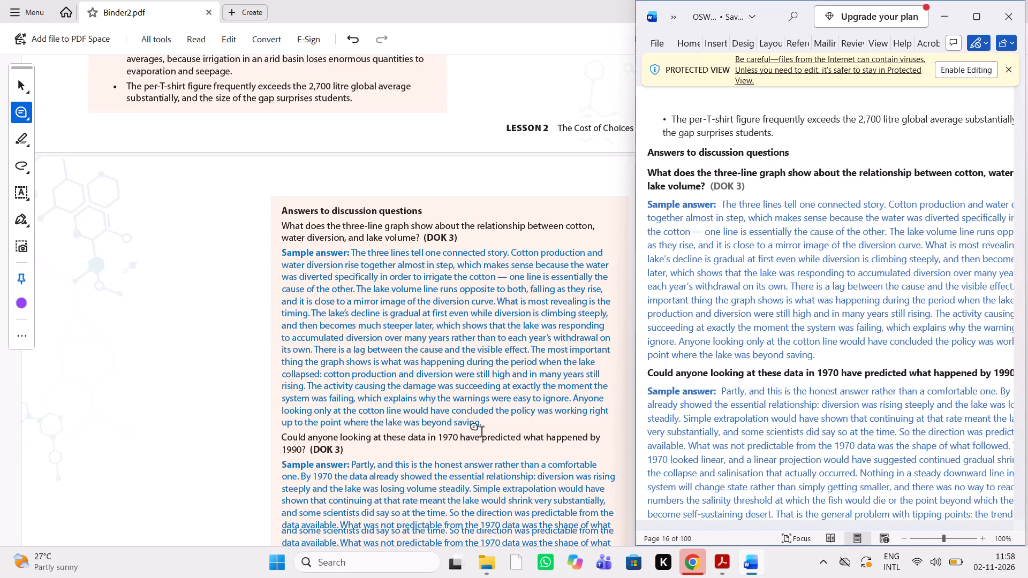
scroll(481, 433, "down", 1)
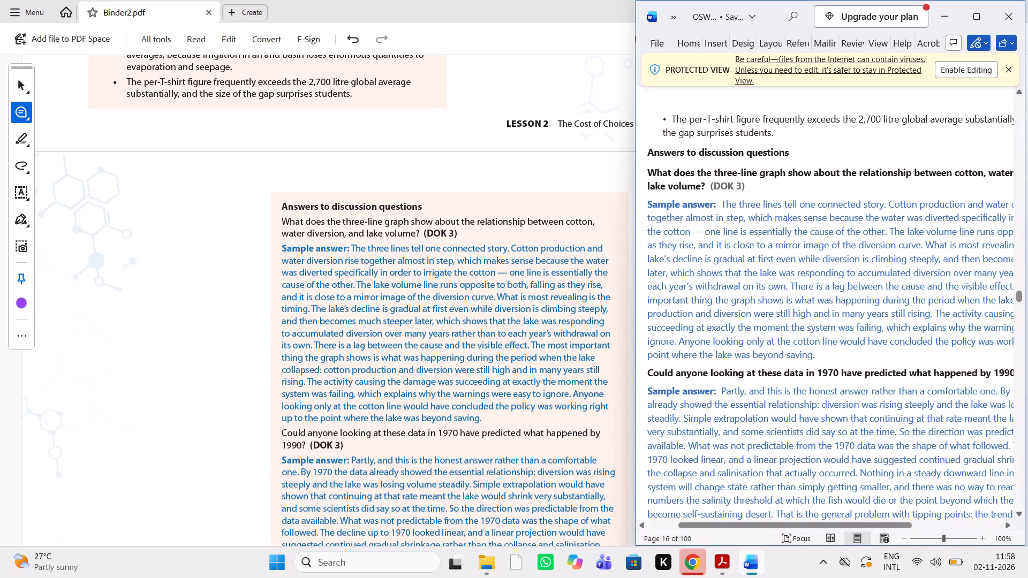
scroll(709, 369, "left", 1)
scroll(709, 369, "down", 1)
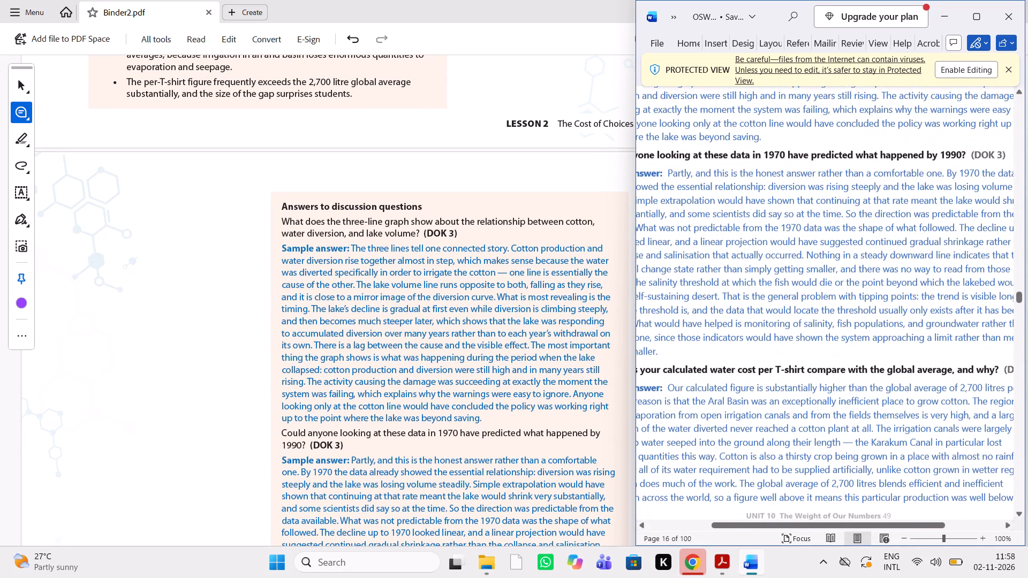
scroll(477, 344, "down", 4)
scroll(716, 372, "up", 1)
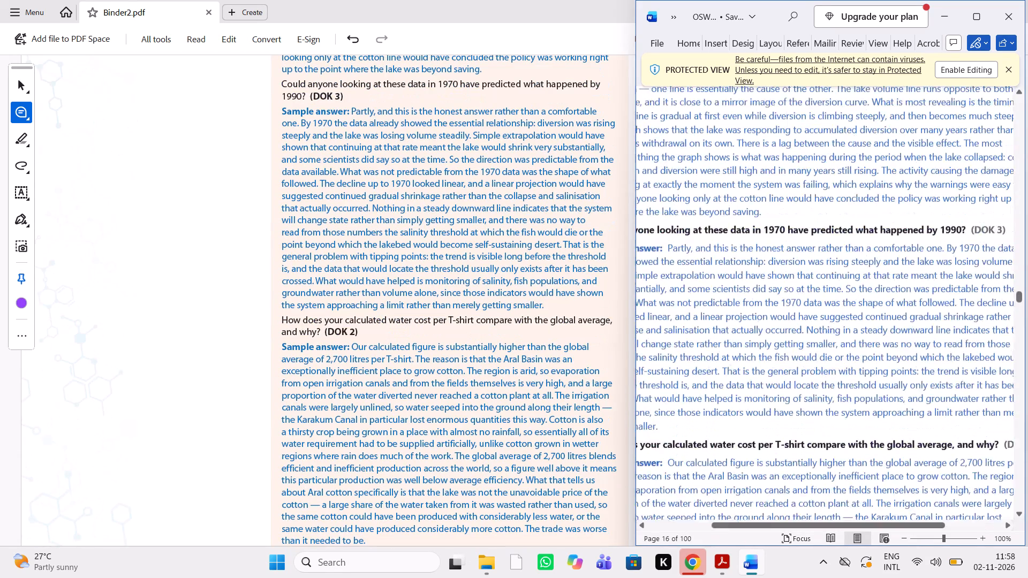
scroll(716, 372, "up", 1)
scroll(716, 372, "down", 2)
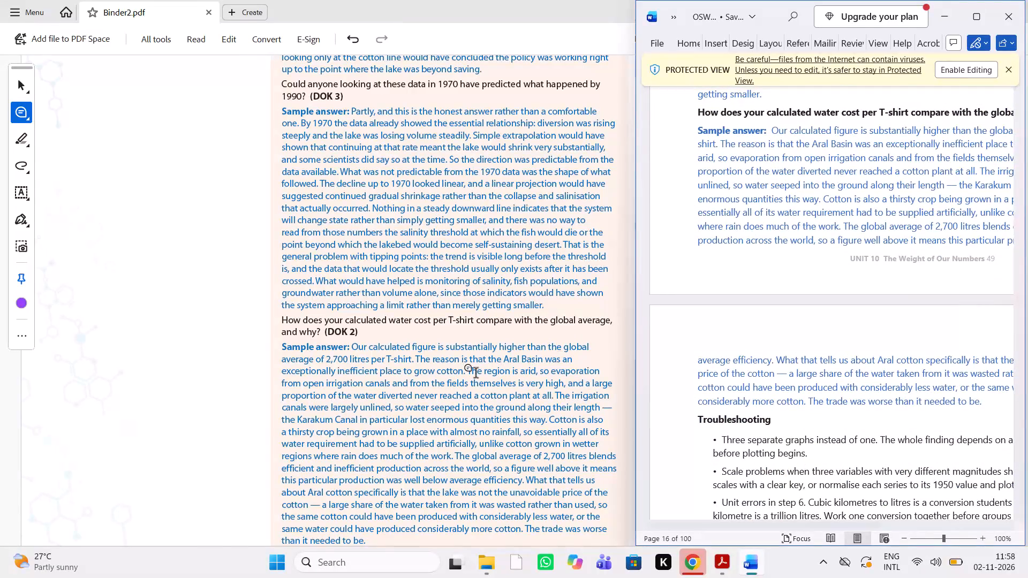
Check the Quick Lab's Troubleshooting bullets and Where this leads paragraph against the Word guide.
scroll(475, 374, "down", 2)
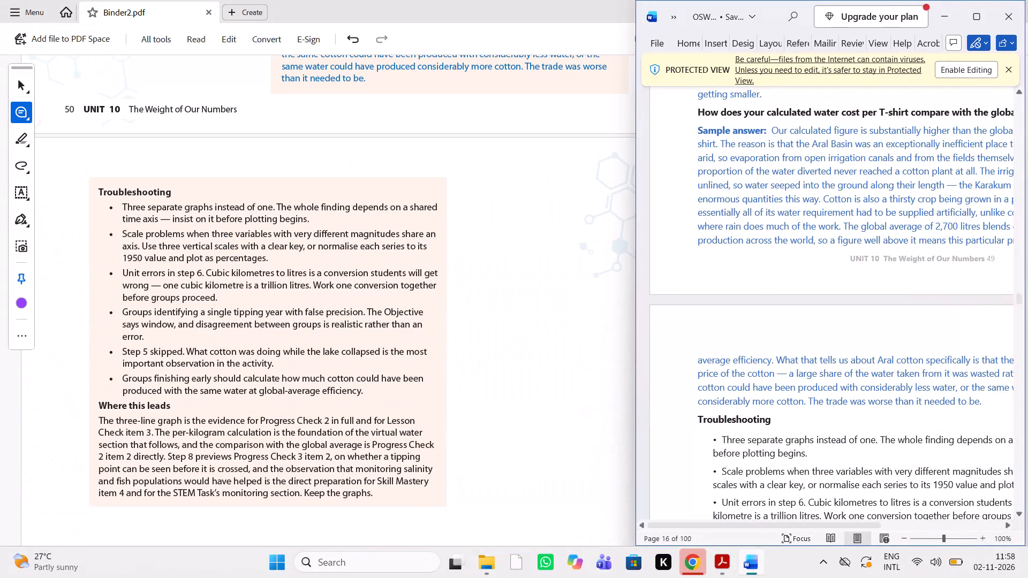
scroll(692, 402, "down", 1)
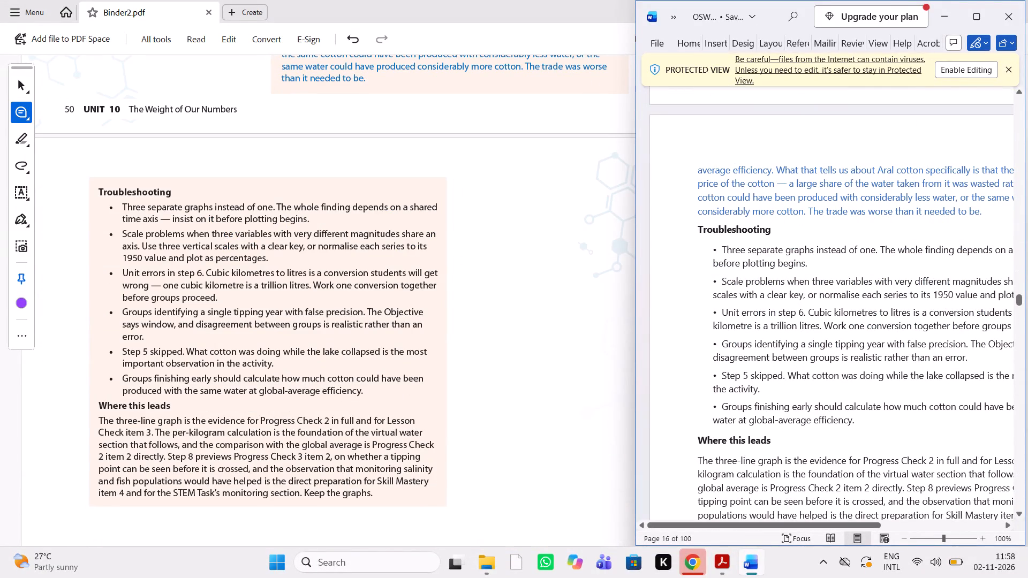
scroll(446, 355, "down", 2)
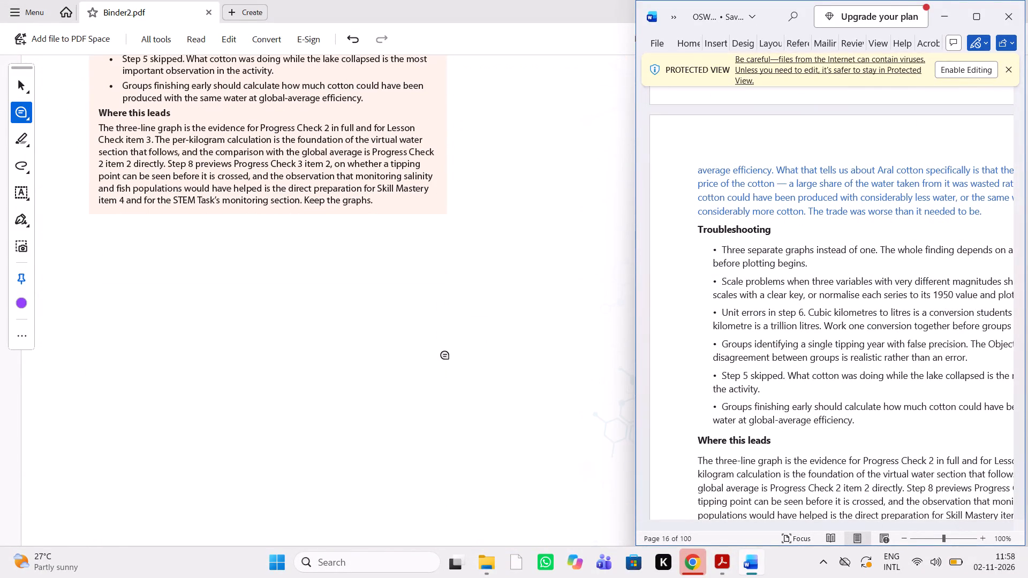
Compare Progress Check 2 item 1, its three-line graph sample answer and Look for note in the PDF and Word guide.
scroll(446, 355, "down", 5)
scroll(446, 355, "left", 1)
scroll(803, 412, "down", 3)
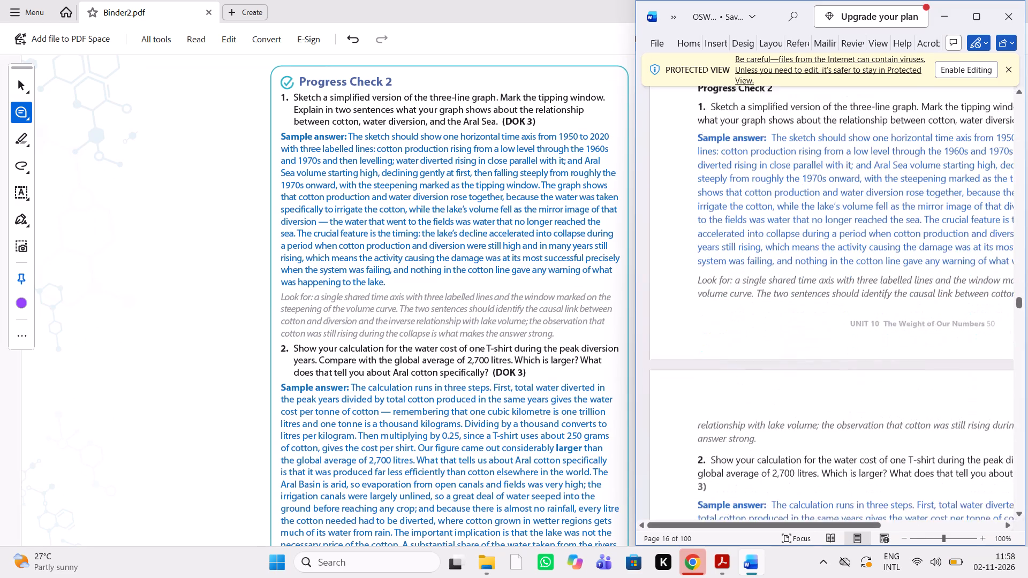
scroll(803, 412, "down", 2)
scroll(803, 412, "up", 2)
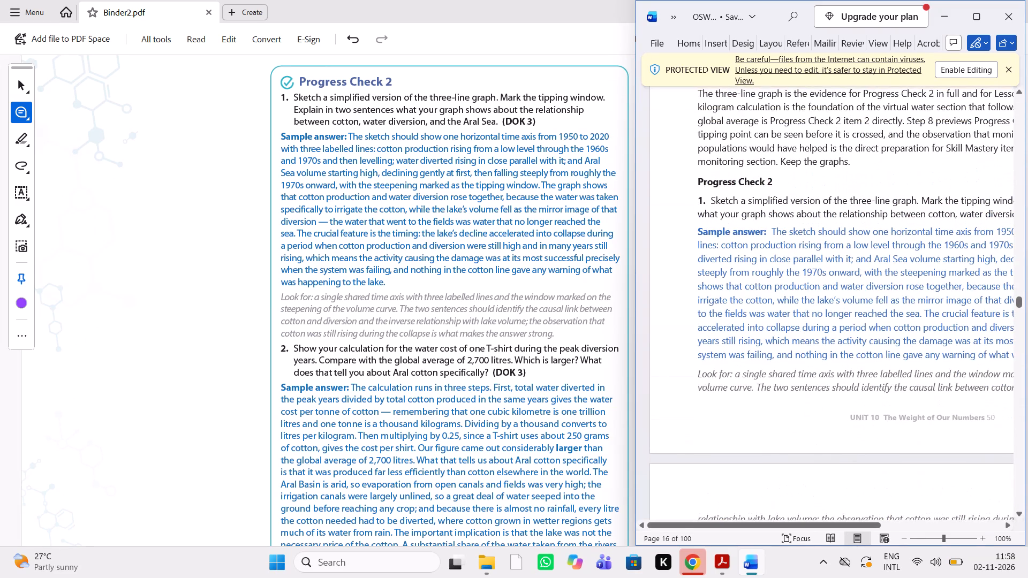
scroll(803, 412, "left", 1)
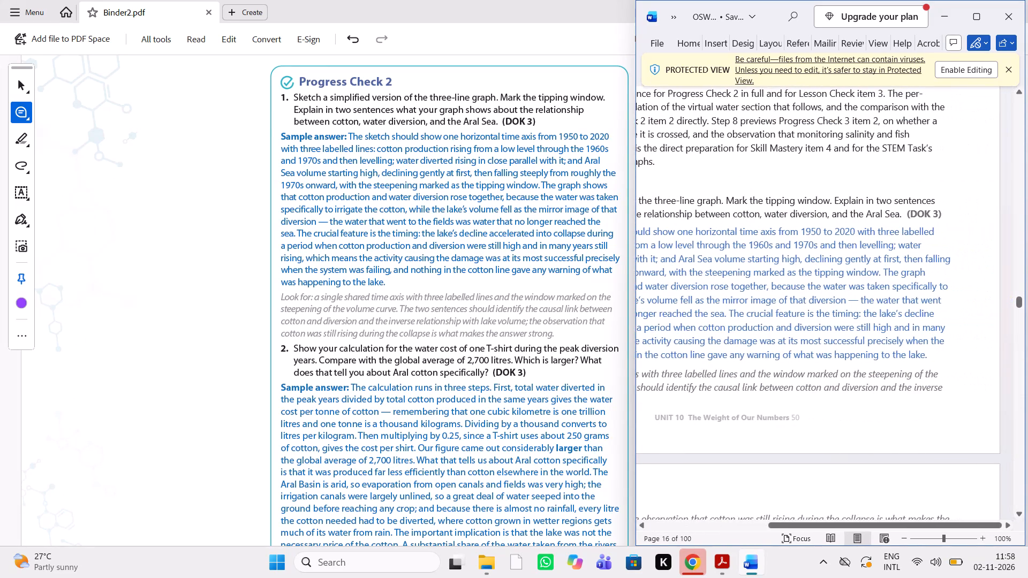
scroll(803, 412, "right", 2)
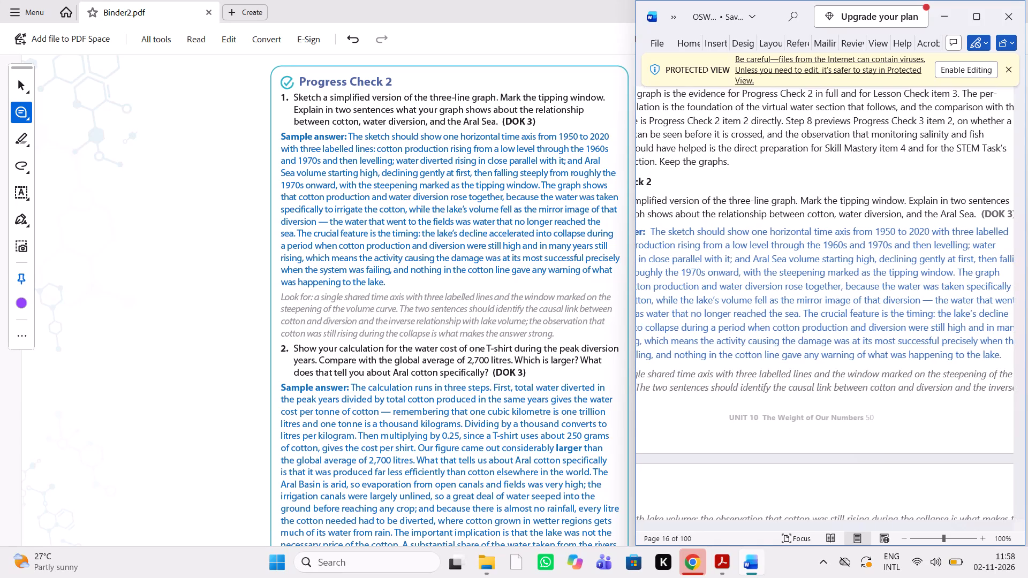
scroll(803, 412, "down", 1)
scroll(803, 412, "right", 1)
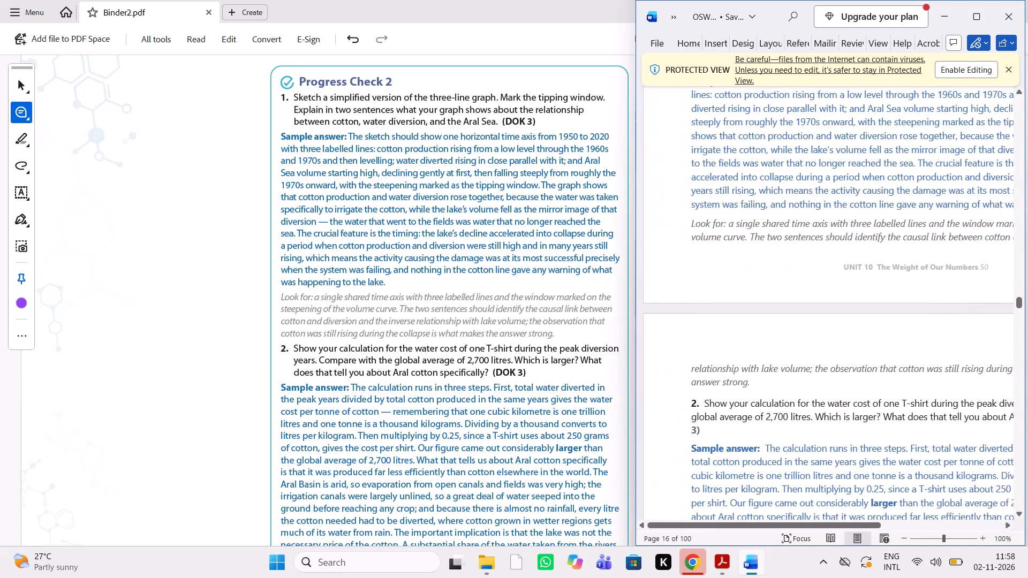
Check Progress Check 2 item 2, its T-shirt water-cost sample answer and Look for note against the Word guide.
scroll(545, 364, "down", 1)
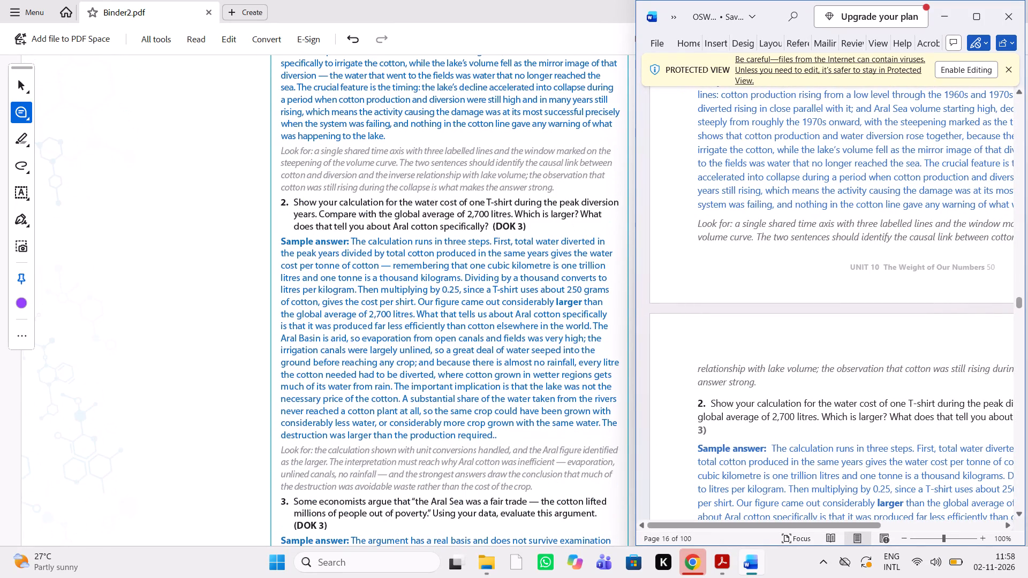
scroll(750, 360, "left", 1)
scroll(750, 360, "down", 1)
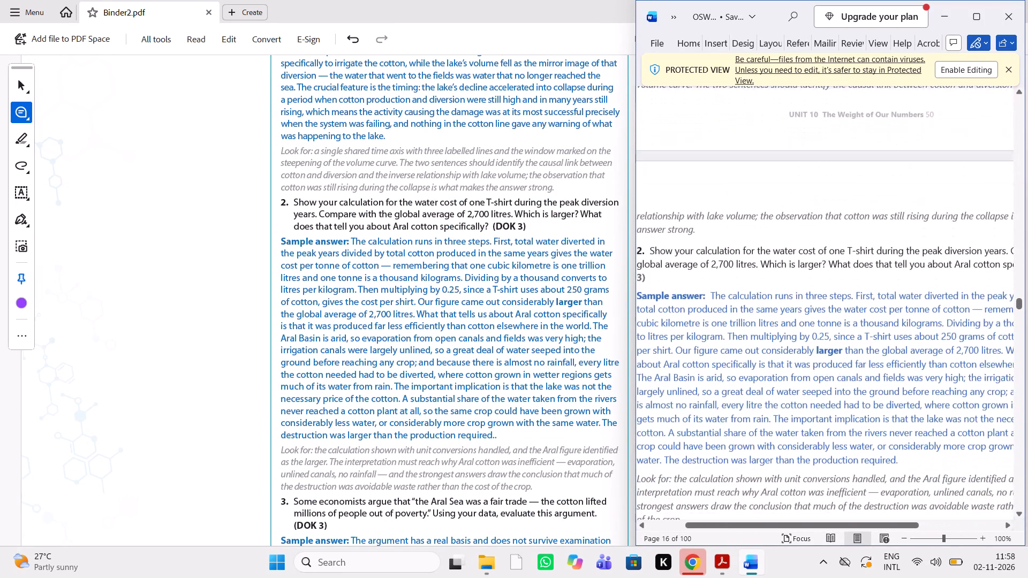
scroll(750, 360, "down", 1)
scroll(750, 360, "right", 1)
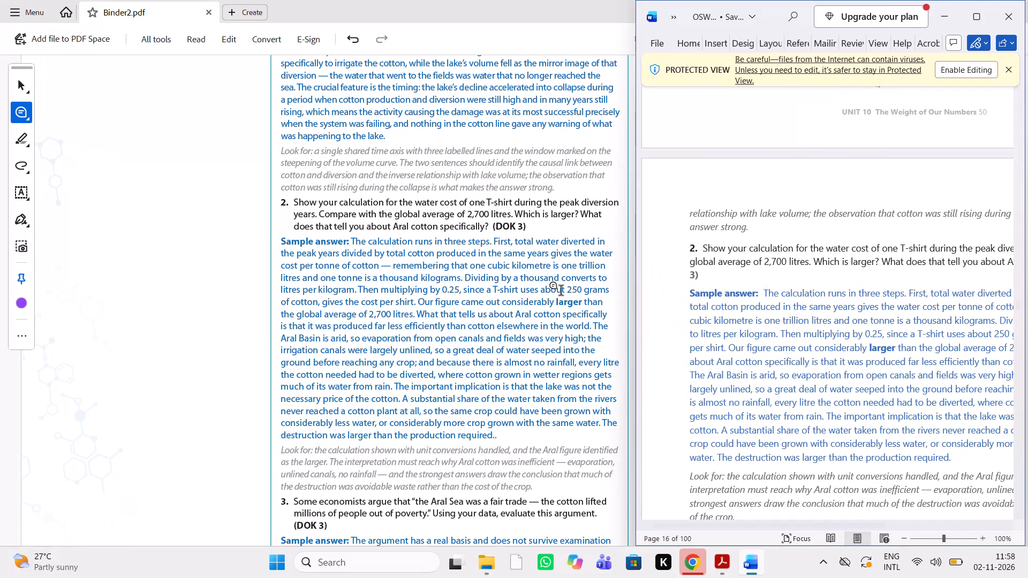
scroll(561, 292, "down", 1)
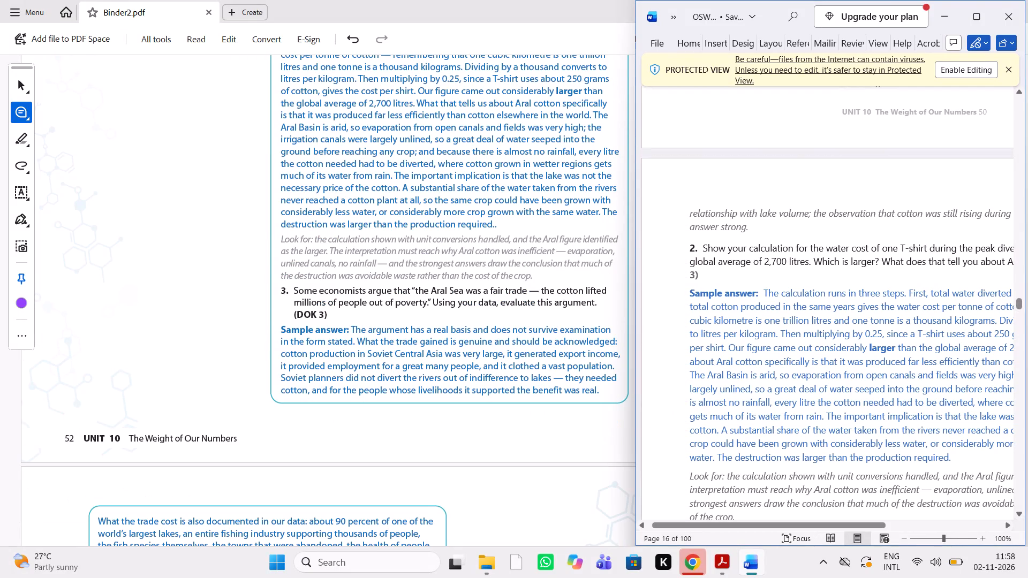
scroll(694, 321, "down", 1)
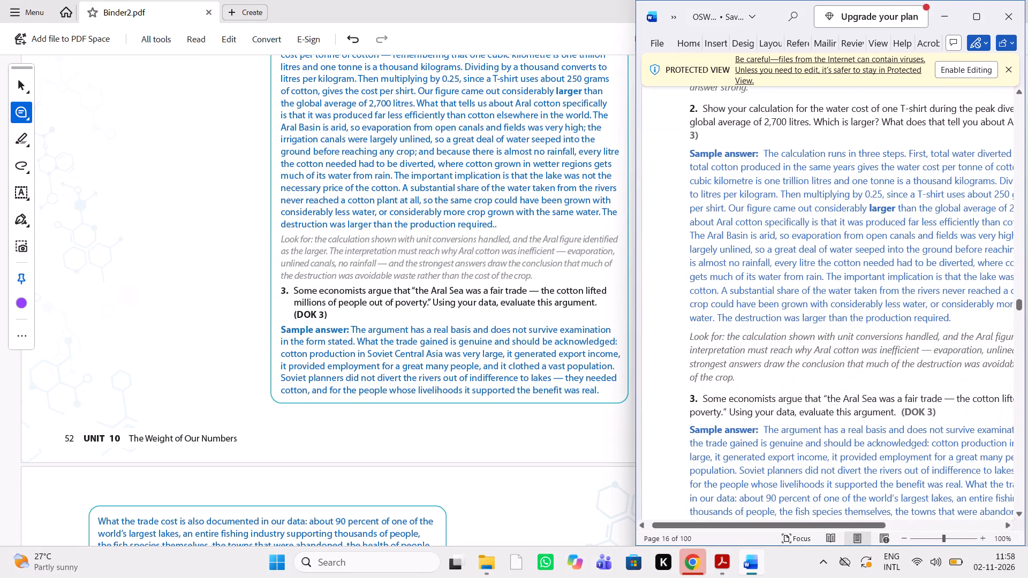
Compare Progress Check 2 item 3 on the Aral Sea fair-trade argument, with its sample answer and Look for note, in both documents.
scroll(573, 335, "down", 1)
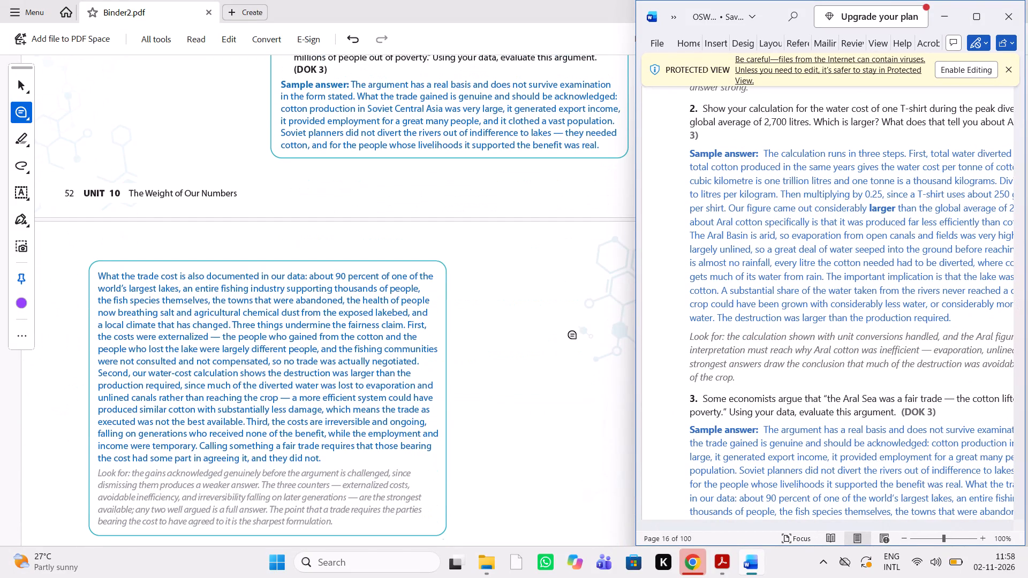
scroll(573, 335, "down", 1)
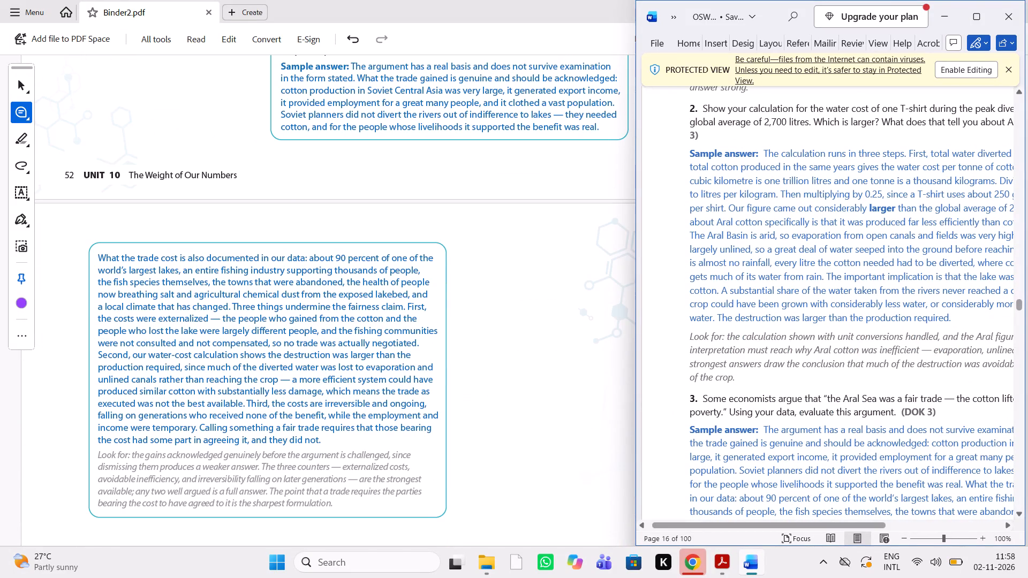
scroll(886, 316, "up", 1)
scroll(886, 316, "down", 2)
scroll(886, 316, "up", 1)
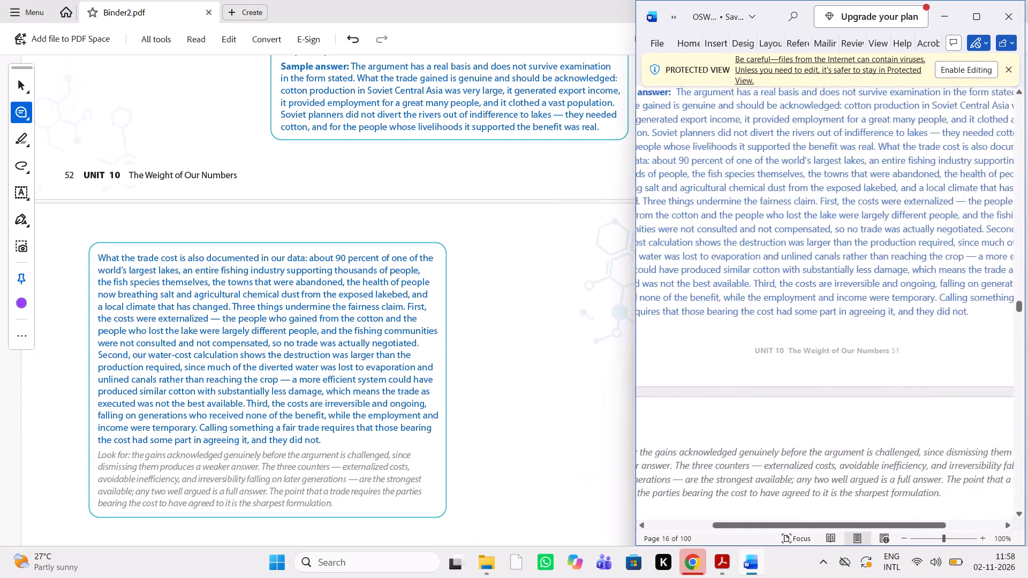
scroll(886, 316, "up", 1)
scroll(886, 316, "down", 2)
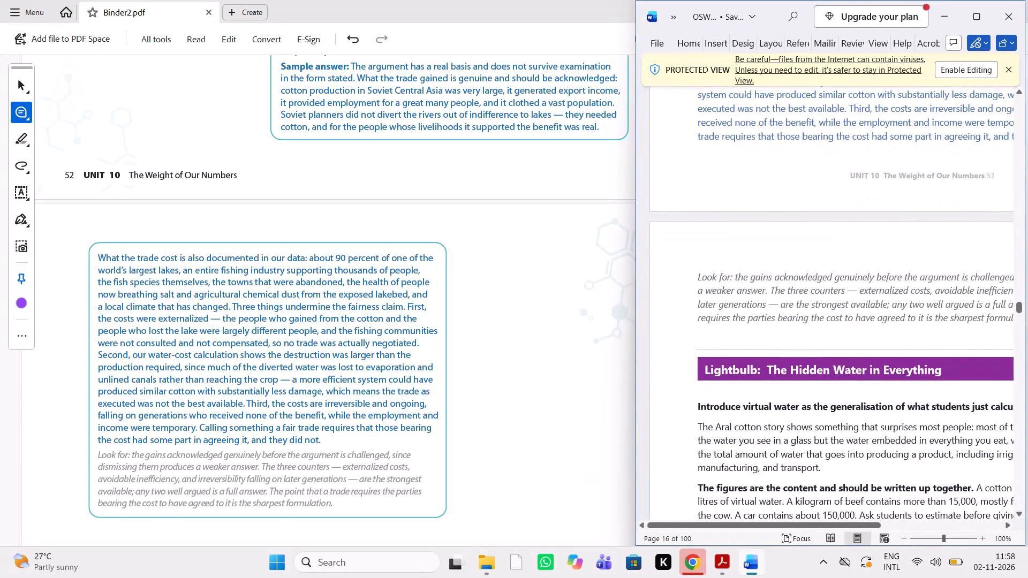
scroll(886, 316, "left", 1)
scroll(537, 324, "down", 1)
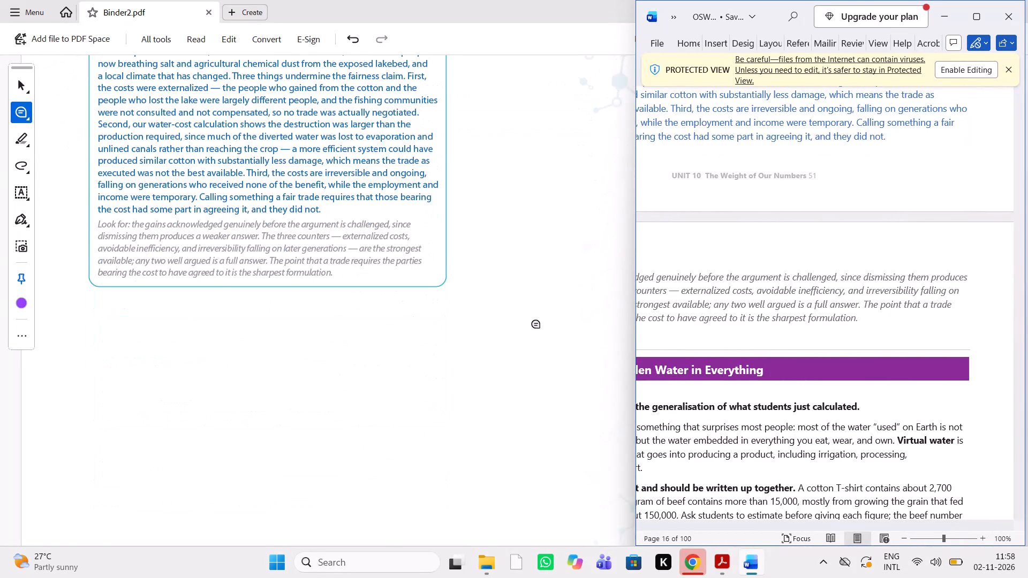
Add the comment "add SB mini image" in the blank margin beside The Hidden Water in Everything section of the PDF.
scroll(537, 324, "down", 8)
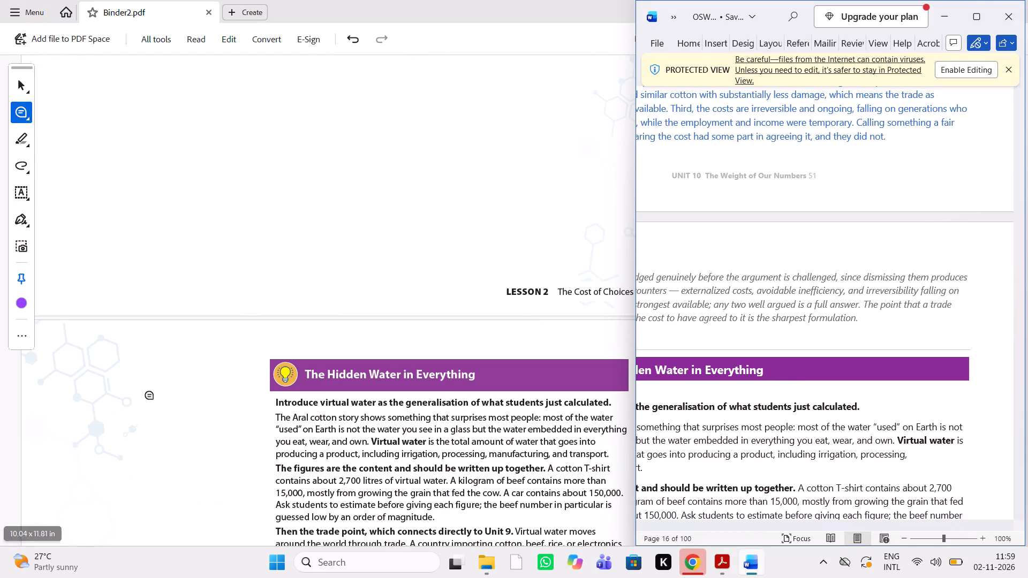
left_click(140, 401)
type("add")
key("space")
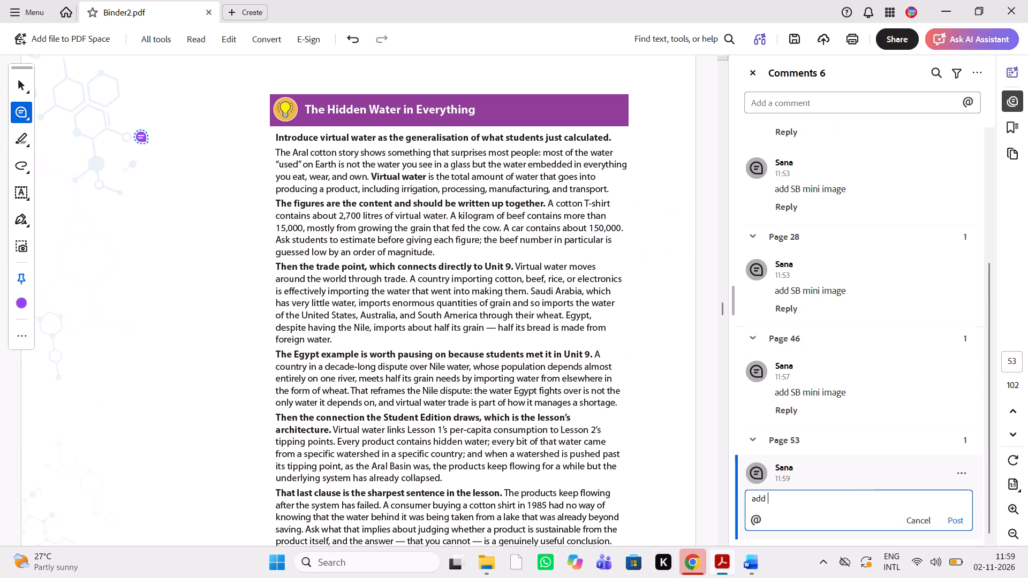
type("SB mini image")
key("space")
Compare The Hidden Water in Everything paragraphs and its Energy and Matter prompt in the PDF with the Word guide.
left_click(753, 561)
scroll(852, 408, "down", 1)
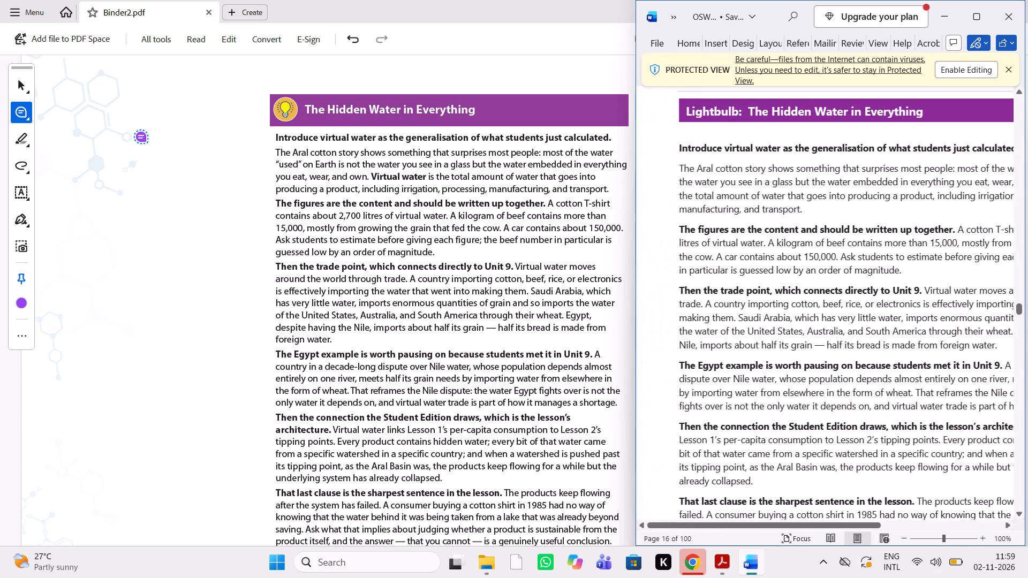
scroll(475, 323, "down", 3)
scroll(475, 323, "up", 1)
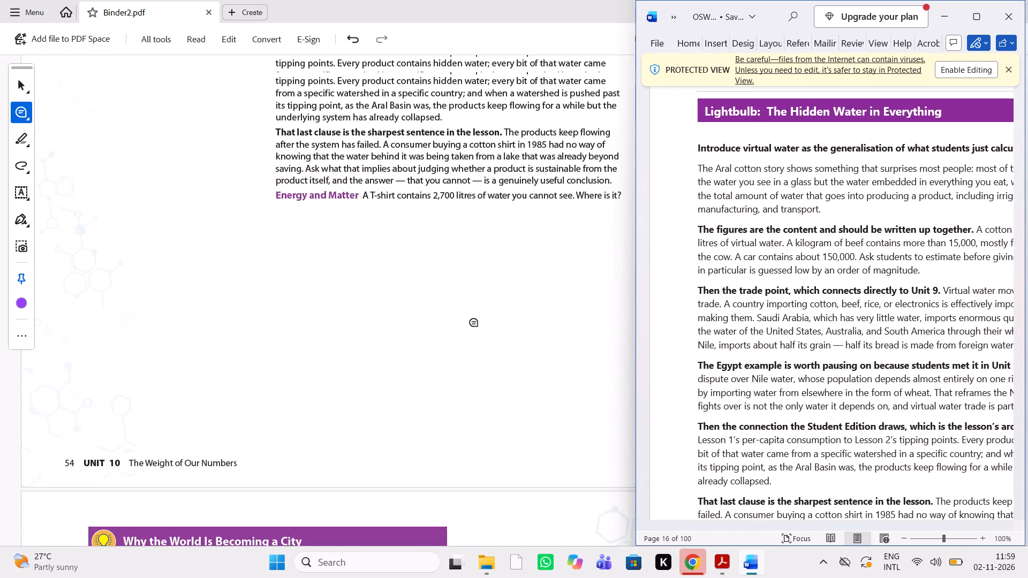
scroll(475, 323, "up", 1)
scroll(776, 366, "down", 2)
scroll(776, 366, "left", 1)
scroll(776, 366, "right", 1)
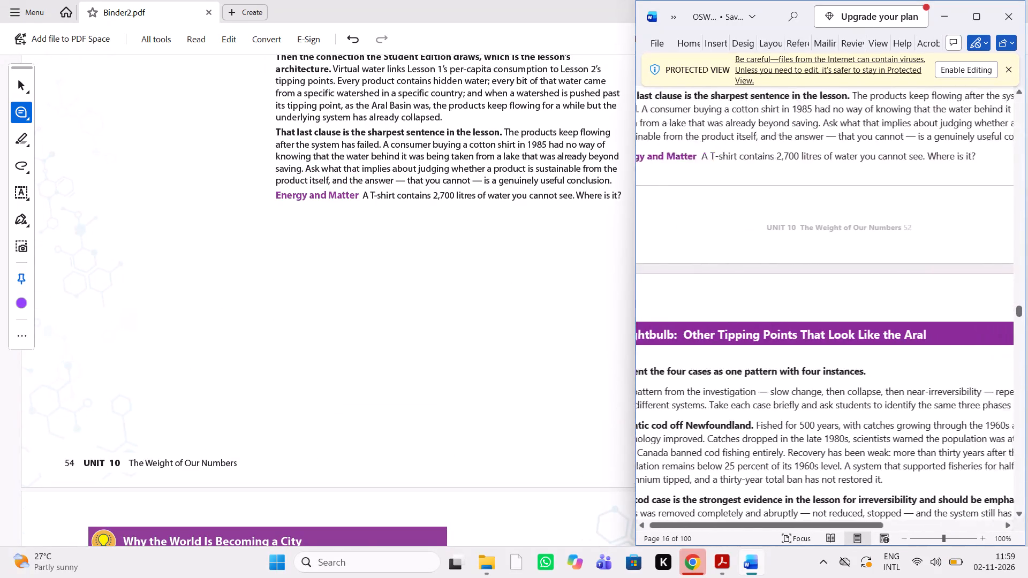
scroll(776, 366, "right", 1)
scroll(391, 406, "down", 2)
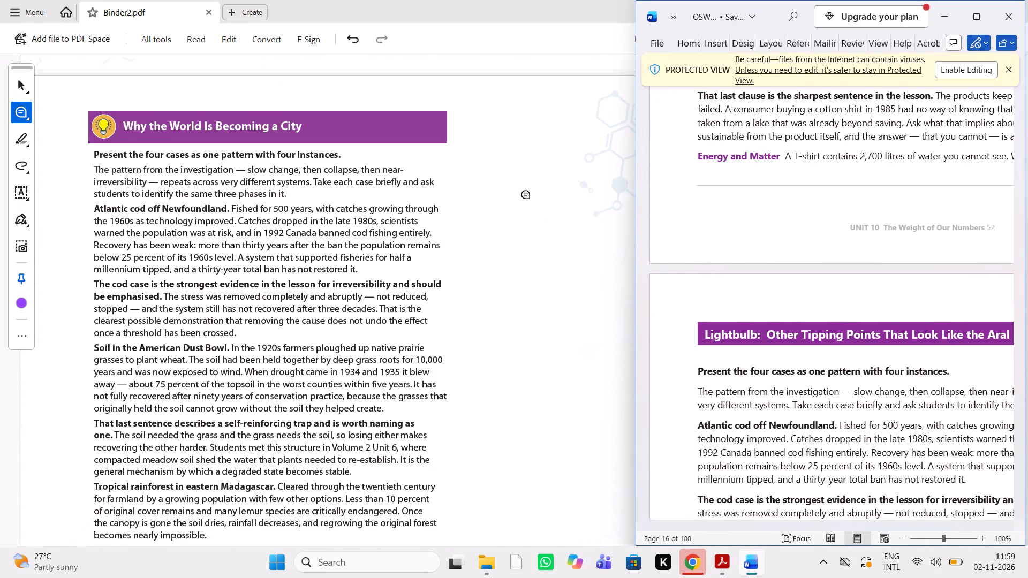
scroll(483, 276, "up", 5)
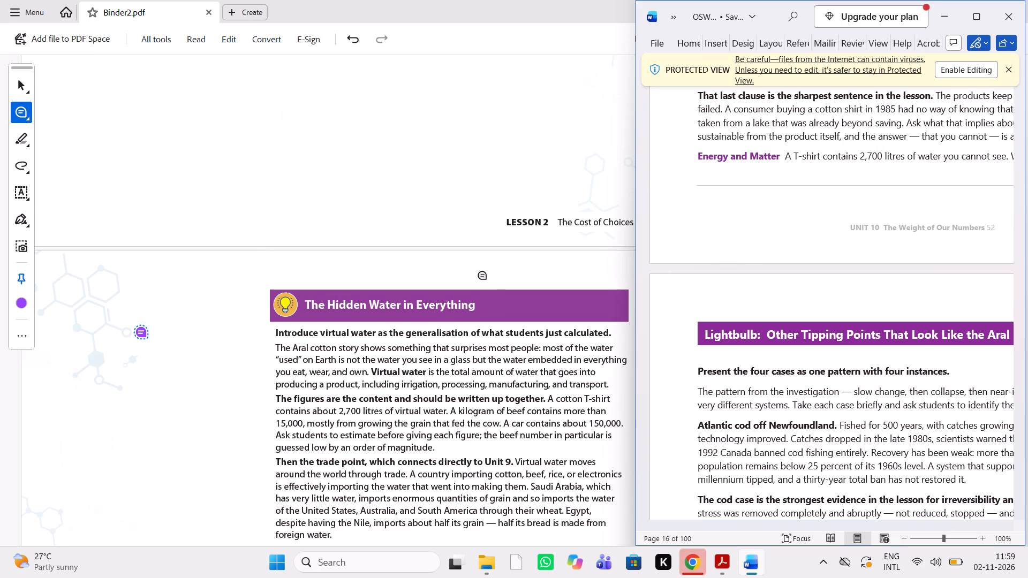
scroll(483, 276, "down", 2)
scroll(766, 266, "up", 3)
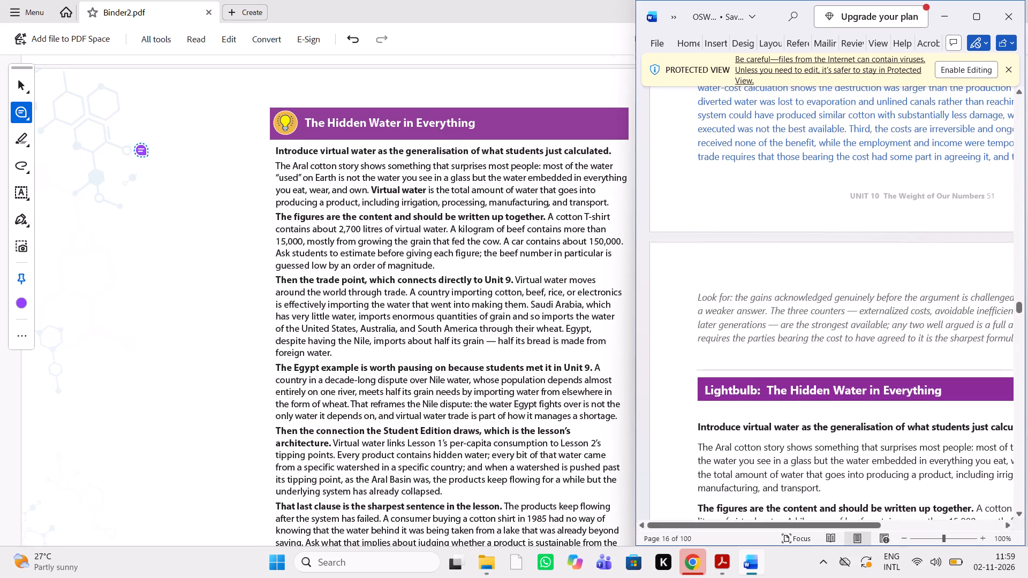
scroll(766, 266, "down", 4)
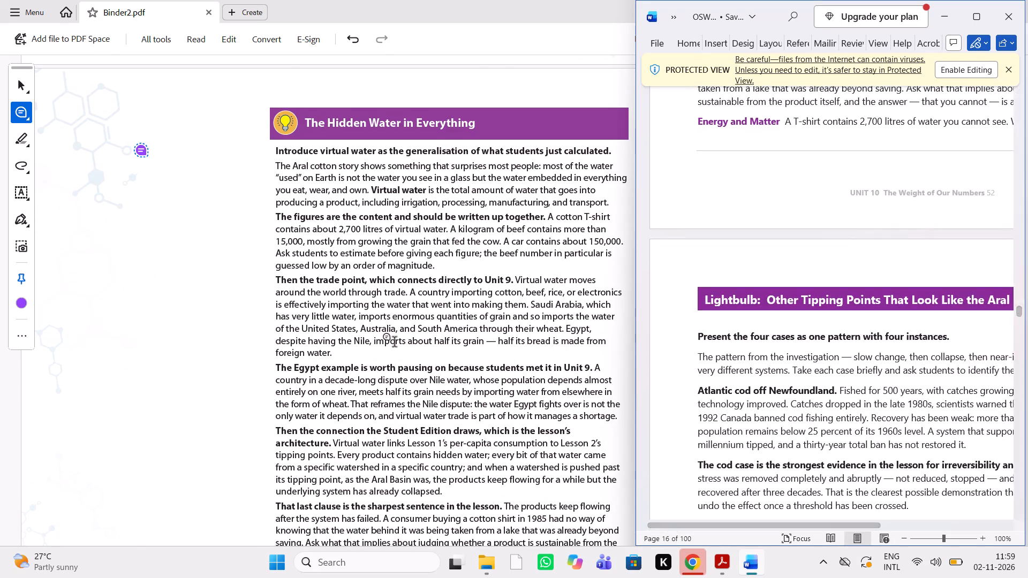
Compare the following Lightbulb section's heading and four-cases text in the PDF with Other Tipping Points That Look Like the Aral in Word.
scroll(394, 343, "down", 4)
scroll(780, 344, "down", 1)
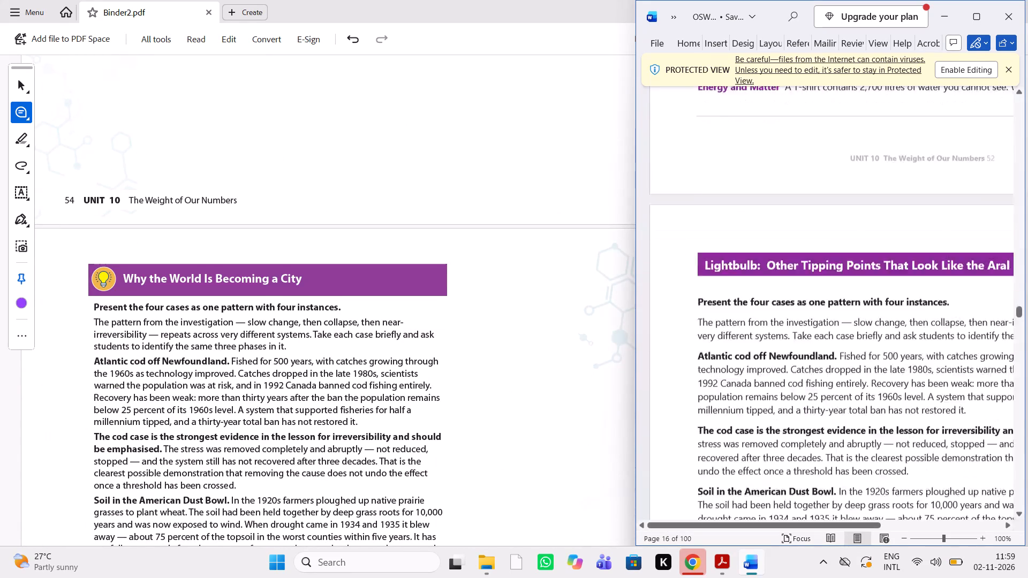
scroll(780, 344, "down", 5)
scroll(780, 344, "up", 2)
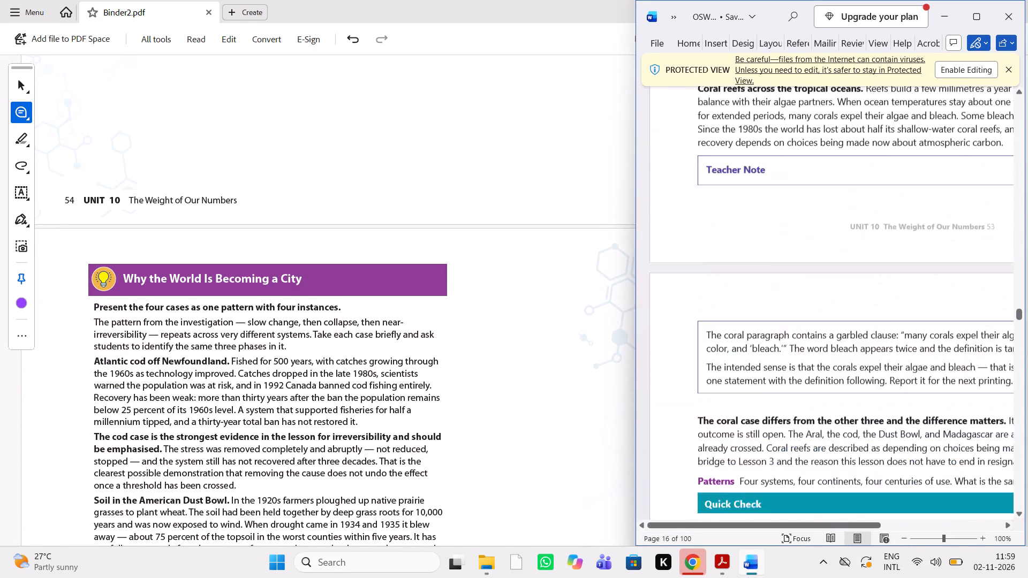
scroll(780, 344, "up", 3)
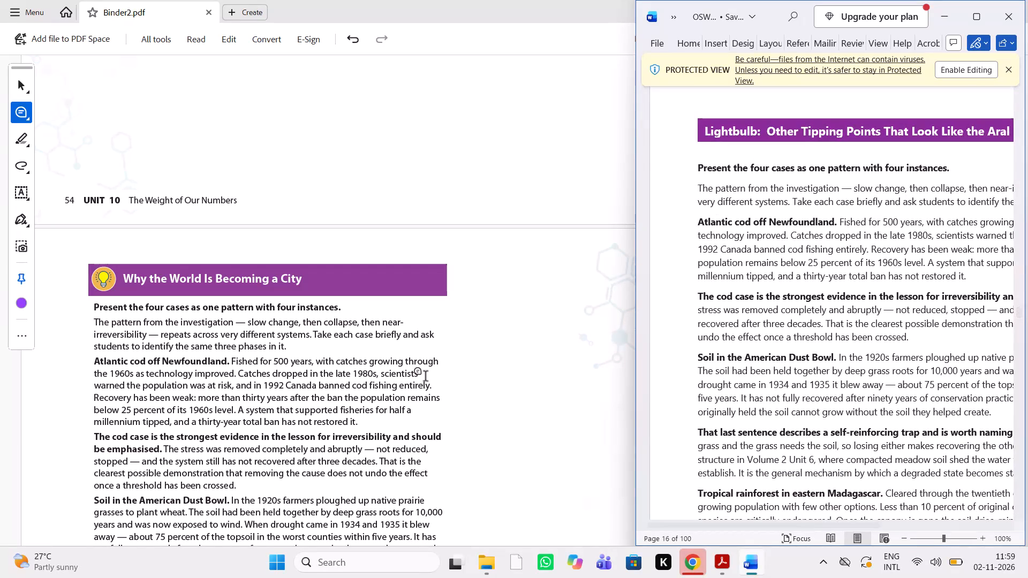
scroll(425, 377, "left", 1)
scroll(425, 377, "down", 1)
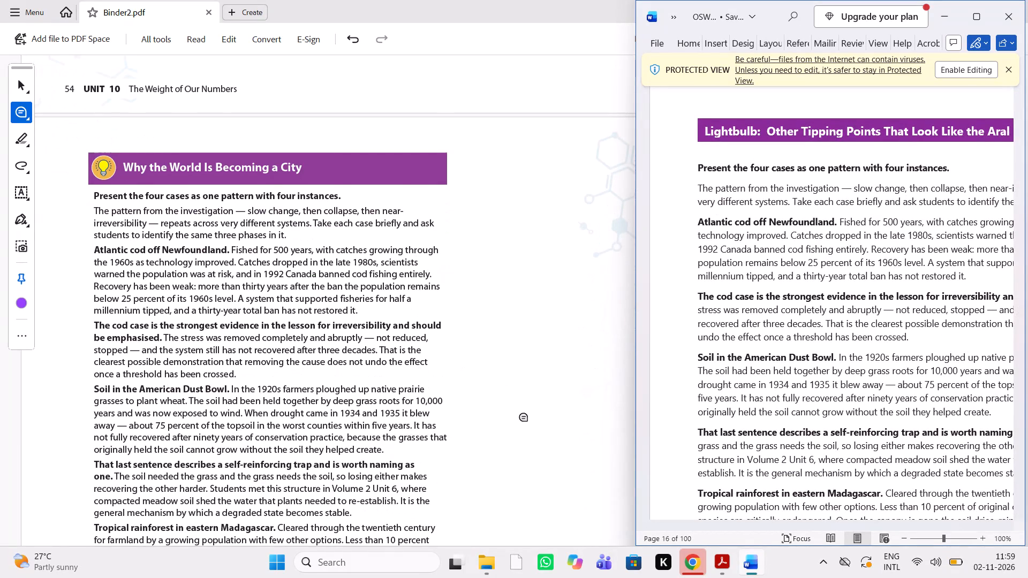
scroll(525, 417, "down", 5)
scroll(525, 417, "up", 3)
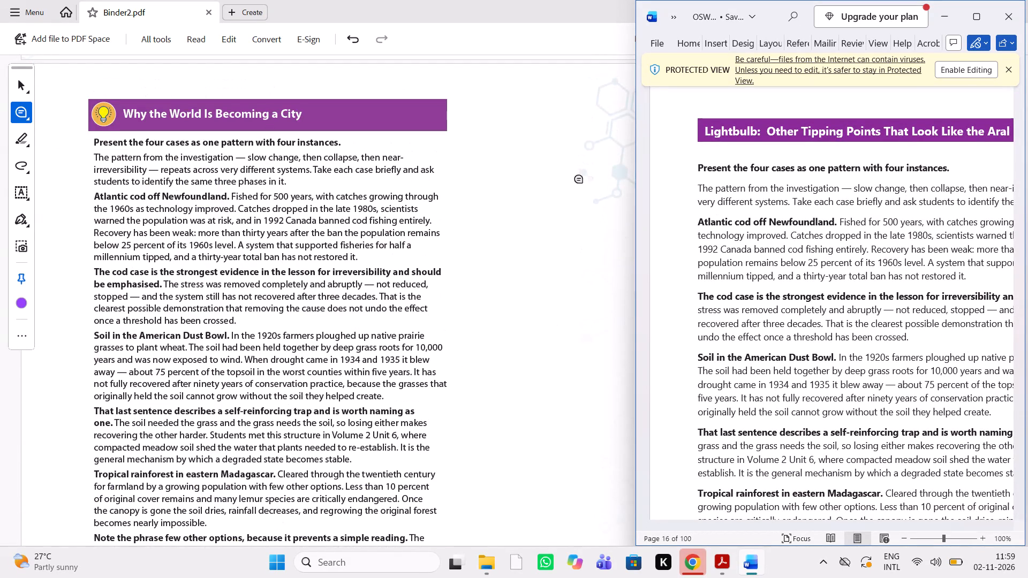
Add the comment "add SB mini image" in the blank margin beside the Why the World Is Becoming a City heading.
left_click(584, 121)
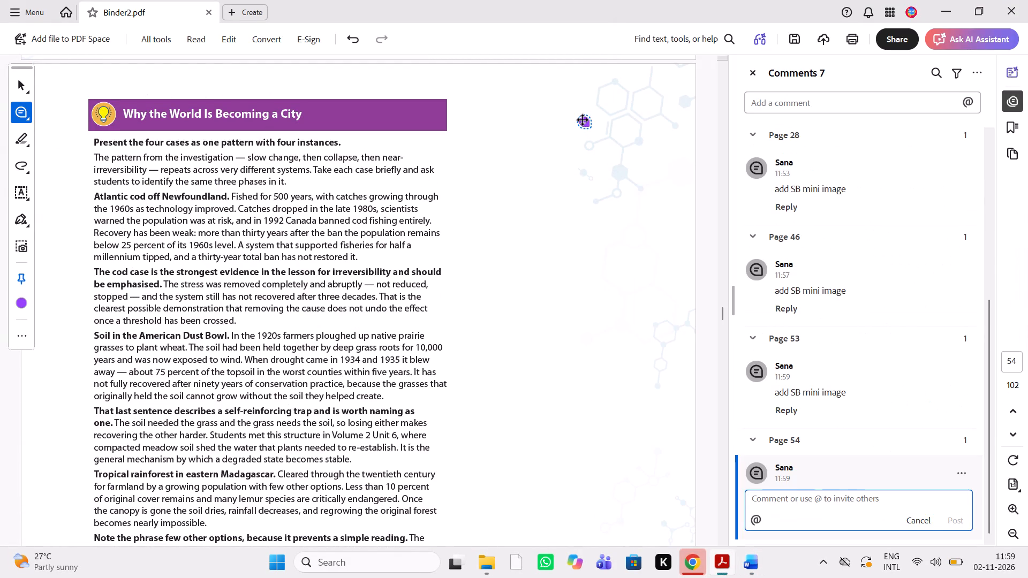
type("add SB mini image")
key("space")
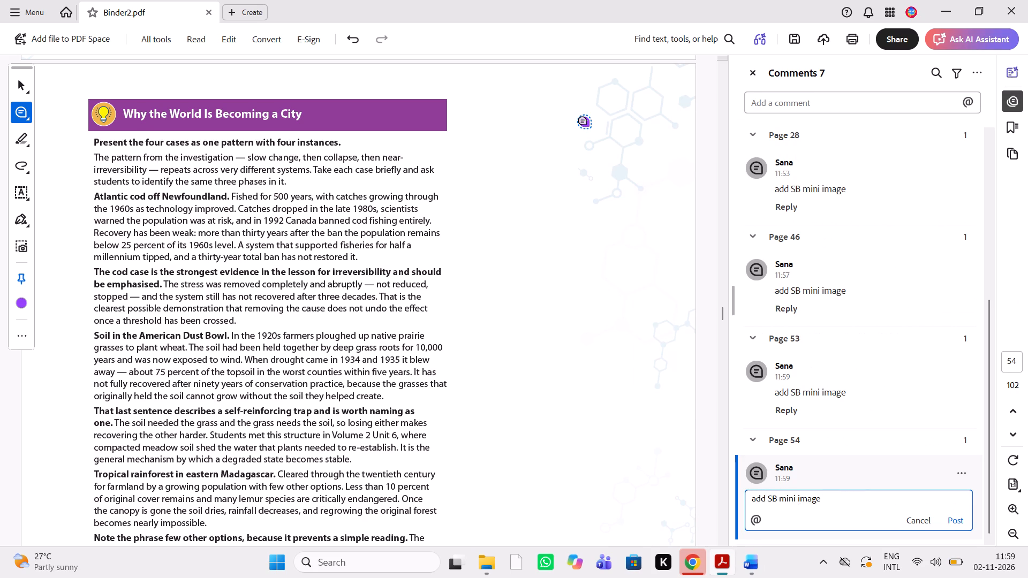
Compare the four tipping-point cases, from Atlantic cod to coral reefs, and the Teacher Note in the PDF with the Word guide.
left_click(763, 566)
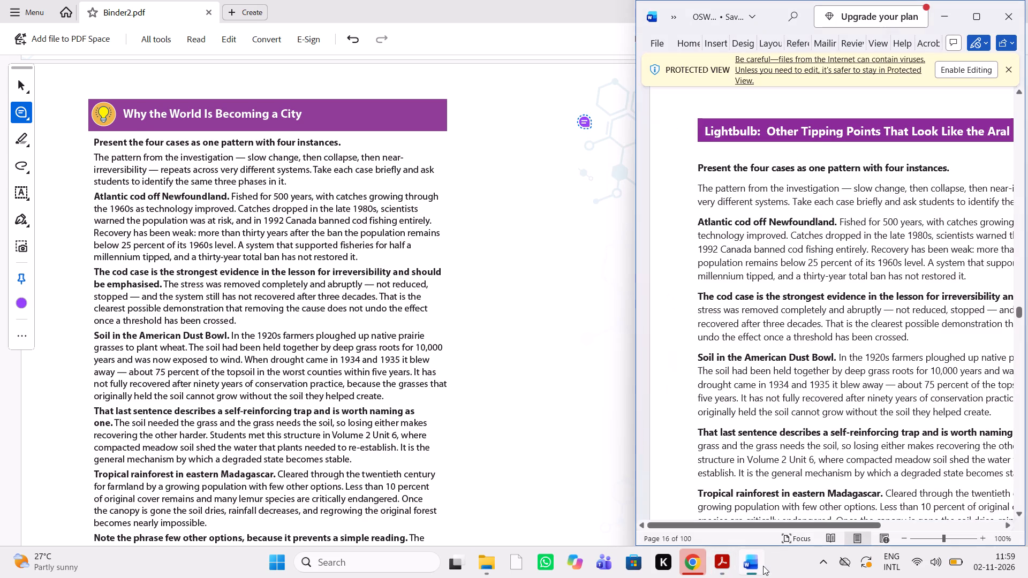
scroll(887, 295, "down", 2)
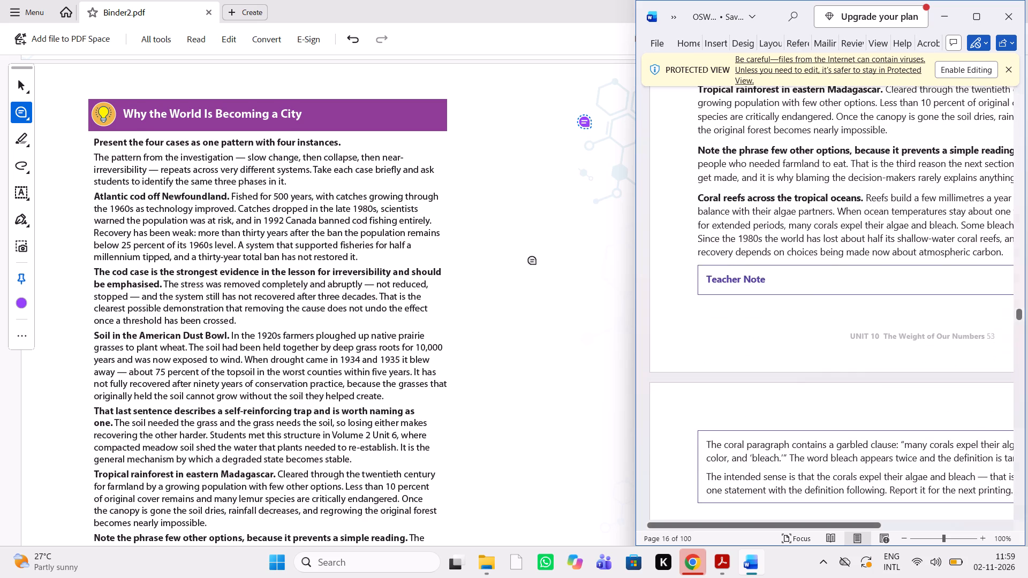
scroll(478, 303, "down", 1)
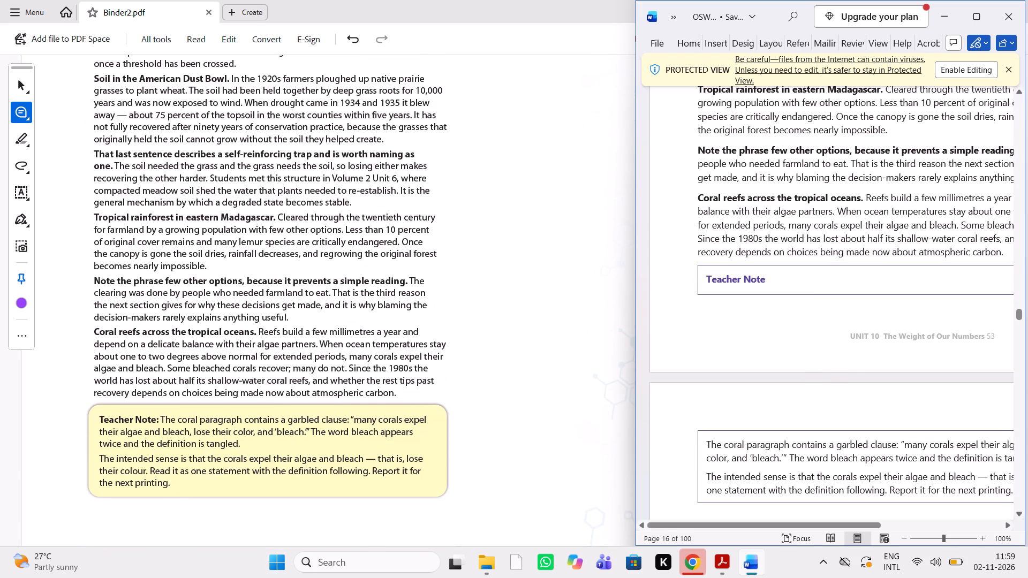
scroll(747, 308, "up", 1)
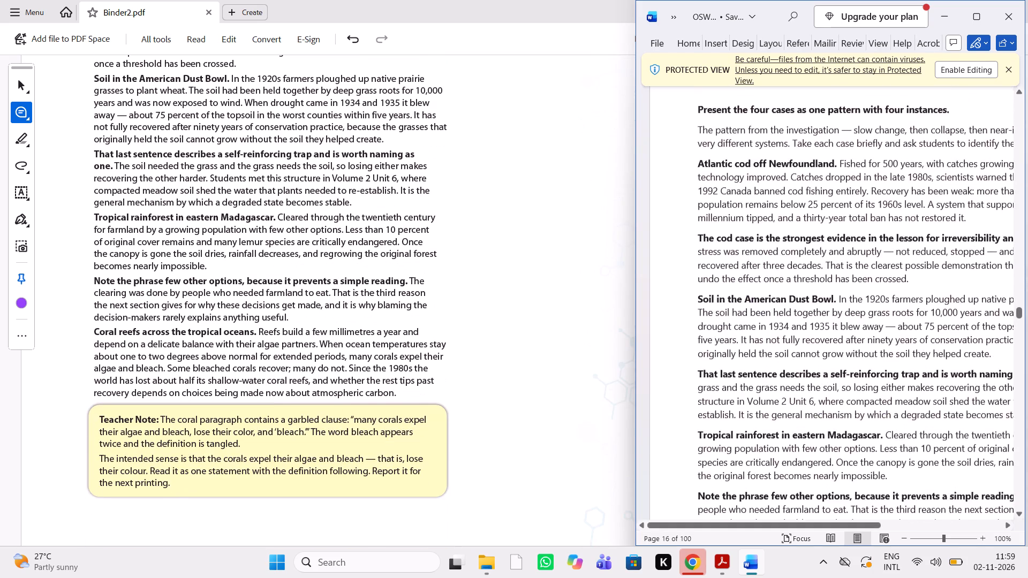
scroll(747, 308, "up", 1)
scroll(747, 308, "right", 1)
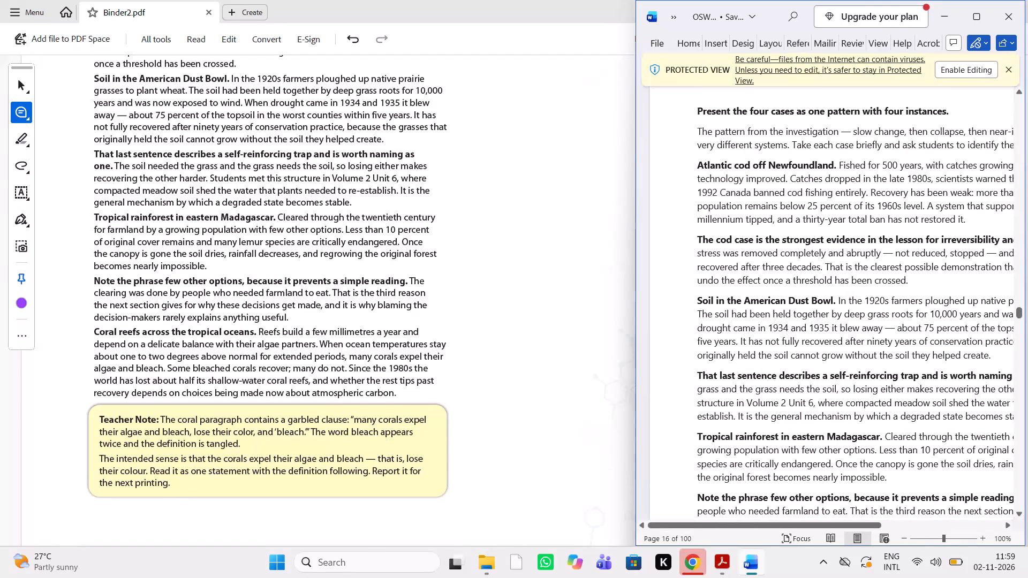
scroll(440, 278, "up", 2)
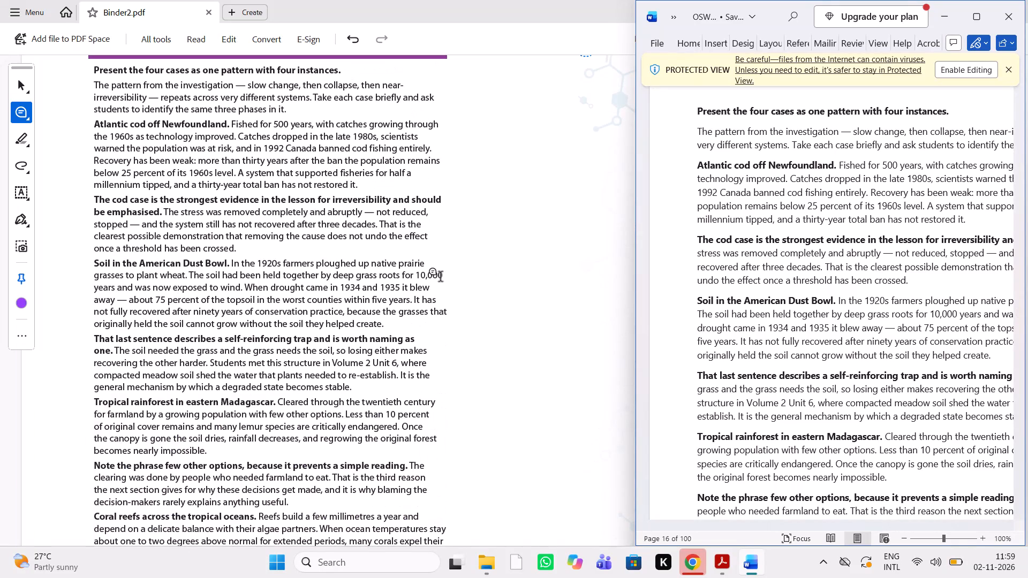
scroll(427, 245, "up", 1)
scroll(427, 245, "down", 1)
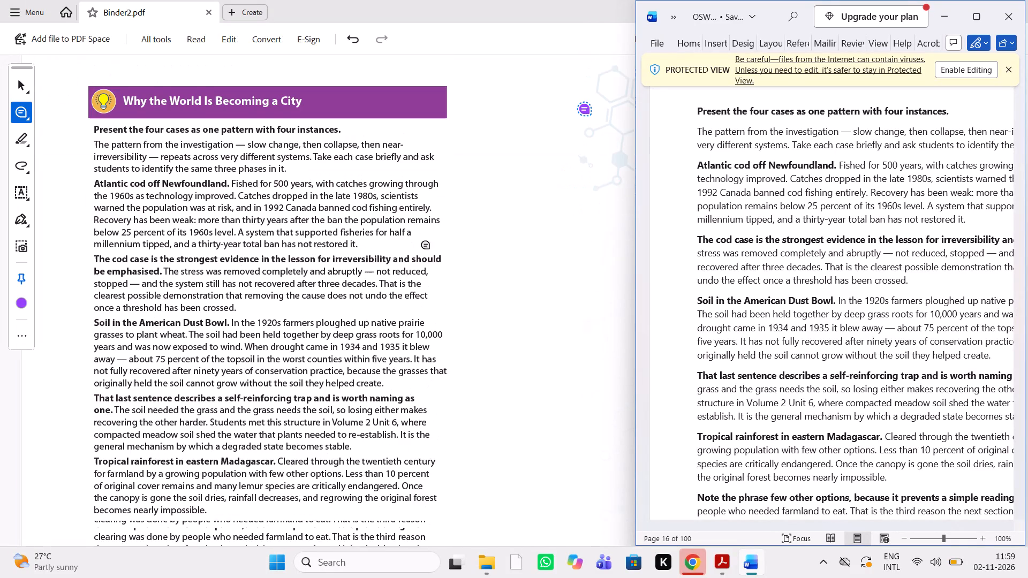
scroll(427, 245, "down", 1)
scroll(607, 257, "up", 1)
scroll(804, 265, "up", 1)
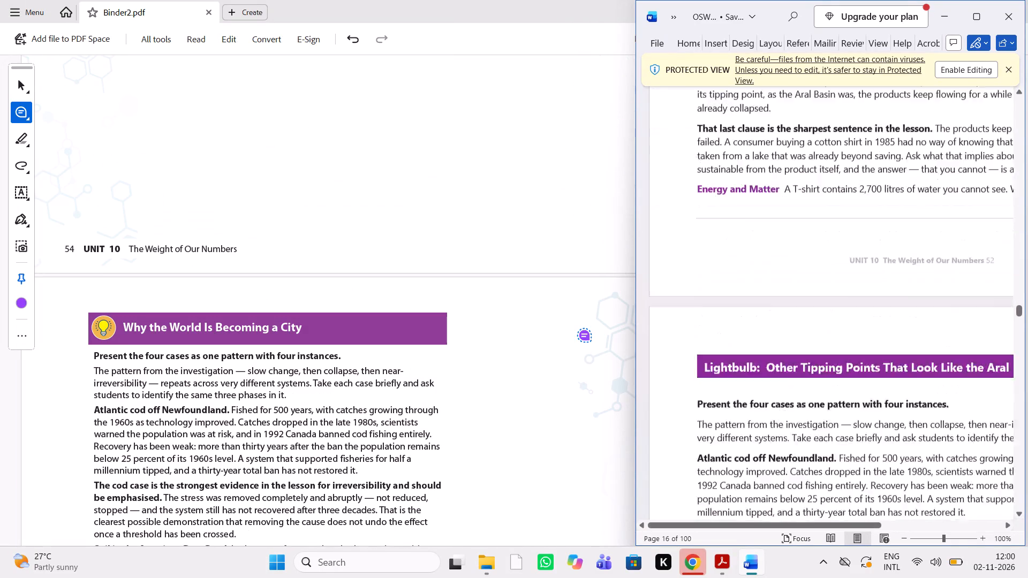
scroll(804, 265, "up", 1)
scroll(557, 310, "down", 1)
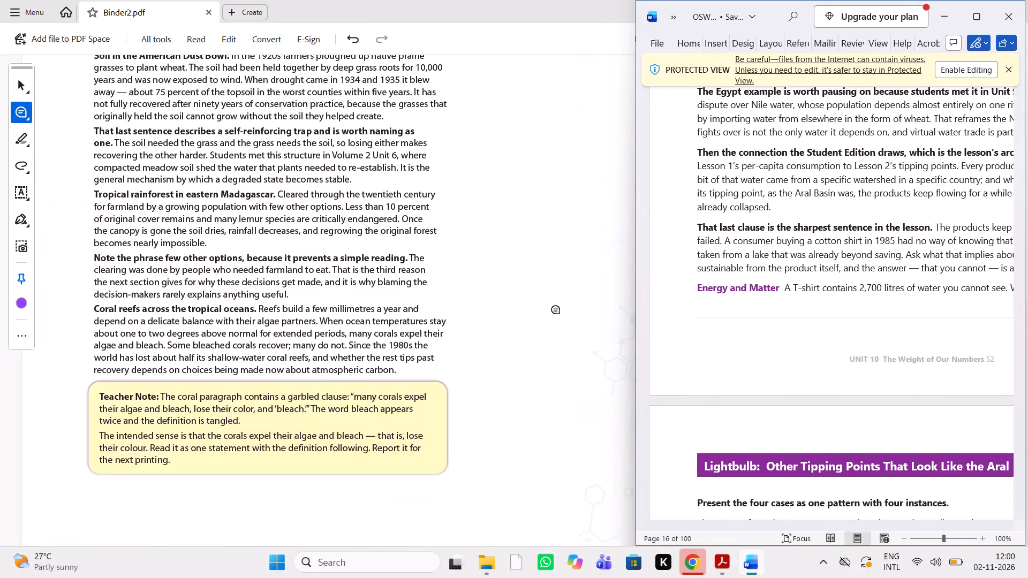
scroll(557, 310, "up", 2)
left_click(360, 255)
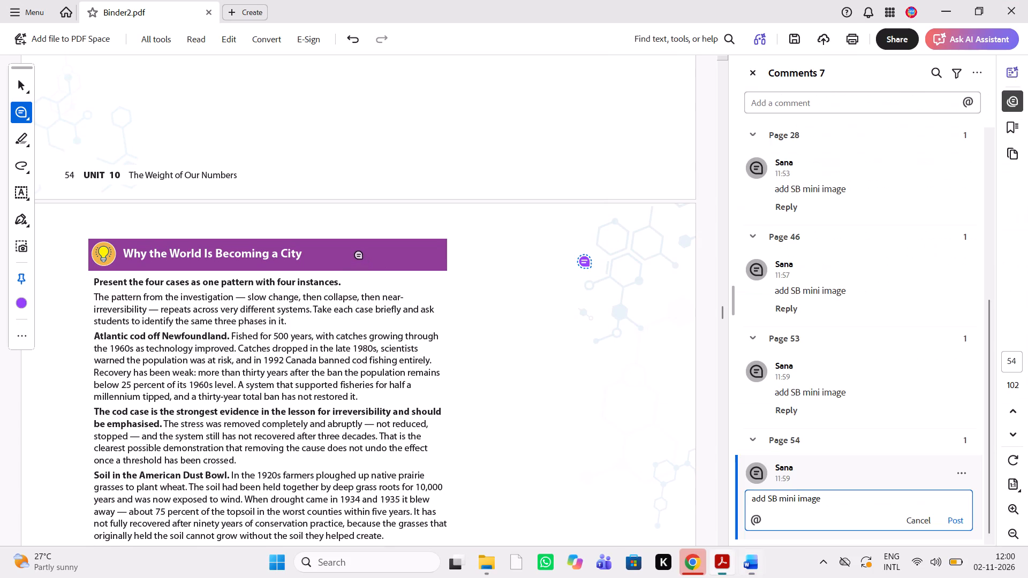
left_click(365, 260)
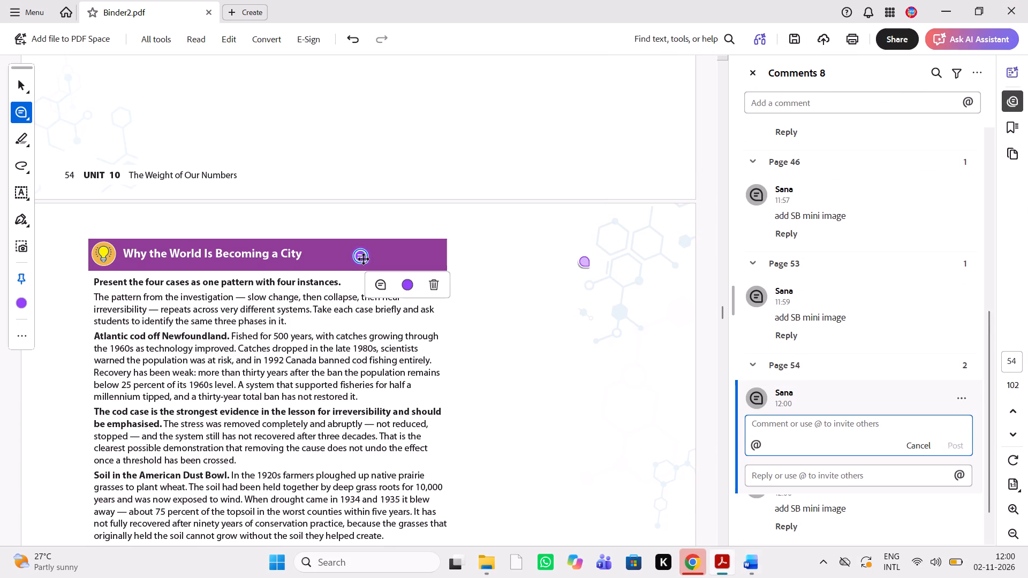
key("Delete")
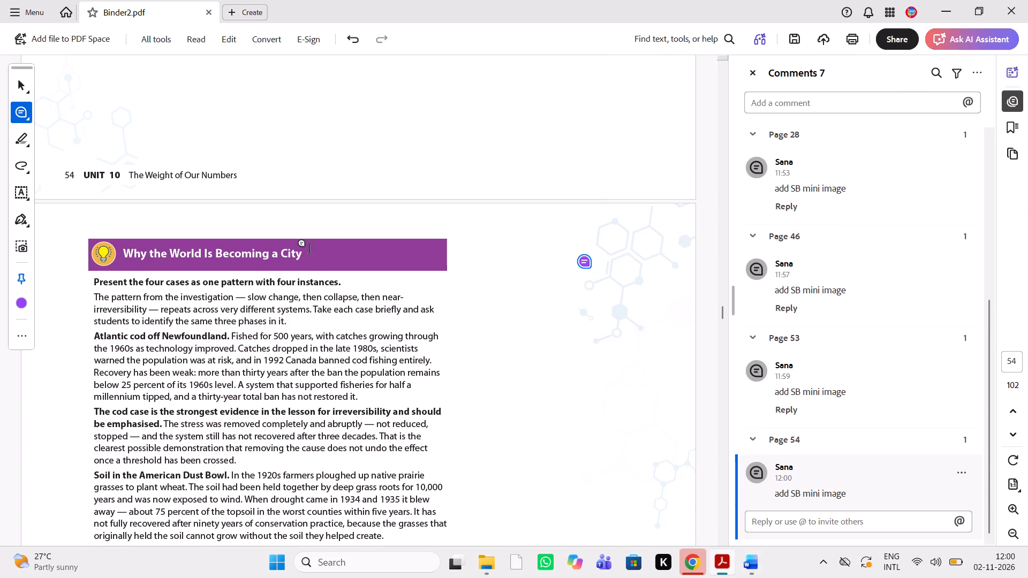
Attach the comment "change it according to MSF" to the heading text Why the World Is Becoming a City.
left_click_drag(303, 257, 137, 245)
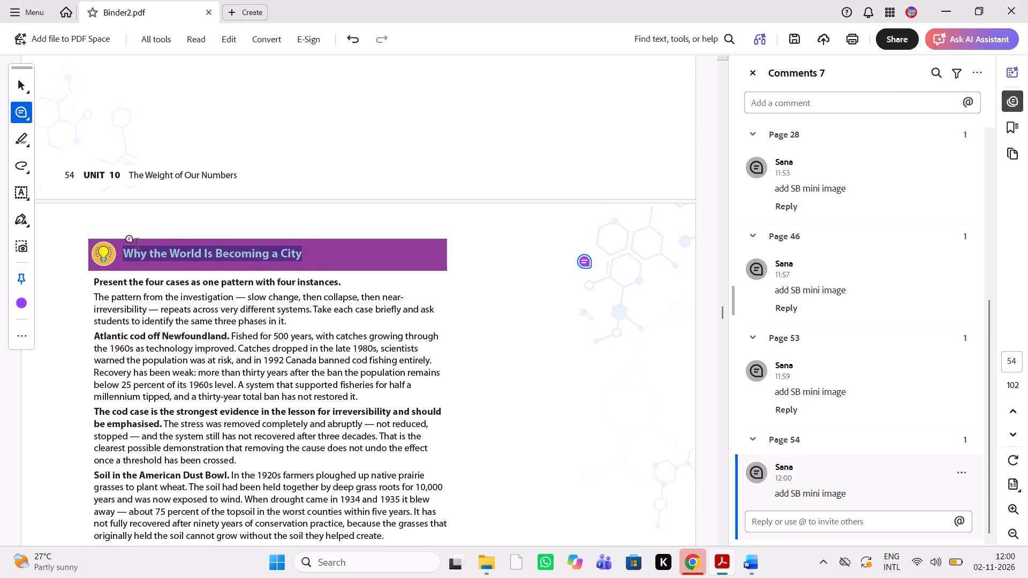
left_click_drag(137, 245, 135, 245)
type("chn")
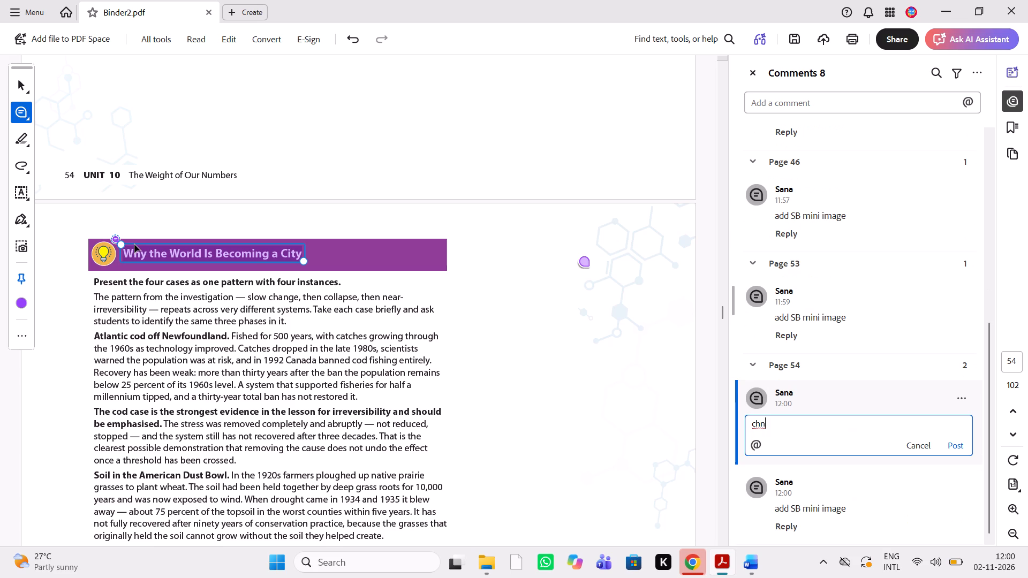
key("BackSpace")
key("g")
key("BackSpace")
type("ange it")
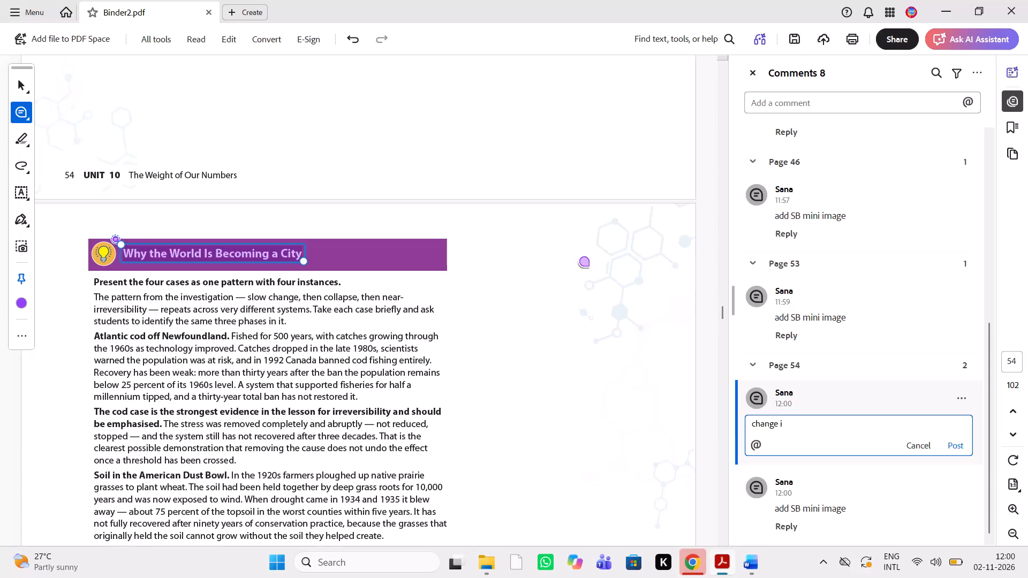
key("space")
type("according tio")
key("space")
key("BackSpace")
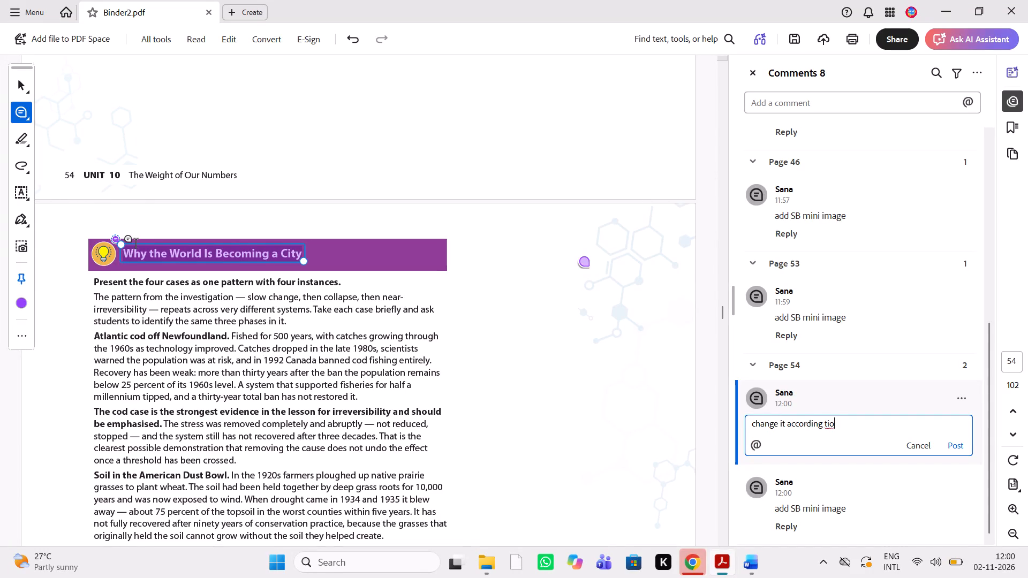
key("BackSpace")
key("BackSpace")
type("o MSF")
key("space")
Check the Other Tipping Points That Look Like the Aral heading and opening paragraphs in the Word guide.
scroll(384, 375, "down", 5)
left_click(749, 562)
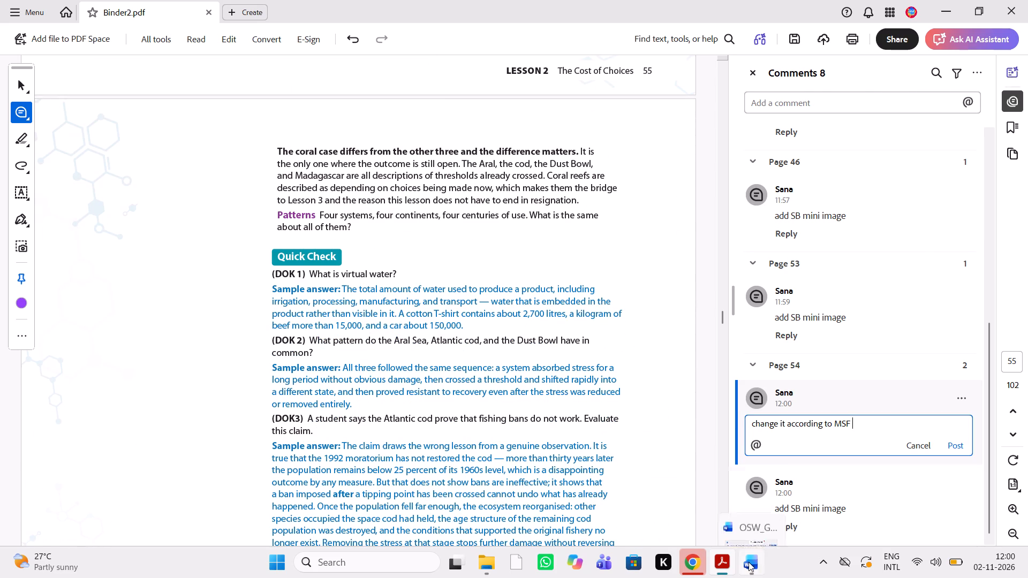
scroll(861, 391, "down", 2)
scroll(861, 391, "up", 4)
scroll(861, 391, "left", 1)
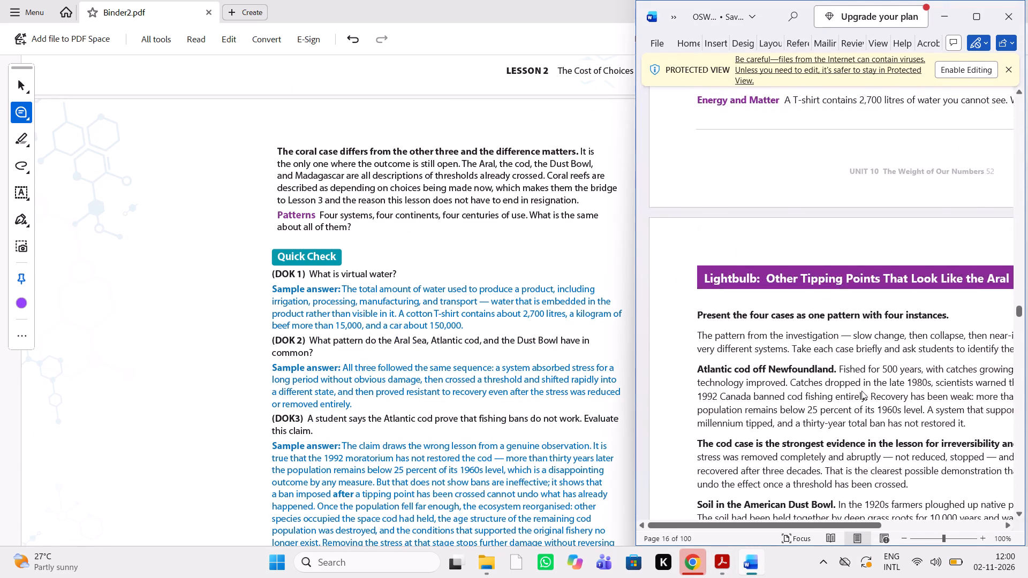
scroll(861, 391, "left", 1)
scroll(558, 295, "up", 9)
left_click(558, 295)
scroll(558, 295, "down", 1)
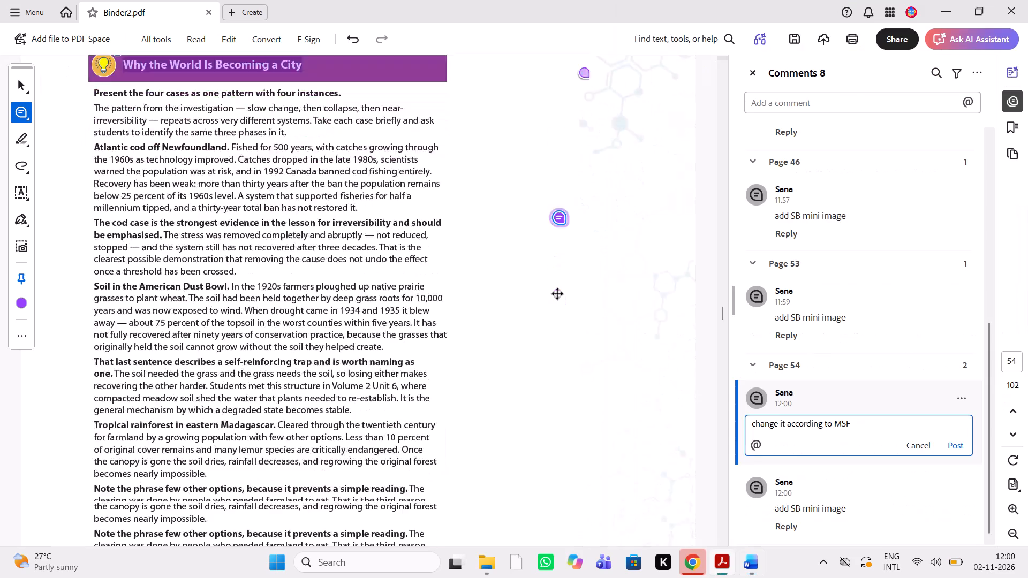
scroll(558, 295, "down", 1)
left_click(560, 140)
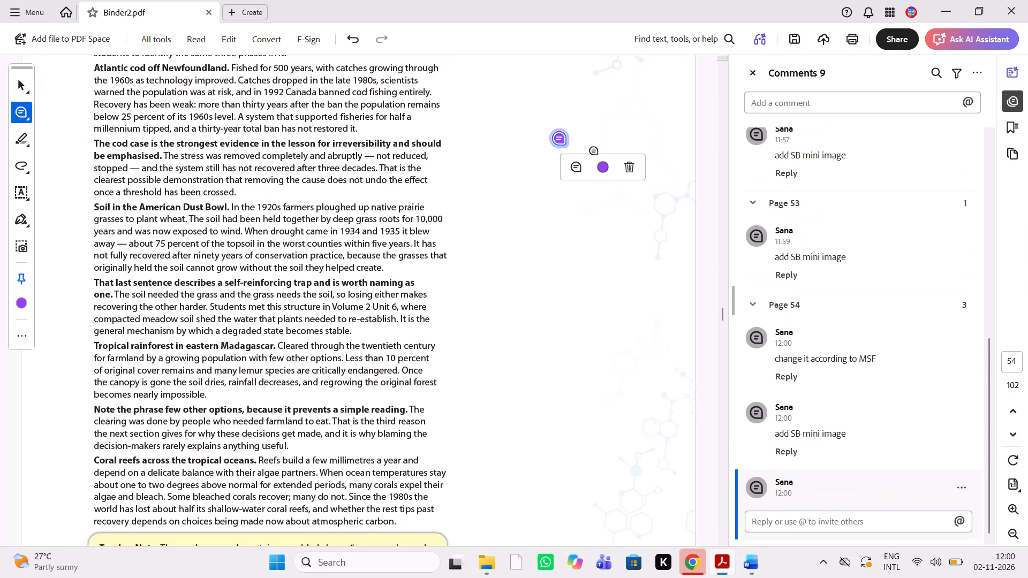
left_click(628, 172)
Compare the coral case paragraph, Patterns prompt and Quick Check questions with sample answers in the PDF against the Word guide.
left_click_drag(763, 546, 752, 577)
left_click(752, 577)
scroll(468, 300, "down", 3)
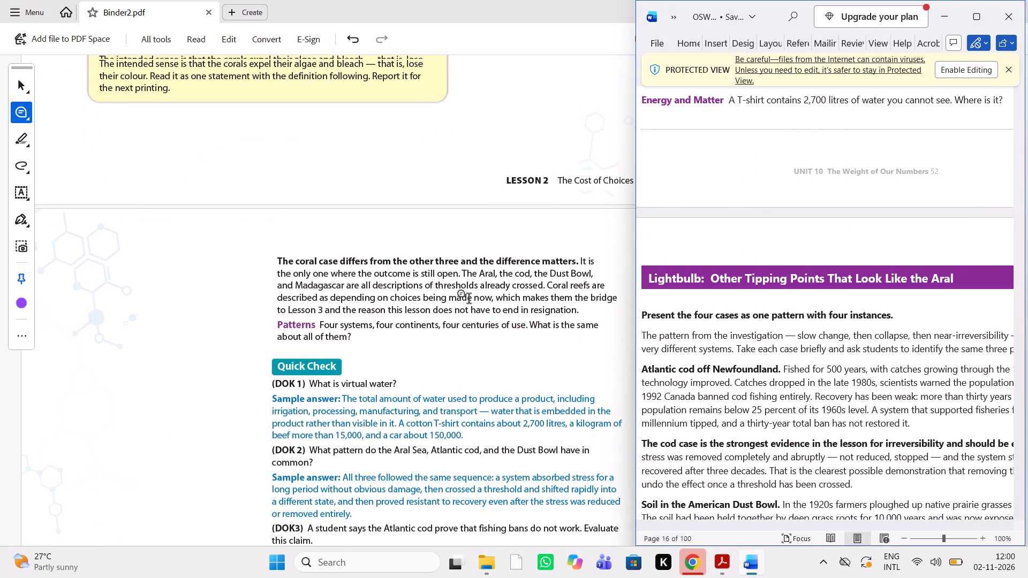
scroll(468, 300, "left", 1)
scroll(801, 356, "down", 4)
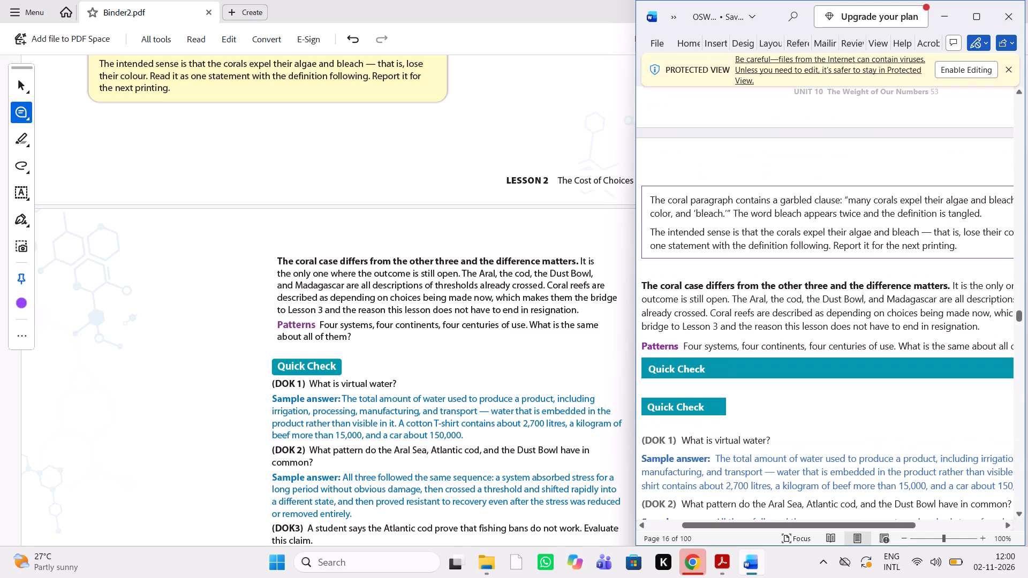
scroll(801, 356, "left", 1)
scroll(801, 356, "right", 2)
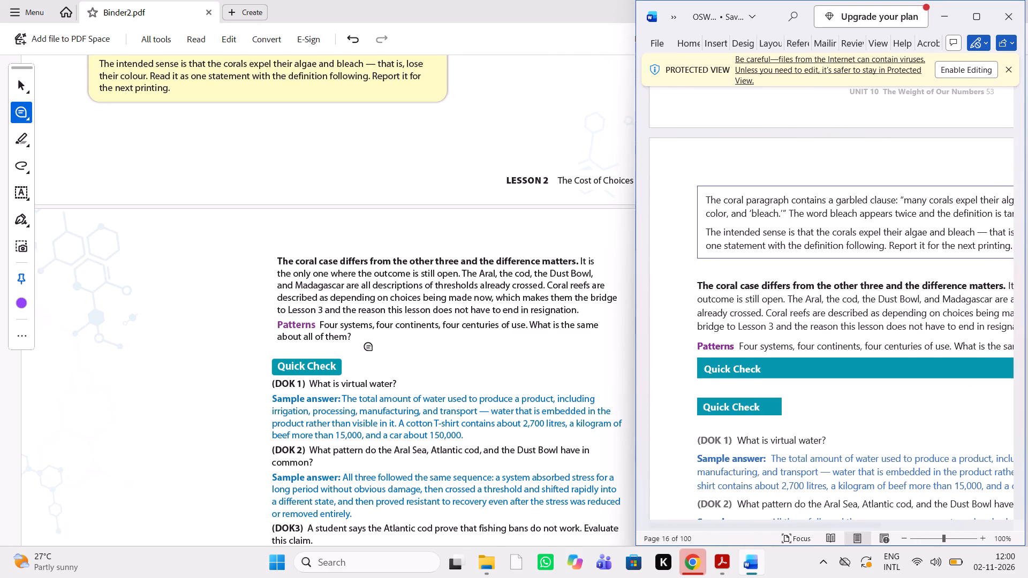
scroll(369, 347, "down", 1)
scroll(820, 311, "down", 1)
scroll(820, 311, "left", 1)
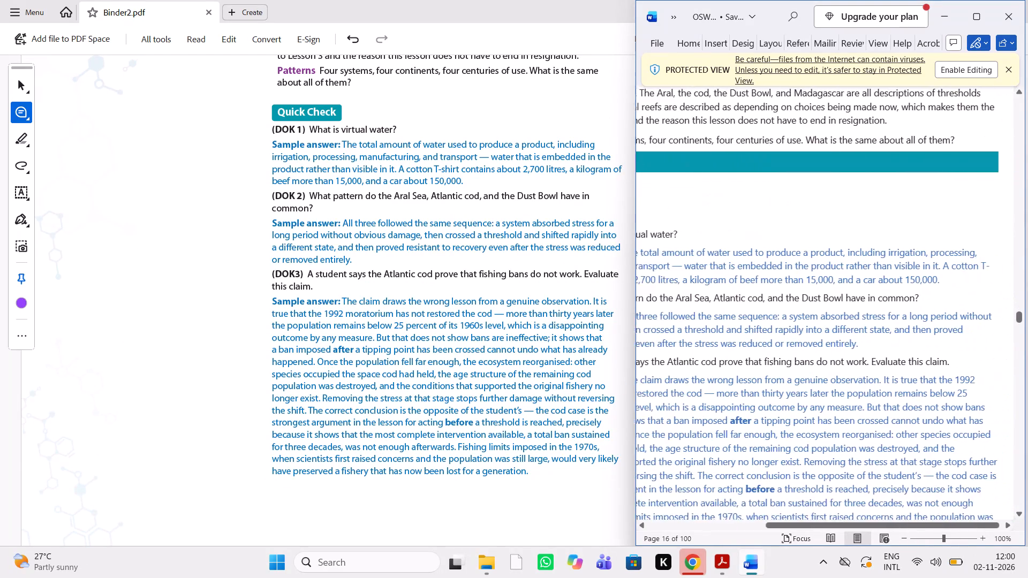
scroll(820, 311, "left", 1)
scroll(820, 311, "right", 1)
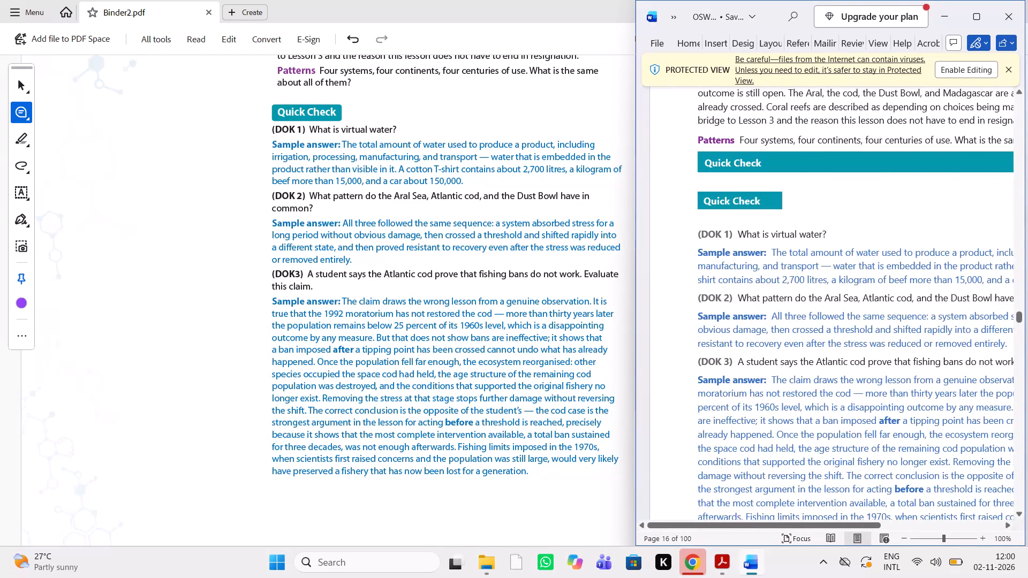
scroll(820, 311, "down", 1)
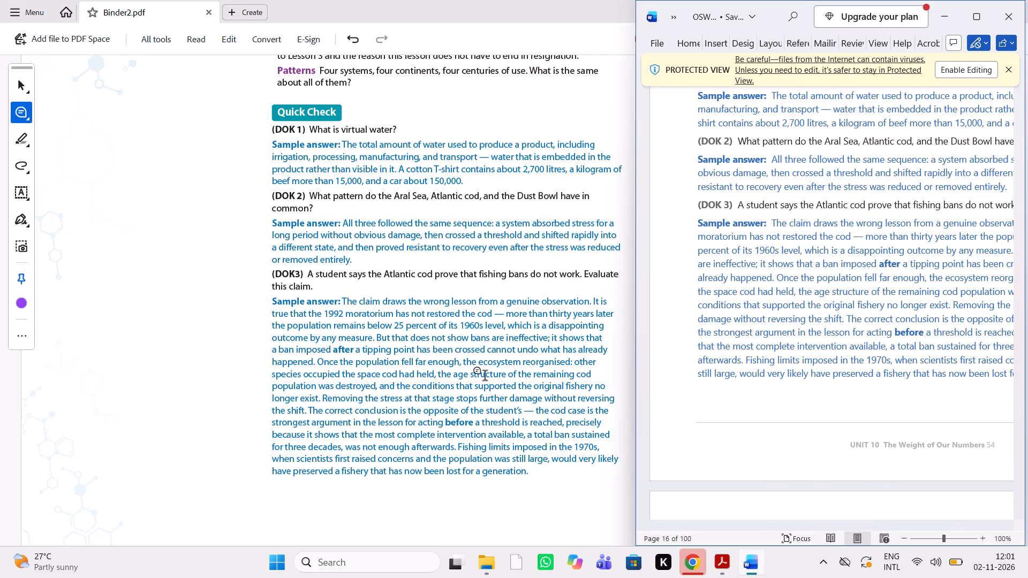
Compare the Why the Decisions Still Get Made section and its Influence of Science on Society prompt in the PDF with Word.
scroll(485, 377, "down", 1)
scroll(889, 363, "left", 1)
scroll(889, 363, "down", 2)
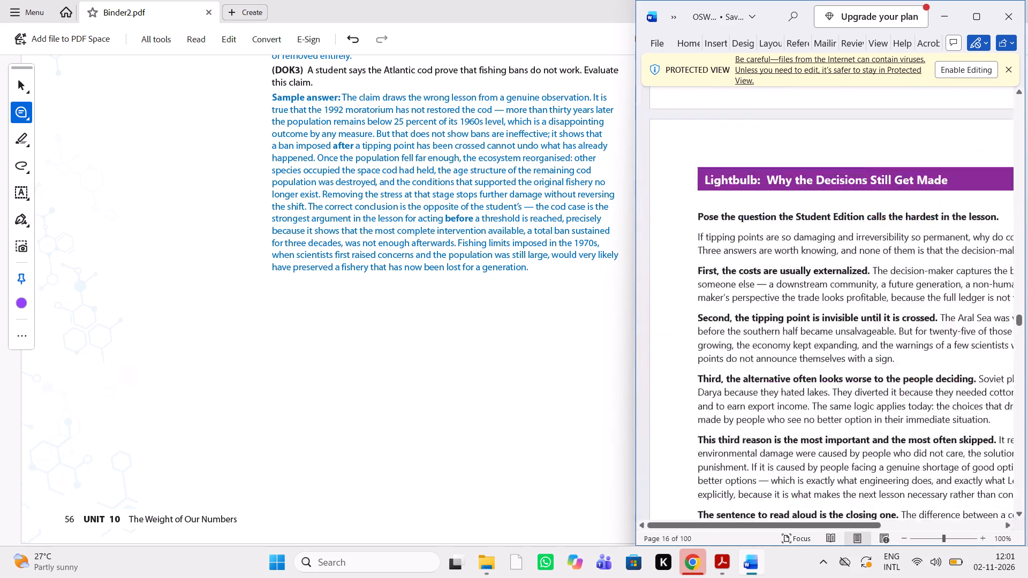
scroll(889, 363, "down", 1)
scroll(386, 397, "down", 3)
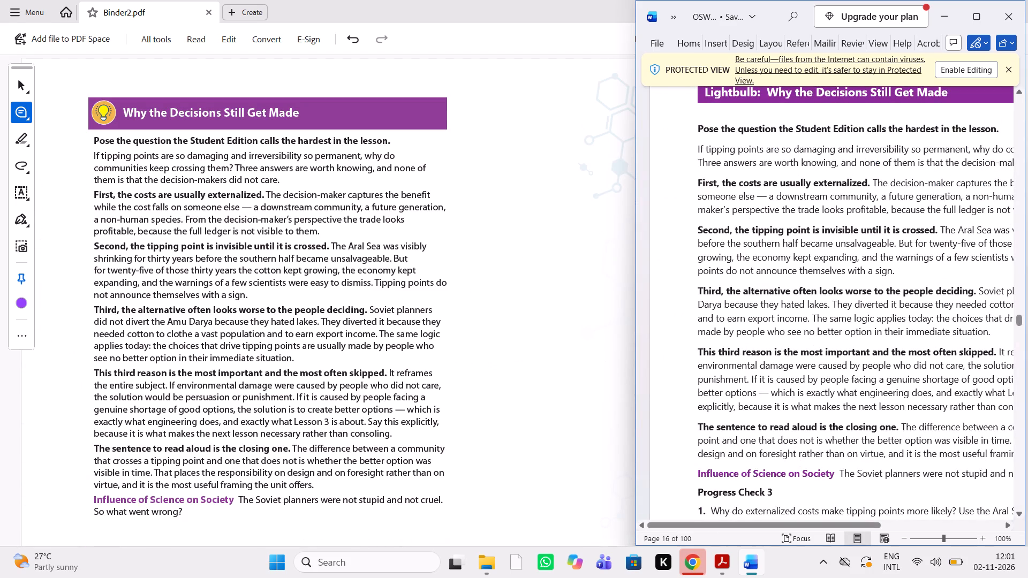
scroll(764, 420, "up", 1)
scroll(764, 420, "down", 2)
scroll(764, 420, "left", 2)
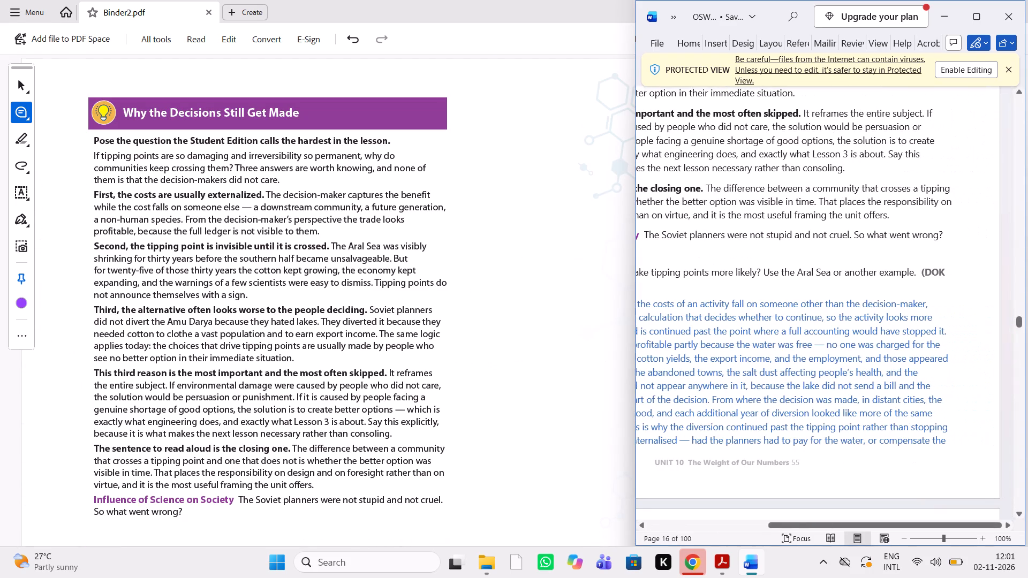
Add the comment "add SB mini image" in the blank margin beside the Why the Decisions Still Get Made section.
left_click(551, 133)
type("add")
key("space")
type("SB mini imag")
key("space")
key("BackSpace")
key("e")
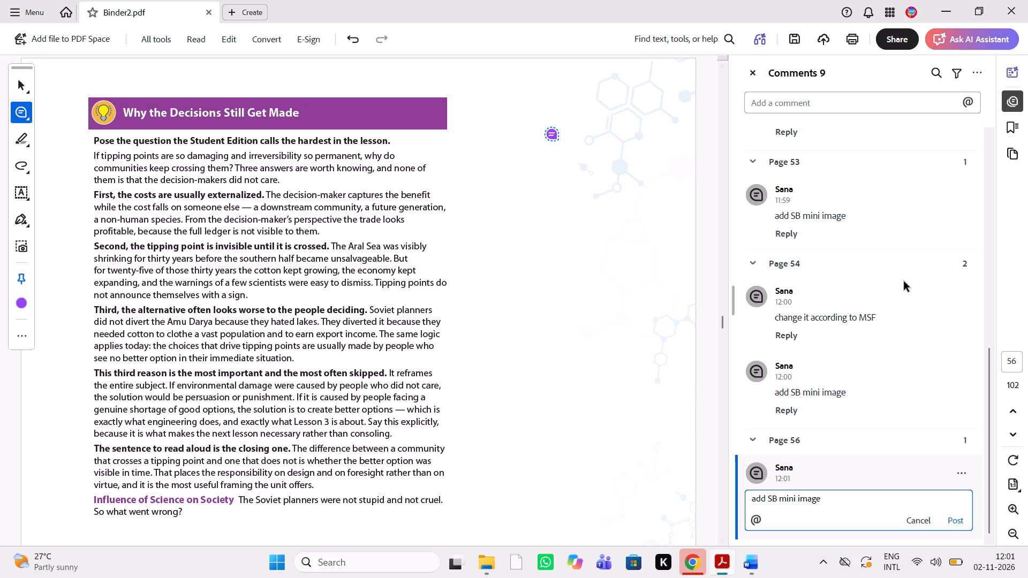
left_click(953, 519)
Compare Progress Check 3 question 1 on externalized costs, with its sample answer and look-for note, in the PDF against the Word guide.
left_click(763, 569)
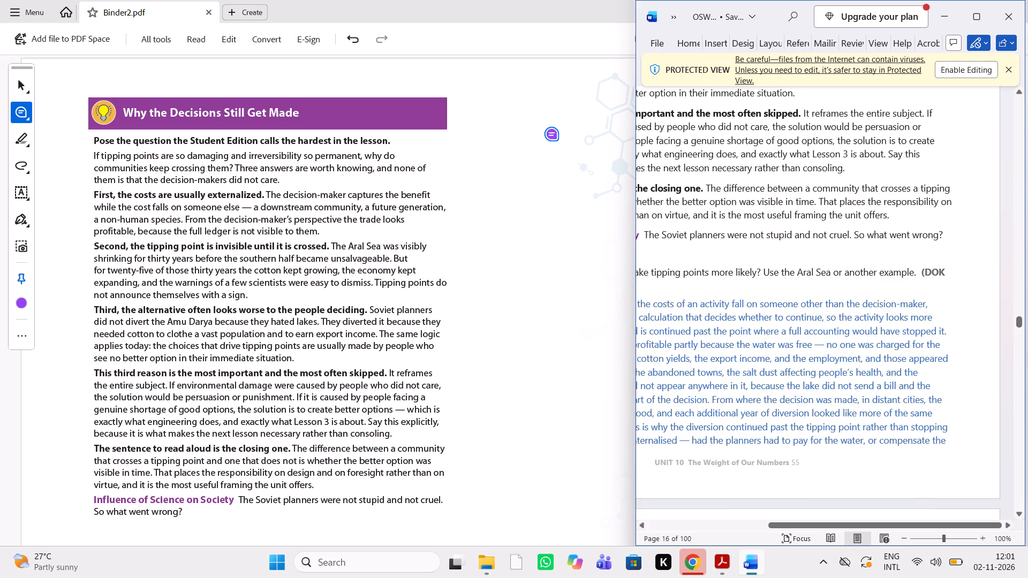
scroll(841, 410, "down", 2)
scroll(438, 381, "down", 2)
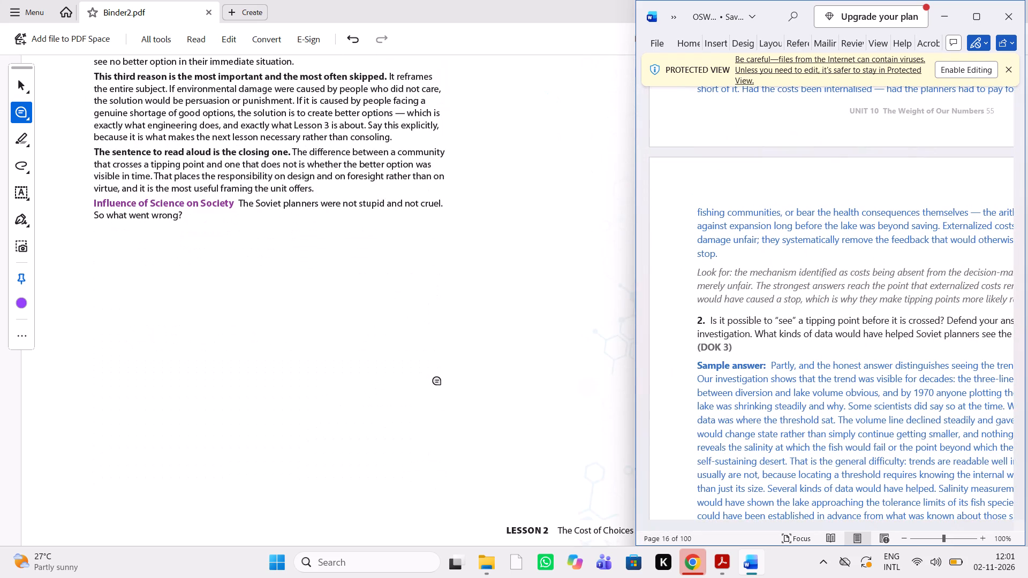
scroll(438, 381, "down", 1)
scroll(438, 381, "up", 1)
scroll(438, 381, "down", 1)
scroll(719, 363, "up", 1)
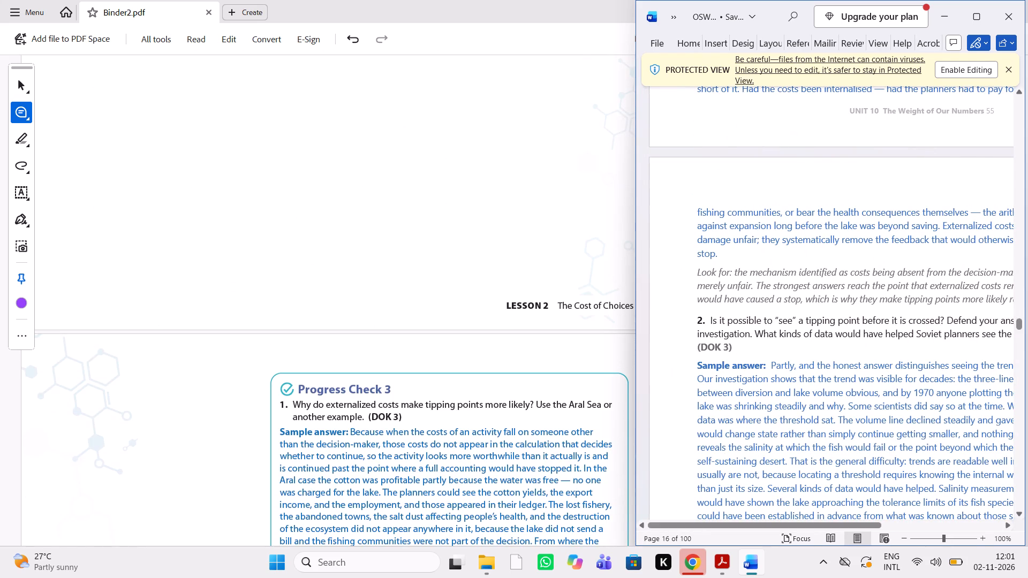
scroll(719, 363, "up", 1)
scroll(719, 363, "down", 1)
scroll(419, 352, "down", 1)
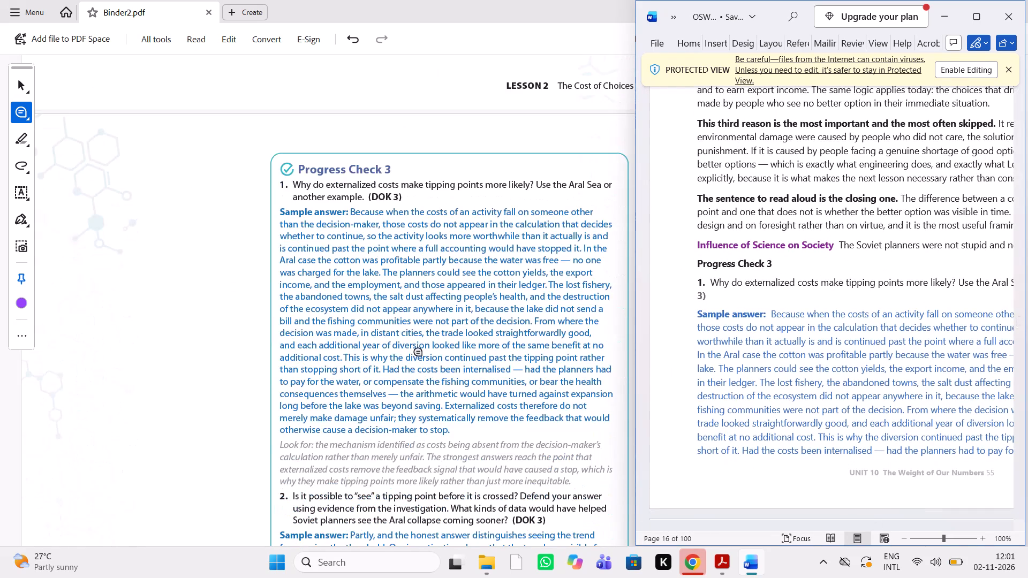
scroll(419, 352, "down", 1)
scroll(419, 352, "left", 1)
scroll(735, 375, "left", 2)
scroll(735, 375, "right", 1)
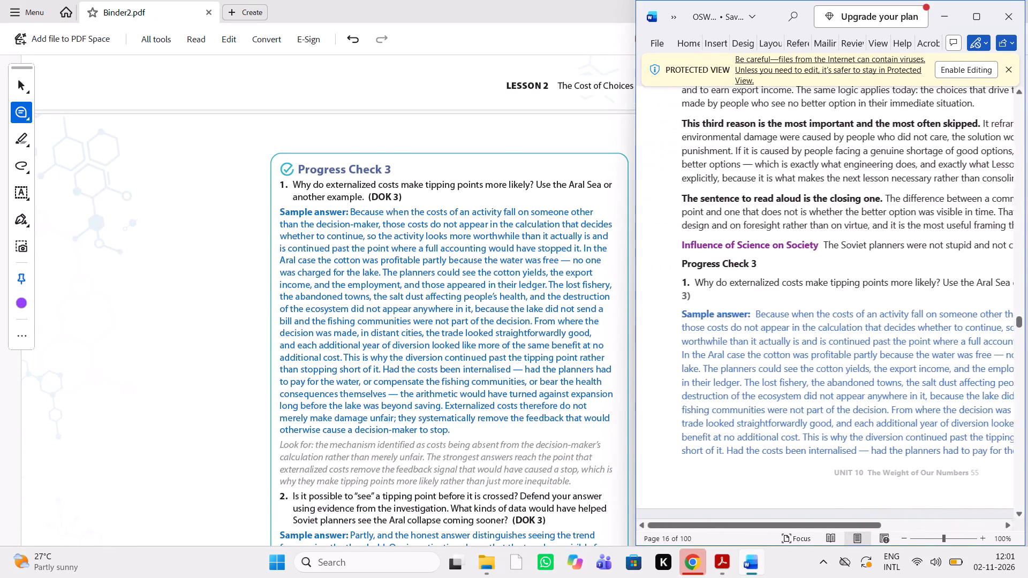
scroll(735, 375, "right", 1)
scroll(362, 272, "down", 1)
scroll(750, 303, "down", 1)
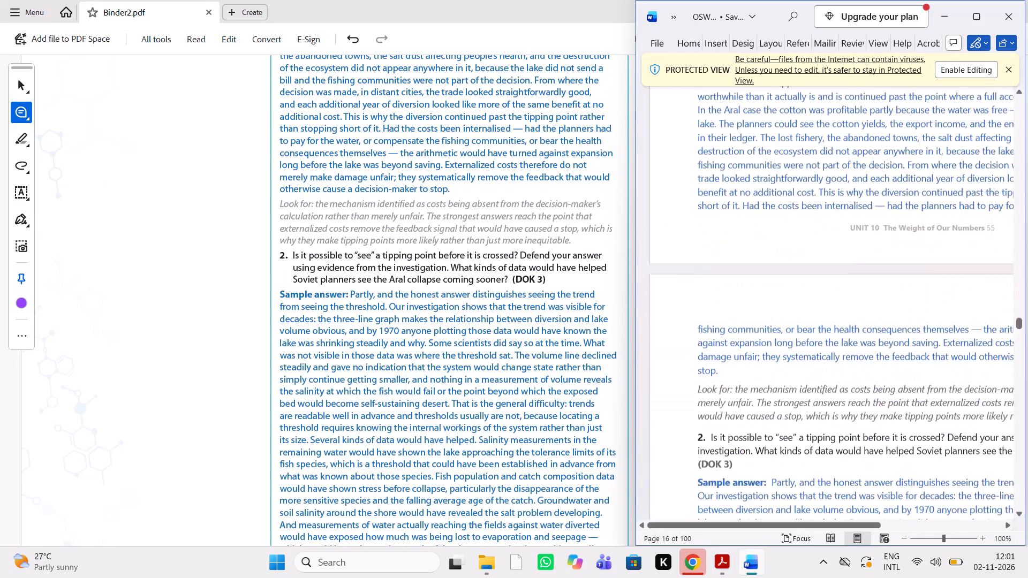
Compare Progress Check 3 question 2 on seeing a tipping point, with its sample answer and look-for note, against the Word guide.
scroll(750, 303, "left", 1)
scroll(750, 303, "right", 1)
scroll(750, 303, "left", 1)
scroll(750, 303, "down", 1)
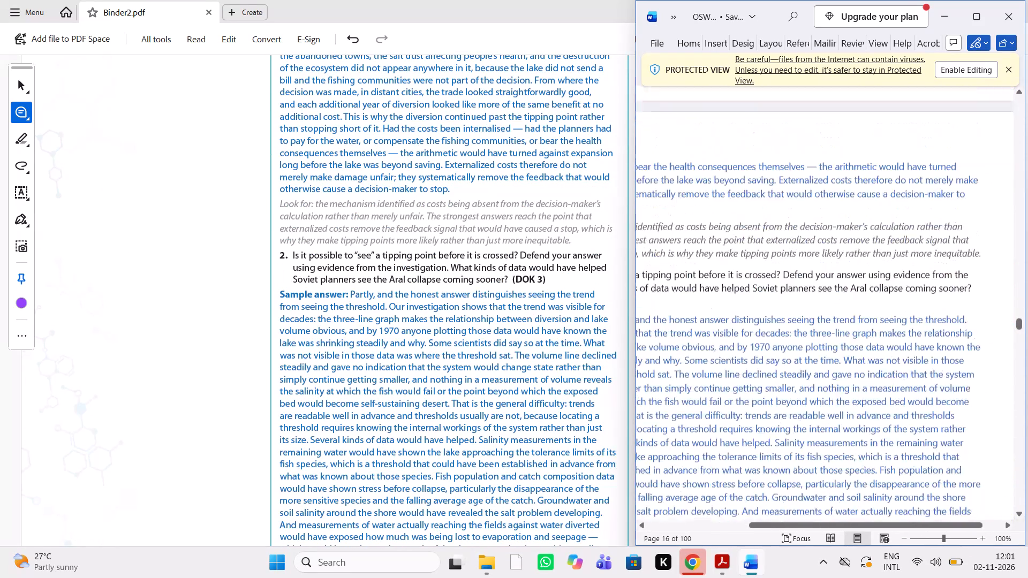
scroll(750, 303, "down", 1)
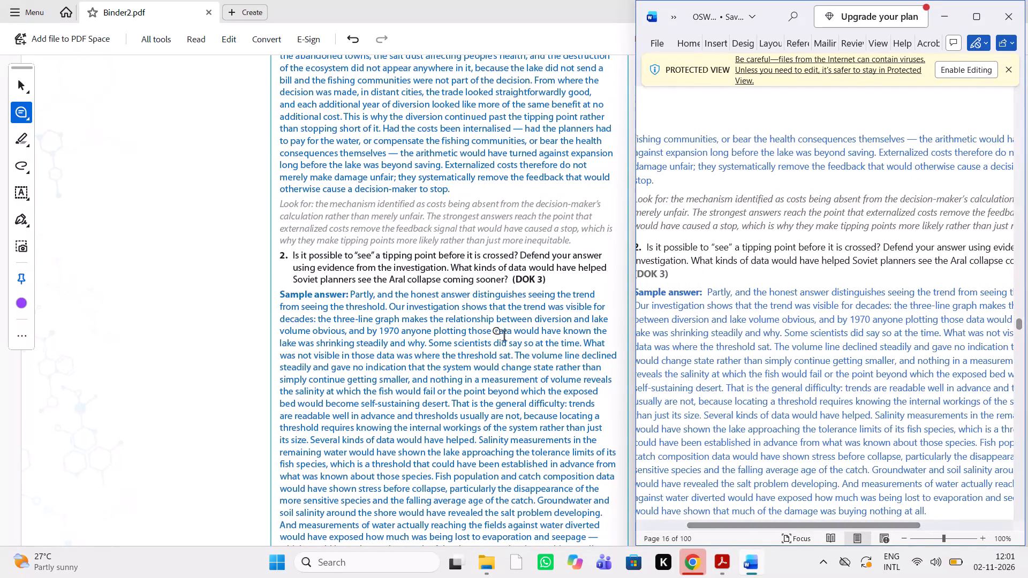
scroll(503, 337, "down", 1)
scroll(715, 357, "up", 1)
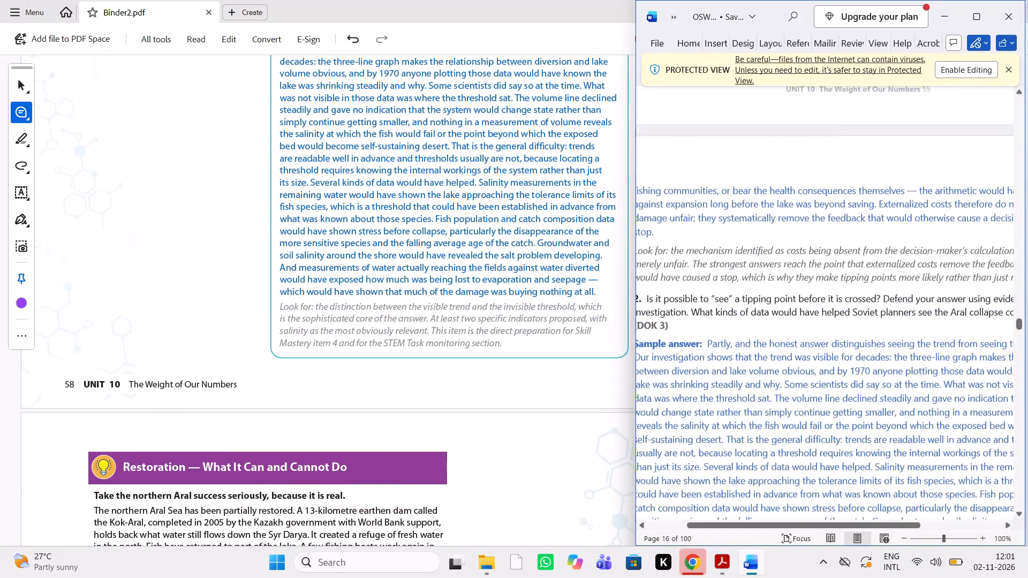
scroll(715, 357, "right", 1)
scroll(715, 357, "left", 1)
scroll(715, 357, "down", 1)
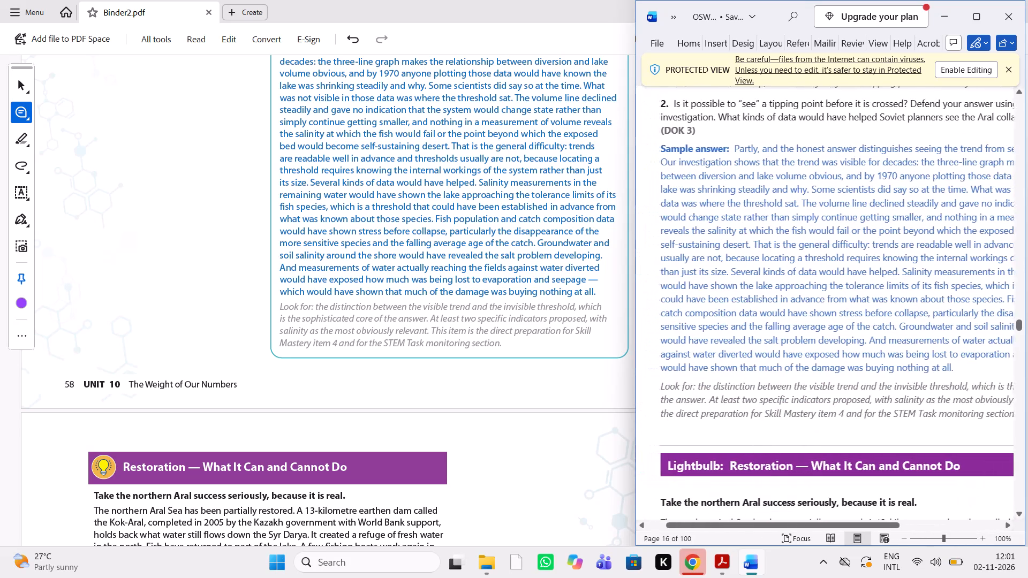
Add the comment "add SB mini image" in the blank margin beside the Restoration — What It Can and Cannot Do heading.
scroll(444, 245, "down", 2)
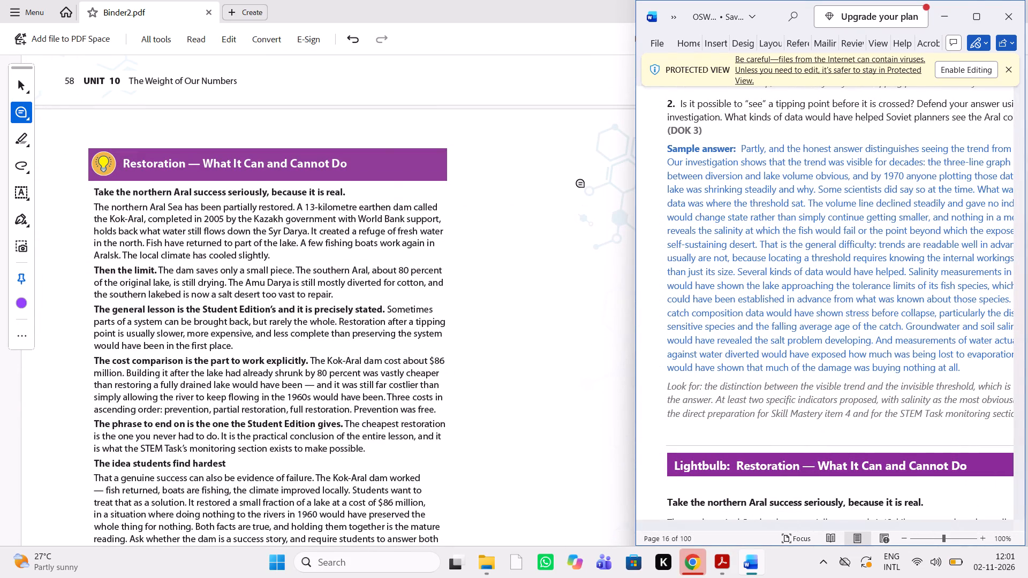
left_click(581, 184)
type("add SB mini image")
key("space")
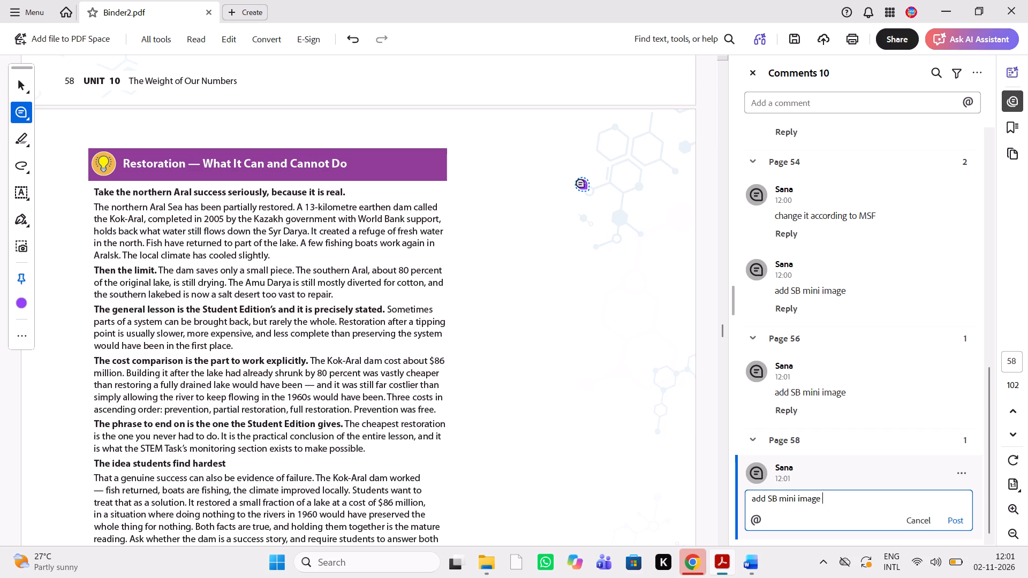
Compare the end of the Restoration section and its Stability and Change prompt in the PDF with the Word guide.
scroll(381, 319, "down", 3)
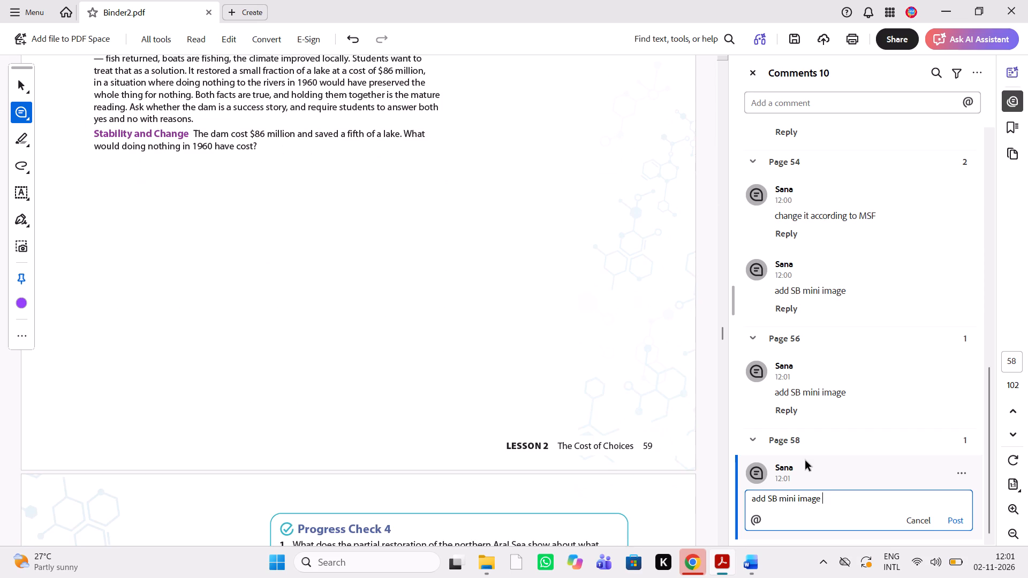
left_click(763, 572)
scroll(892, 346, "down", 1)
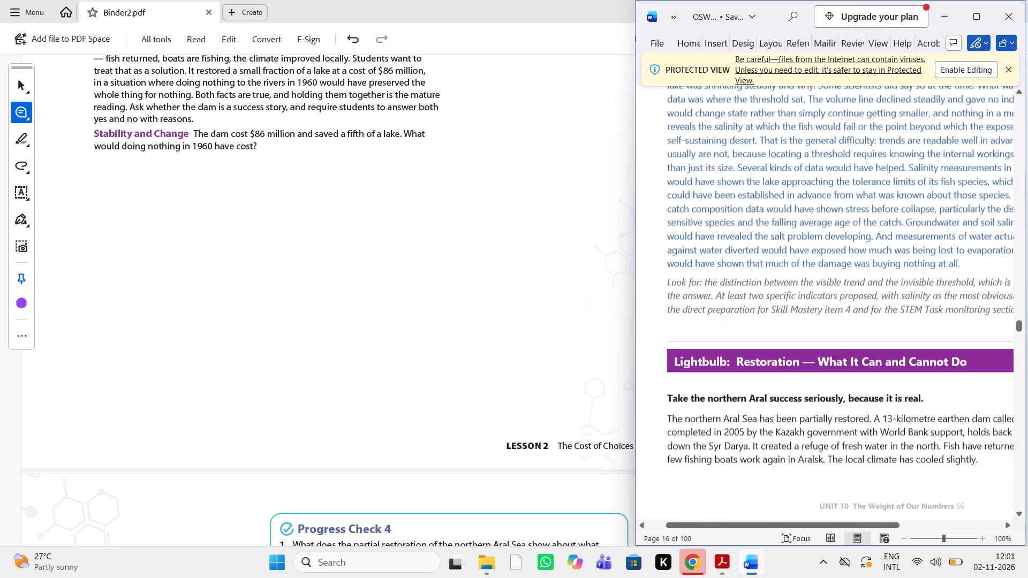
scroll(892, 346, "down", 4)
scroll(892, 346, "up", 1)
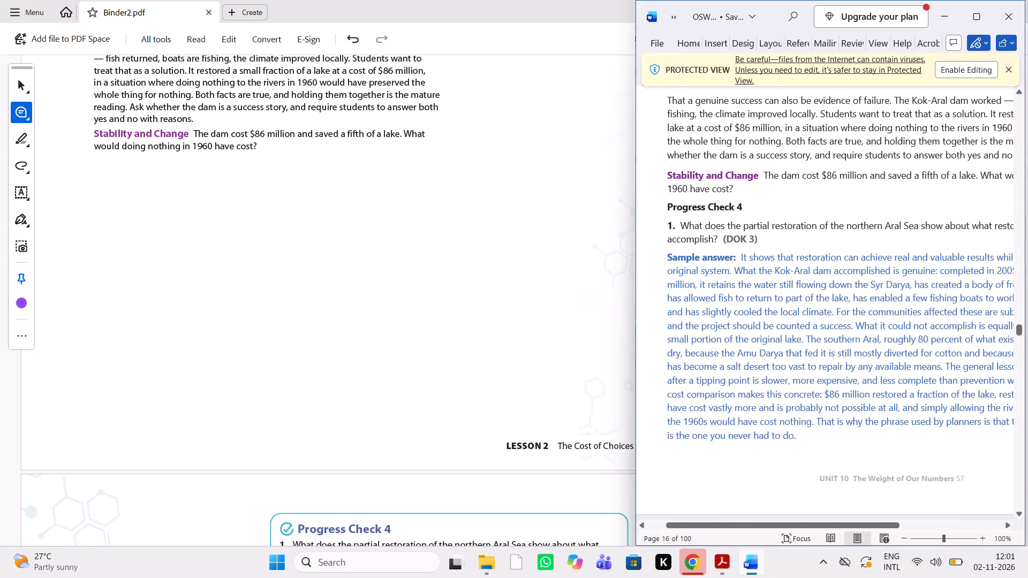
Compare both Progress Check 4 questions, their sample answers and look-for notes in the PDF against the Word guide.
scroll(462, 268, "down", 5)
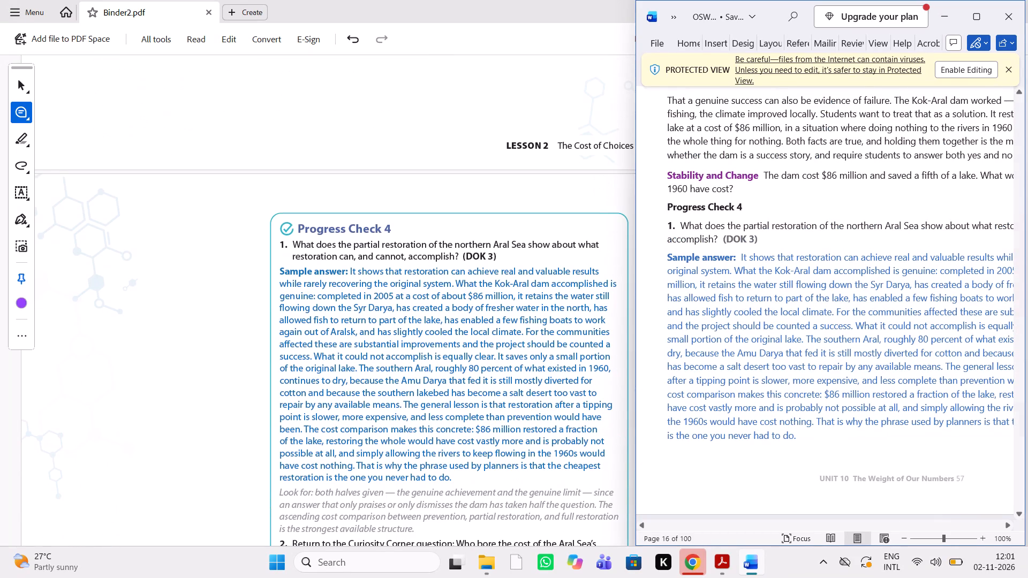
scroll(718, 346, "down", 1)
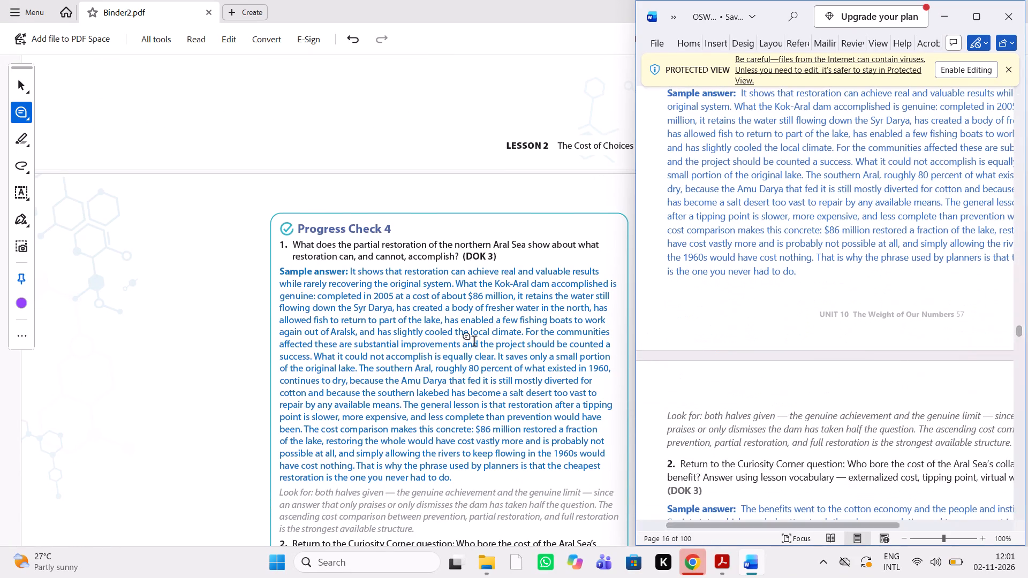
scroll(474, 343, "down", 2)
scroll(774, 438, "down", 1)
scroll(774, 438, "left", 1)
scroll(774, 438, "right", 1)
scroll(459, 429, "down", 1)
scroll(459, 429, "up", 2)
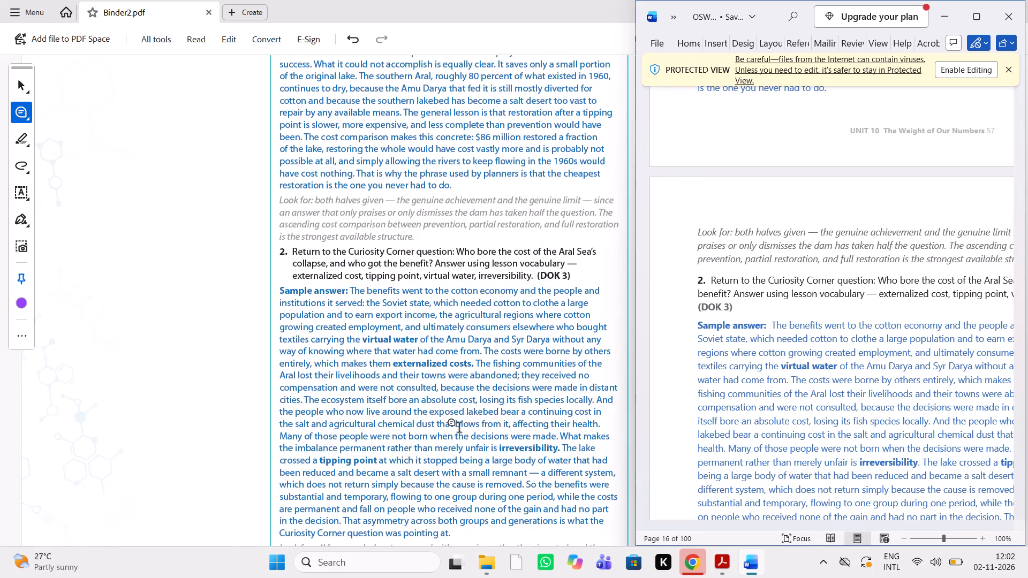
scroll(459, 429, "up", 1)
scroll(459, 429, "down", 2)
scroll(750, 401, "down", 1)
scroll(750, 401, "left", 1)
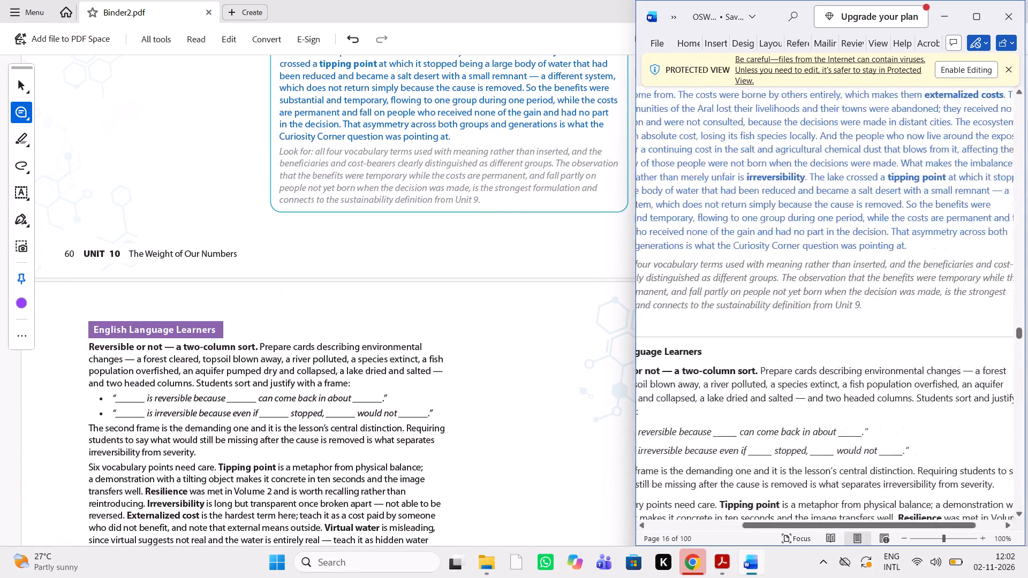
scroll(750, 401, "left", 1)
scroll(750, 401, "right", 1)
Compare the English Language Learners and Differentiated Instruction sections in the PDF against the Word guide.
scroll(361, 384, "down", 1)
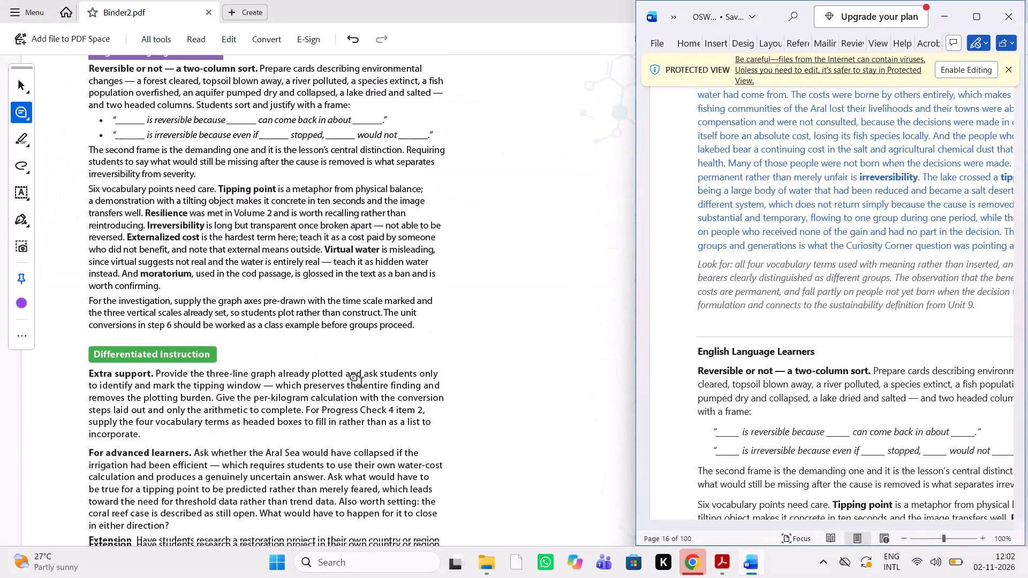
scroll(361, 384, "down", 1)
scroll(361, 384, "up", 1)
scroll(744, 397, "down", 3)
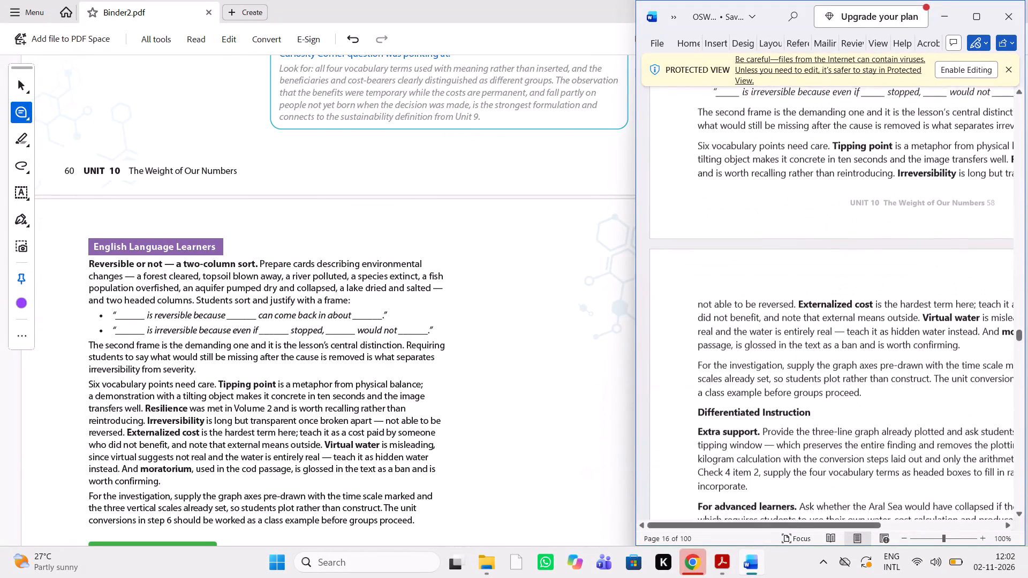
scroll(418, 400, "down", 1)
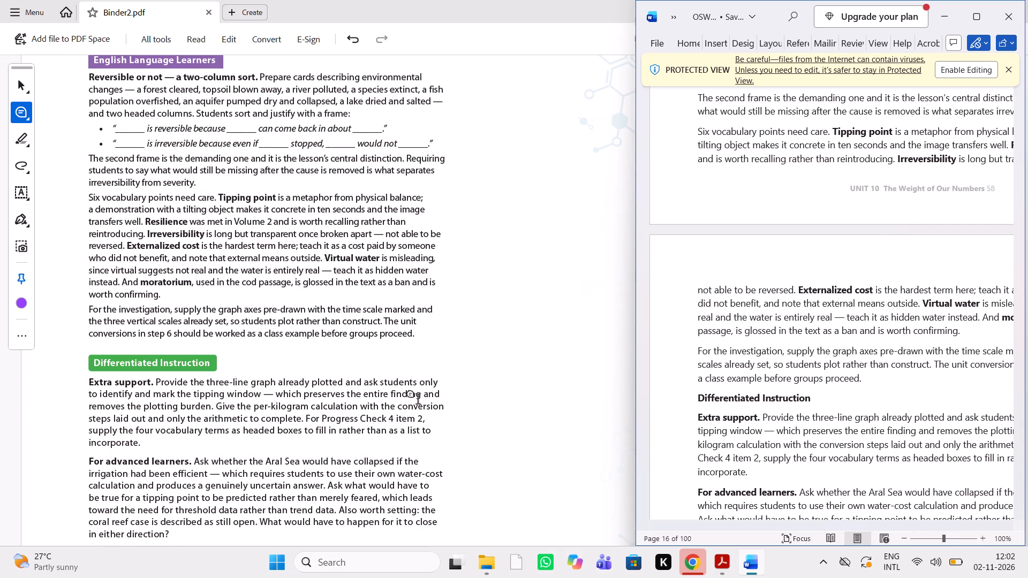
scroll(763, 365, "up", 1)
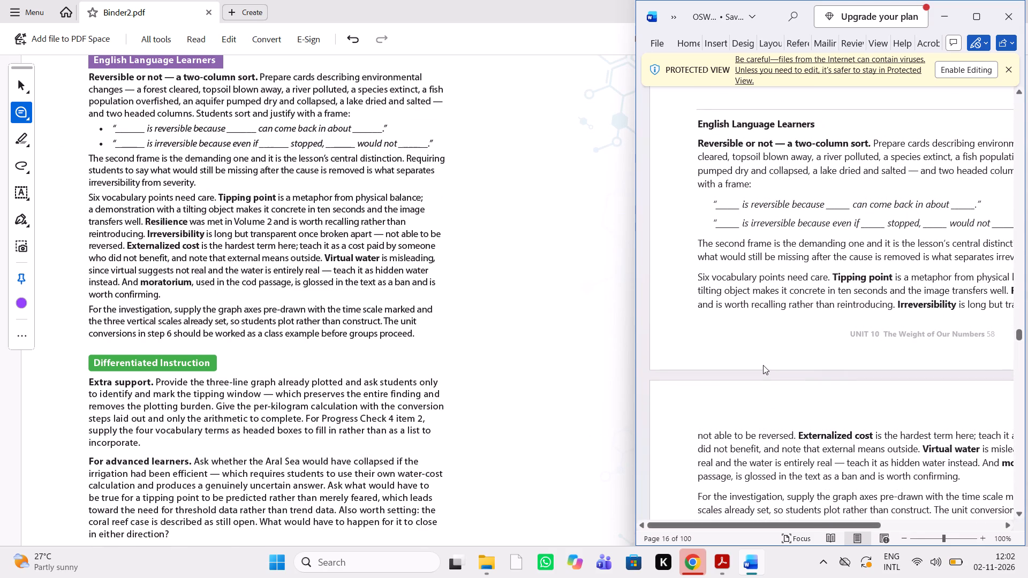
scroll(763, 365, "left", 1)
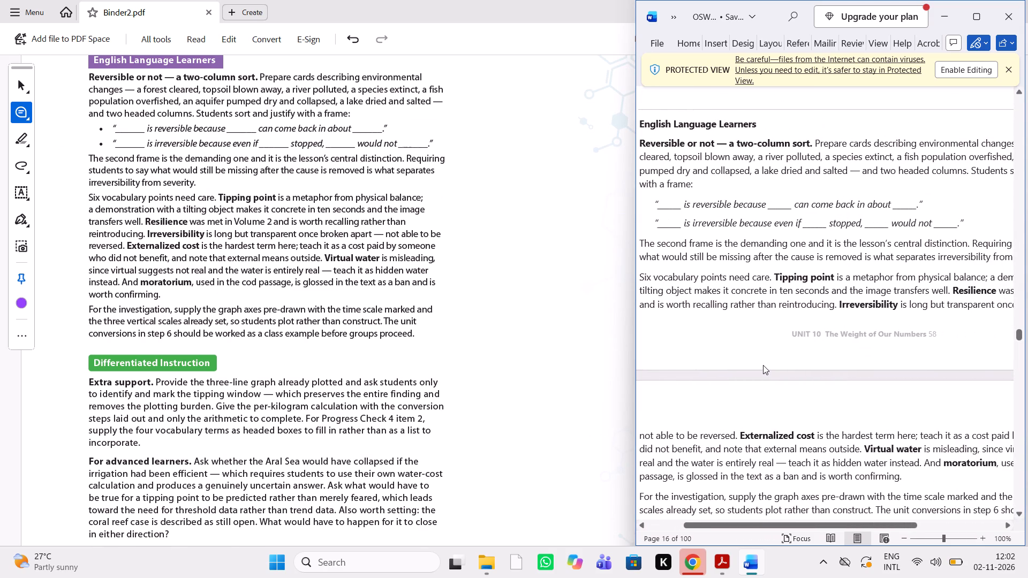
scroll(763, 365, "down", 1)
scroll(436, 360, "right", 1)
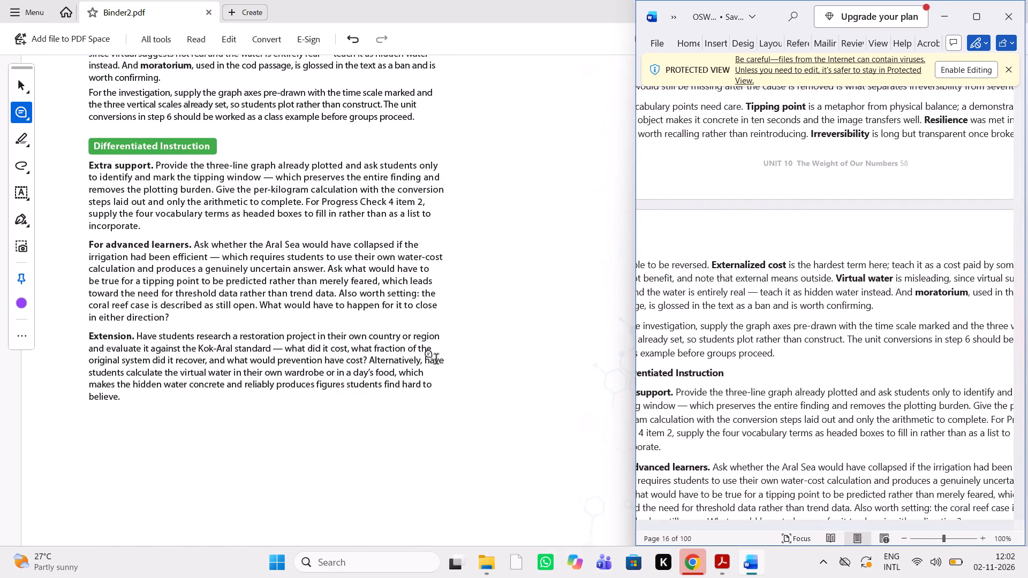
scroll(436, 360, "right", 1)
scroll(436, 360, "down", 1)
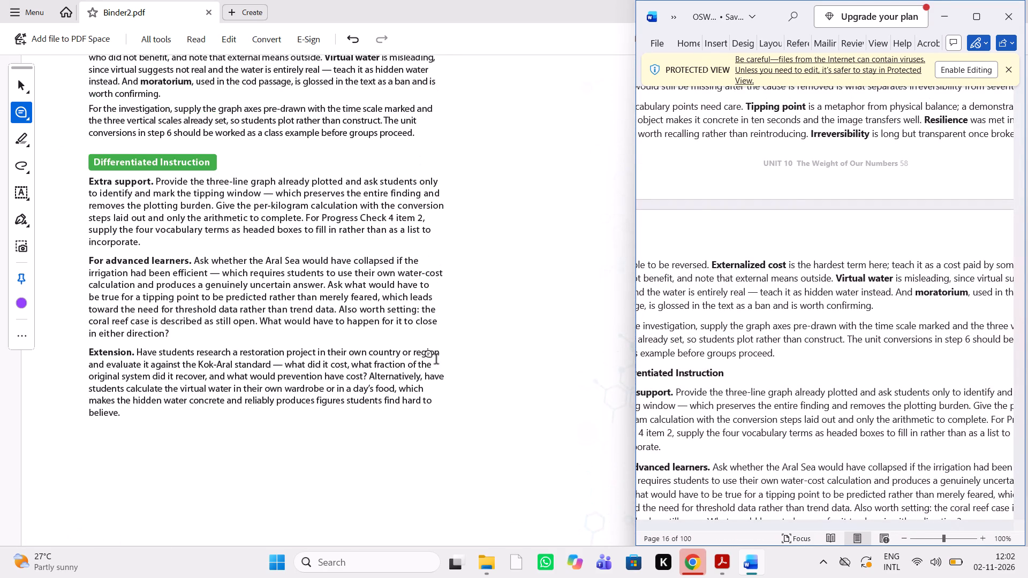
scroll(830, 293, "right", 1)
scroll(830, 293, "down", 1)
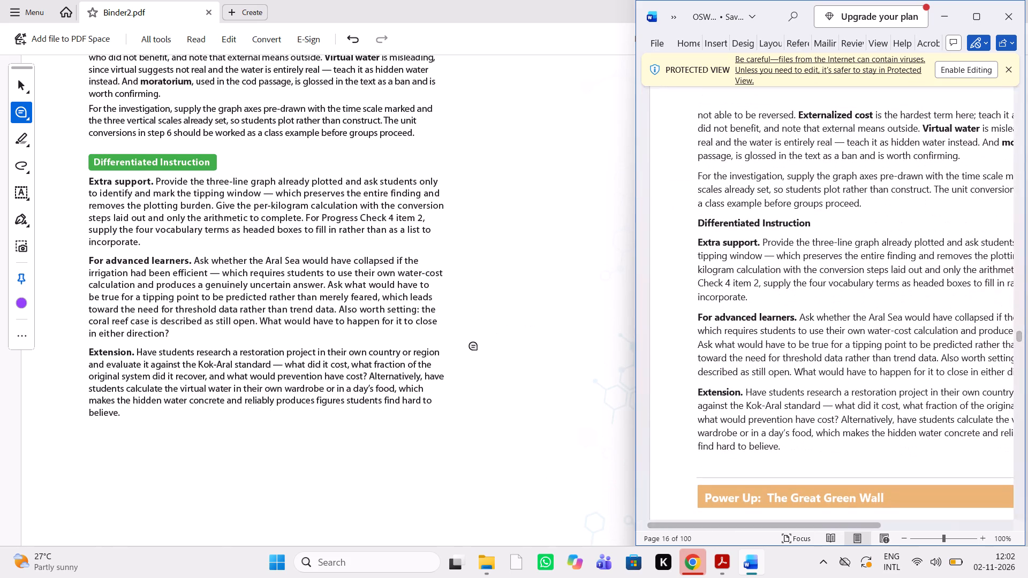
Compare the Power Up: The Great Green Wall section and its three Thinking Questions with sample answers against the Word guide.
scroll(471, 349, "down", 7)
scroll(471, 349, "left", 1)
scroll(471, 349, "down", 1)
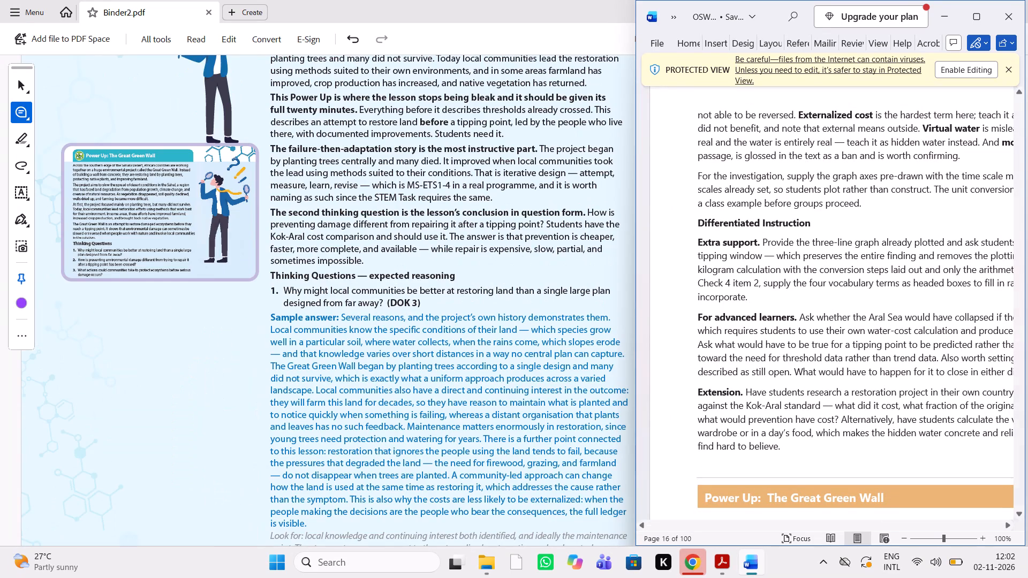
scroll(823, 379, "down", 4)
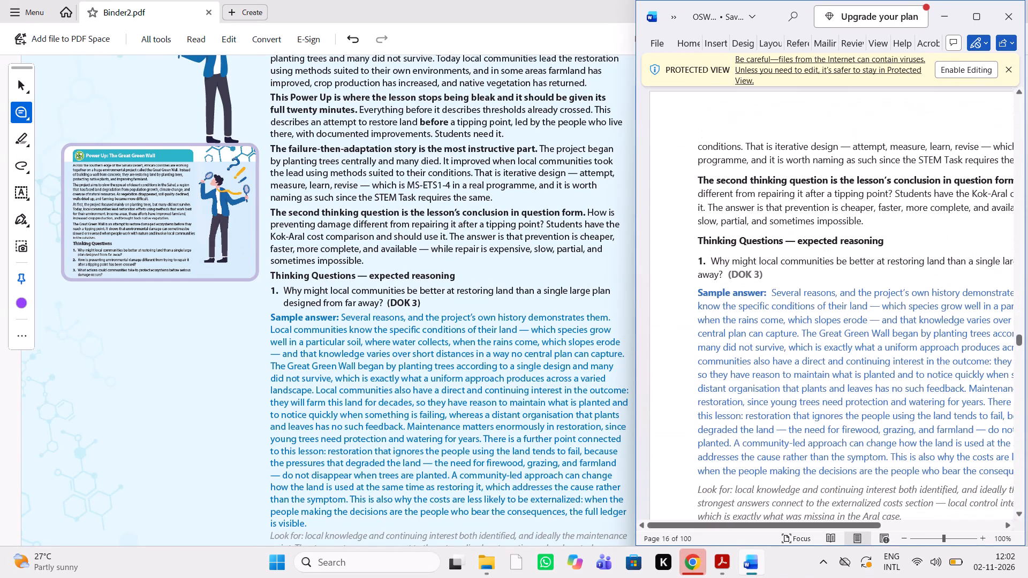
scroll(372, 413, "down", 3)
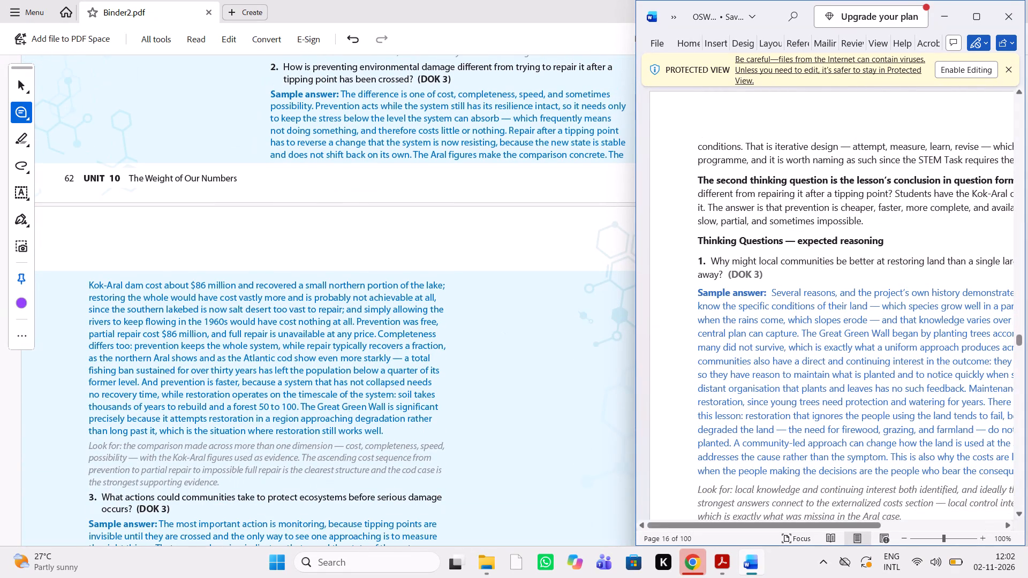
scroll(714, 397, "down", 2)
scroll(326, 407, "down", 4)
scroll(326, 407, "up", 1)
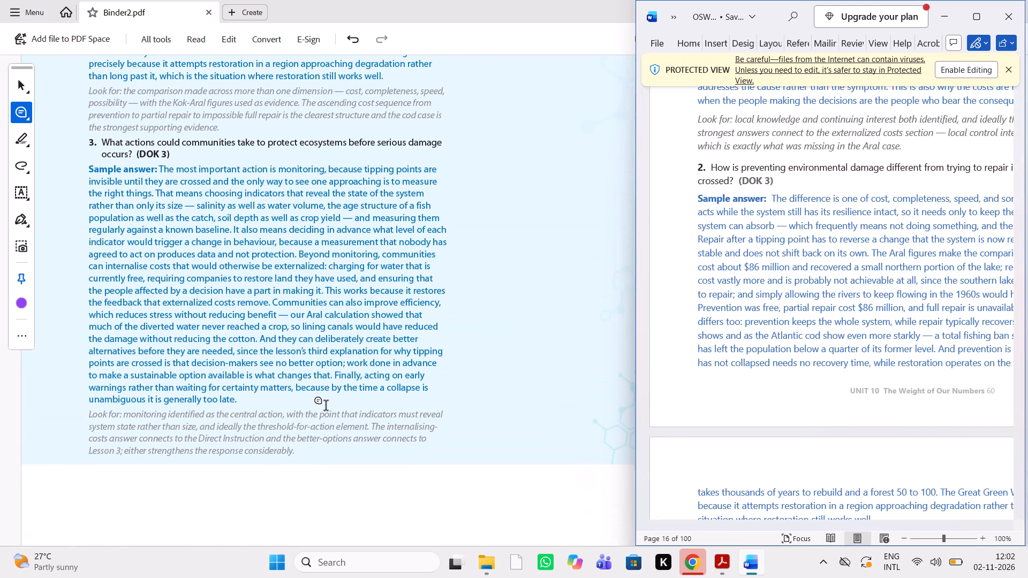
scroll(700, 406, "down", 3)
scroll(700, 406, "left", 1)
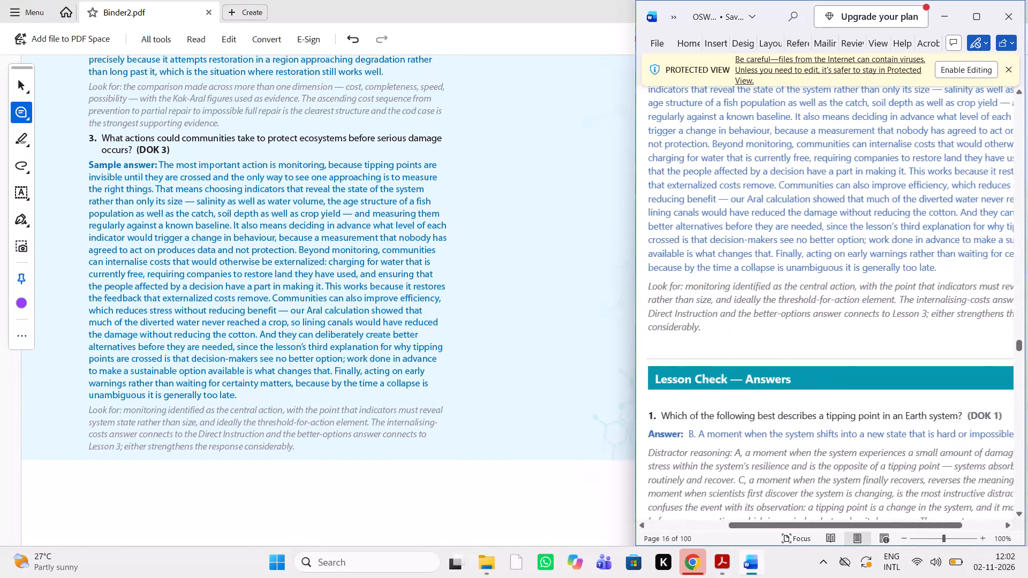
scroll(700, 406, "left", 1)
scroll(700, 406, "right", 2)
Compare the five Lesson Check answers, distractor reasoning and look-for notes in the PDF against the Word guide.
scroll(344, 423, "down", 3)
scroll(687, 368, "down", 4)
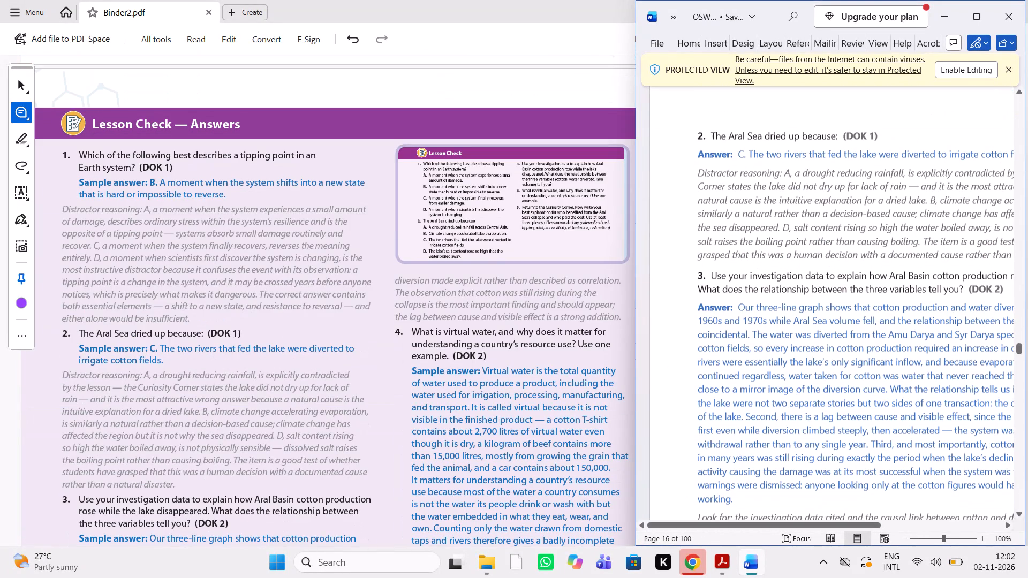
scroll(429, 312, "down", 4)
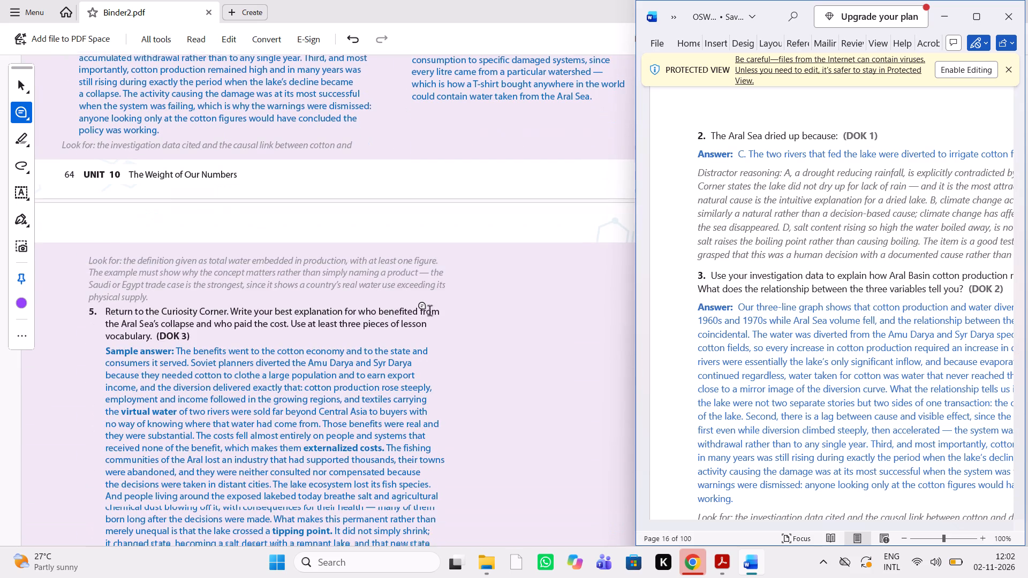
scroll(429, 312, "down", 2)
scroll(848, 311, "down", 4)
scroll(848, 311, "up", 1)
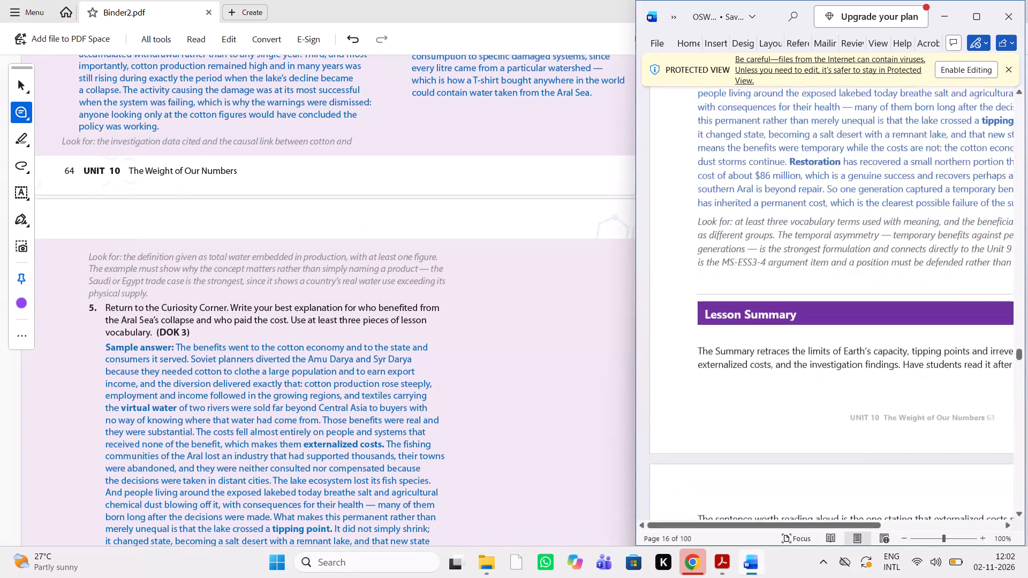
scroll(848, 311, "up", 1)
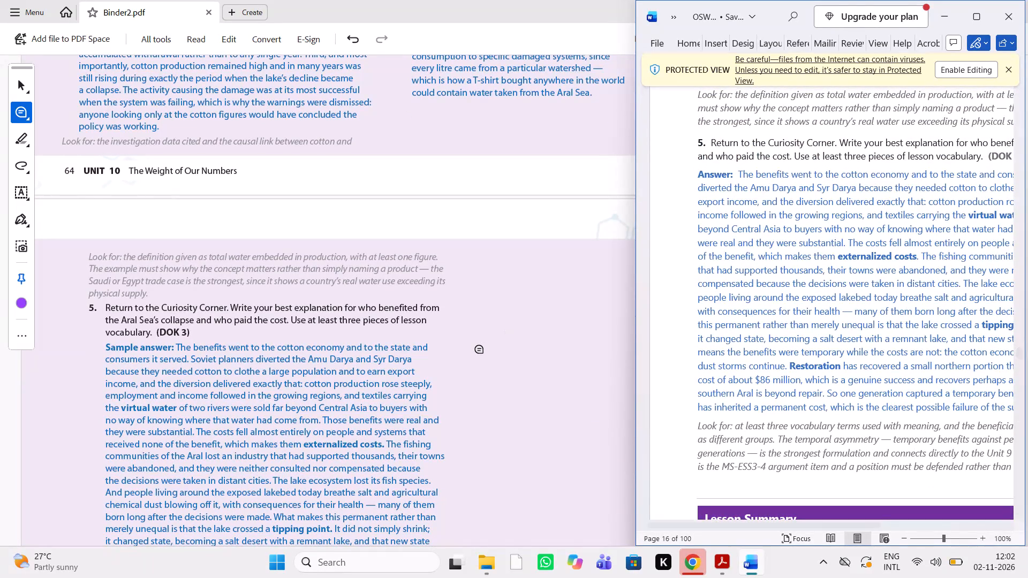
scroll(480, 349, "down", 1)
scroll(796, 318, "left", 1)
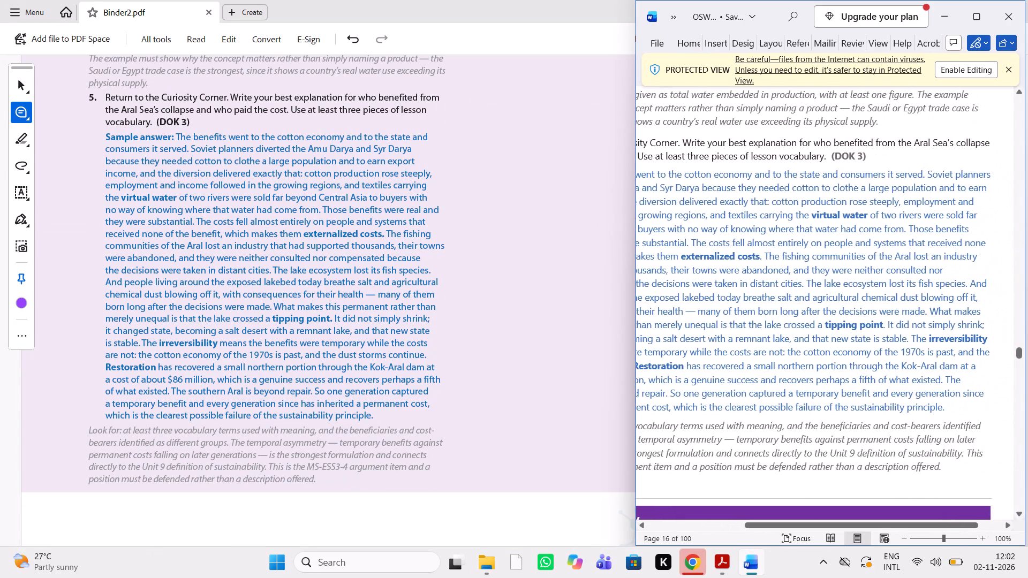
scroll(796, 318, "right", 1)
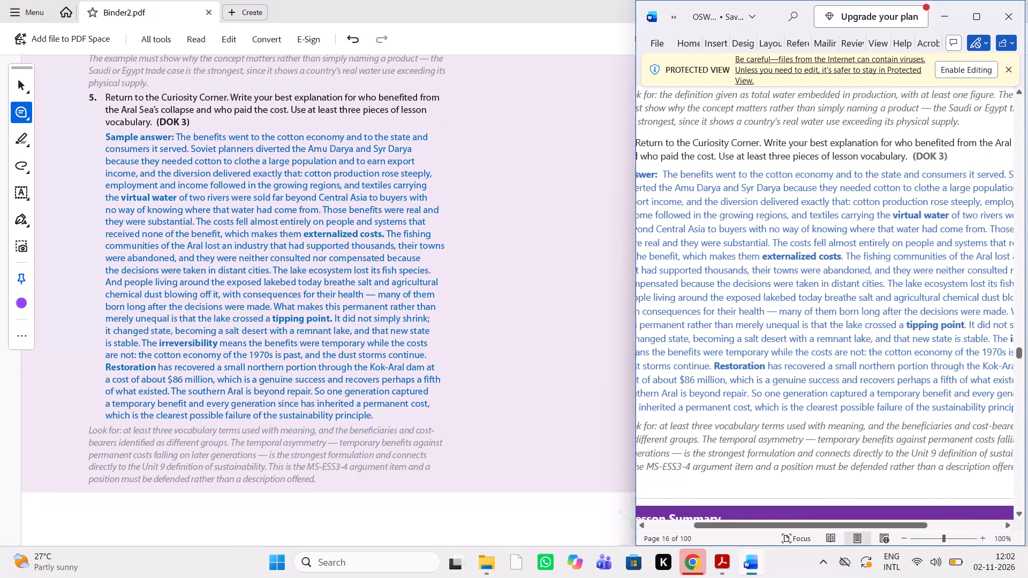
Compare the Lesson 2 Lesson Summary section in the PDF against the Word guide.
scroll(439, 345, "down", 3)
scroll(439, 345, "left", 1)
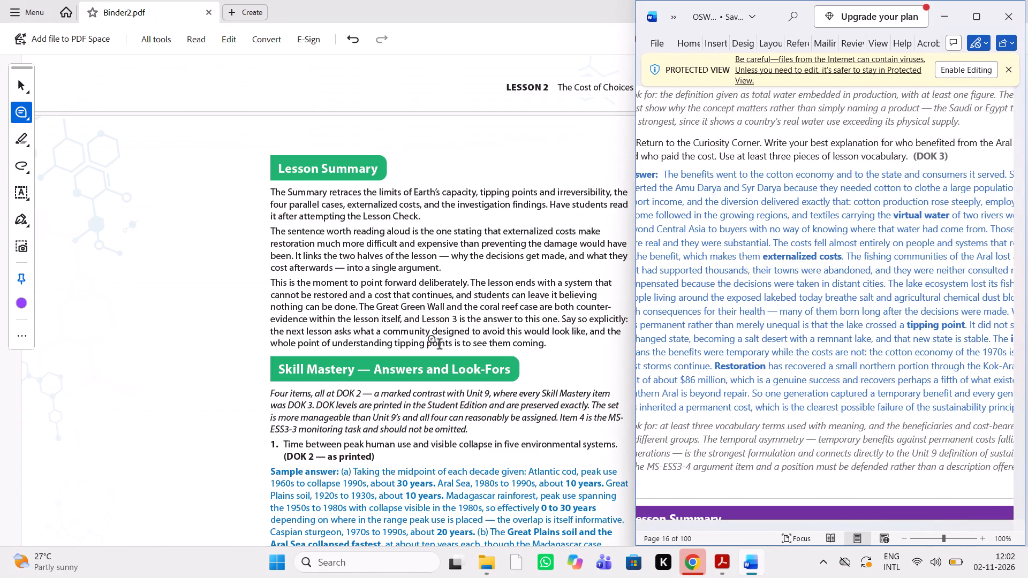
scroll(439, 345, "left", 1)
scroll(805, 348, "down", 2)
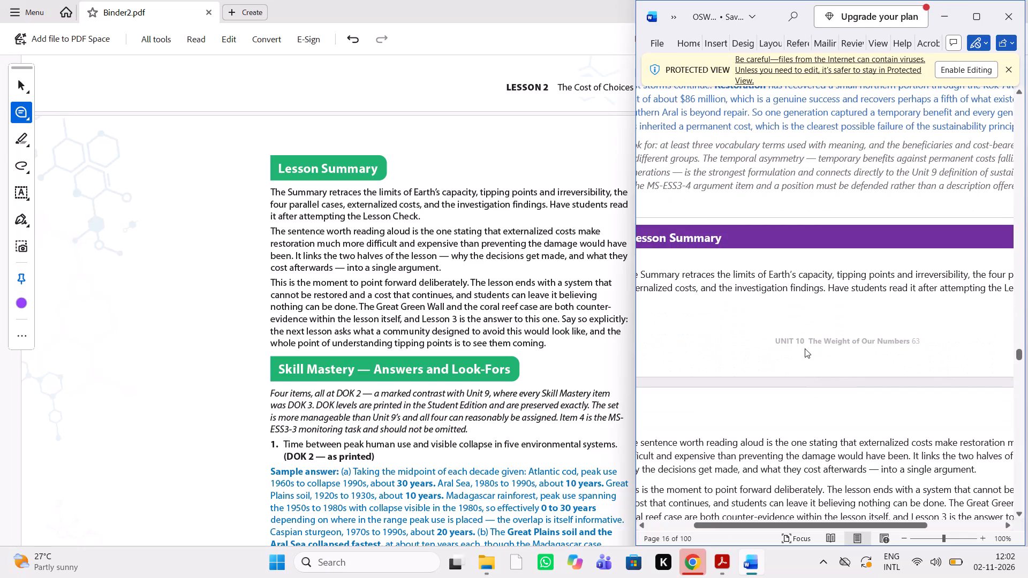
scroll(805, 348, "down", 1)
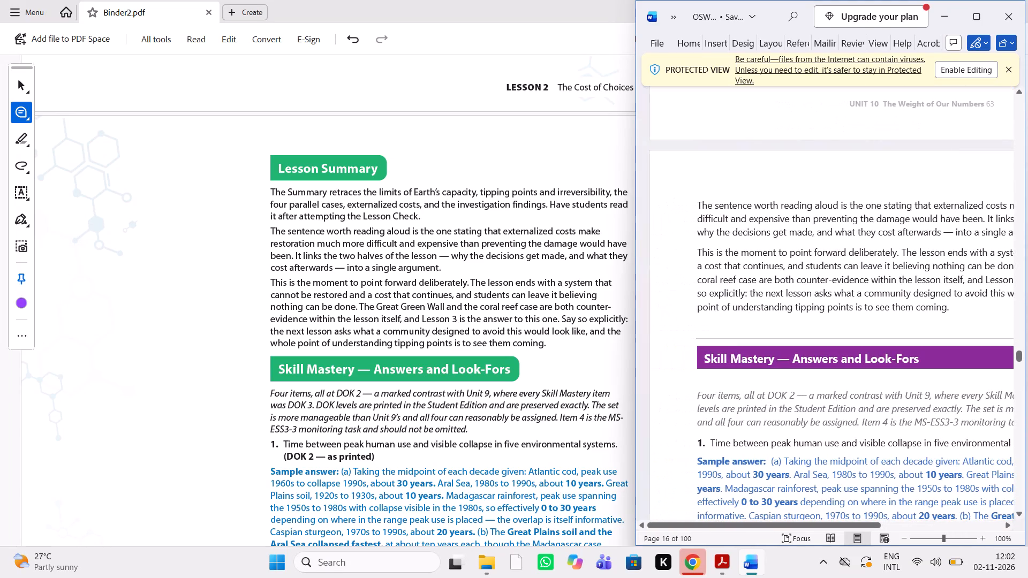
Compare the Skill Mastery introduction and item 1, on peak human use and visible collapse, in the PDF against the Word guide.
scroll(588, 381, "down", 1)
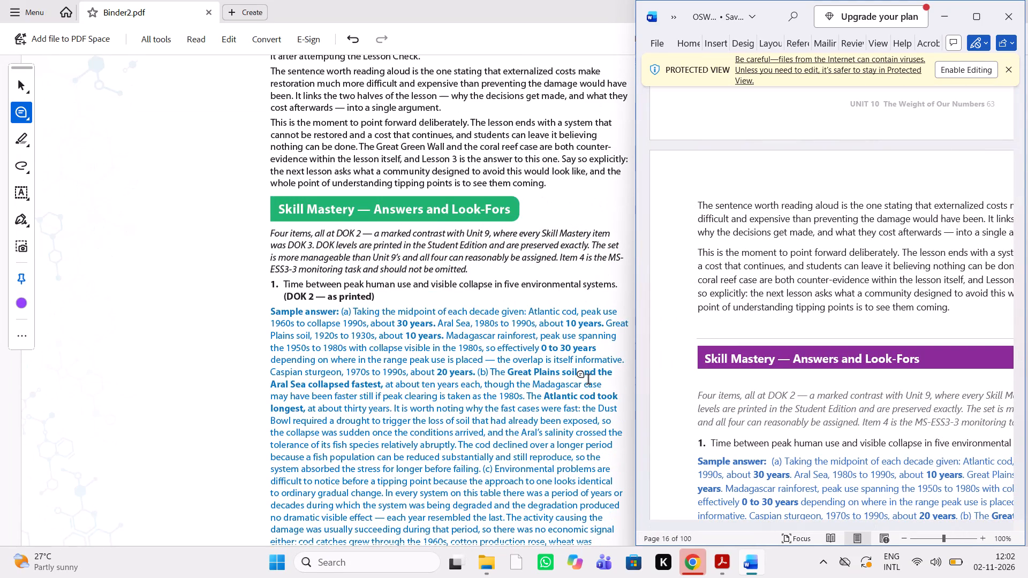
scroll(588, 381, "down", 1)
scroll(828, 417, "down", 1)
scroll(828, 417, "left", 1)
scroll(828, 417, "right", 2)
scroll(533, 366, "down", 2)
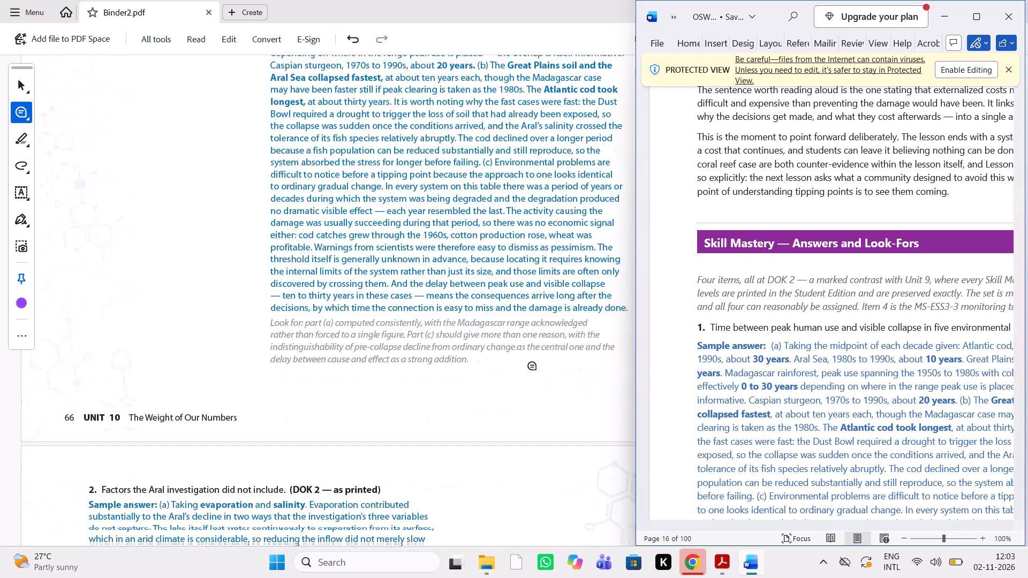
scroll(533, 366, "down", 1)
scroll(743, 399, "down", 1)
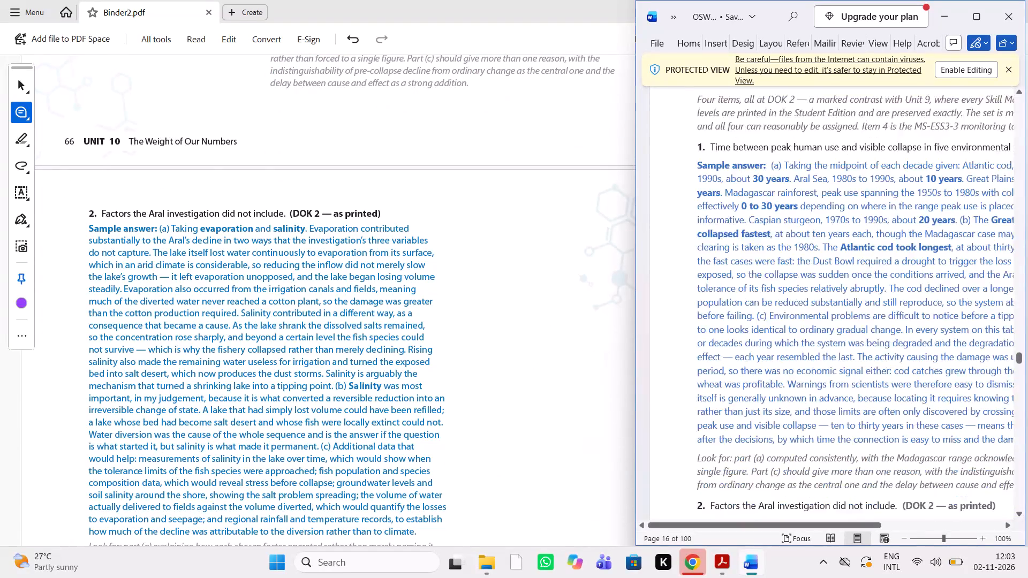
Compare Skill Mastery item 2, on factors the Aral investigation did not include, in the PDF against the Word guide.
scroll(743, 399, "down", 3)
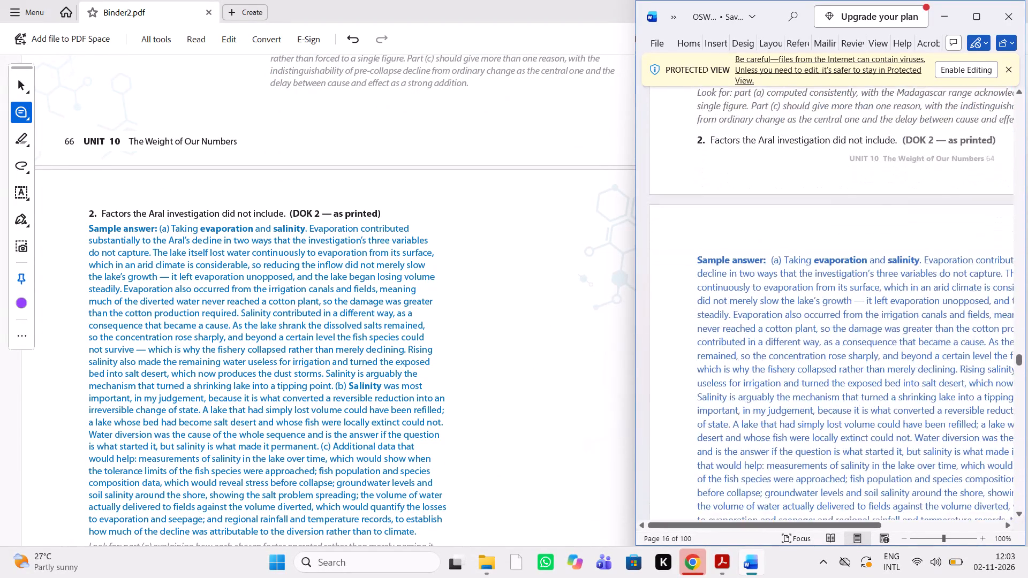
scroll(743, 399, "down", 3)
scroll(743, 399, "left", 1)
scroll(743, 399, "right", 1)
scroll(383, 398, "down", 3)
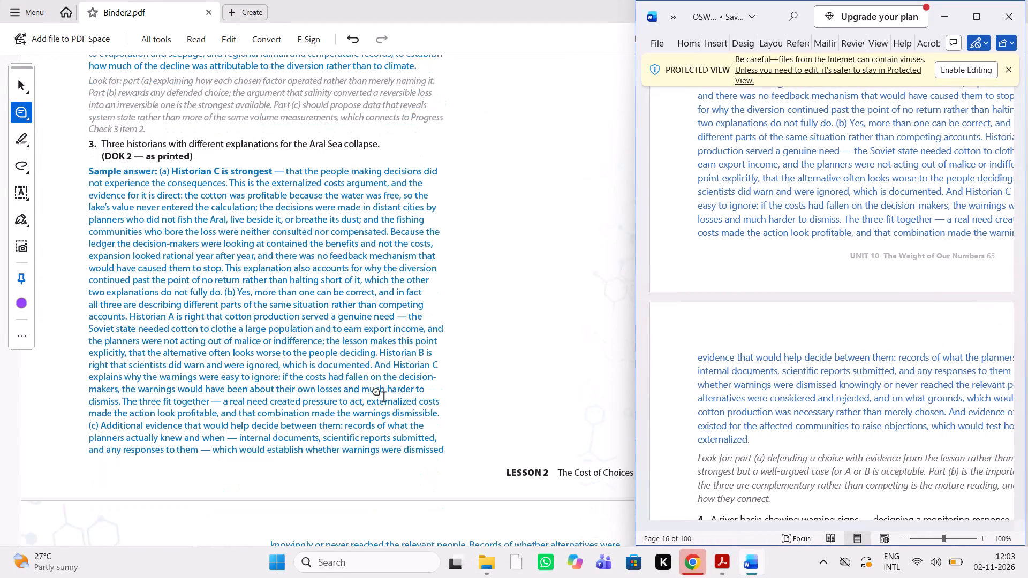
Compare Skill Mastery item 3, on the three historians' explanations, with the Word guide, rechecking the end of item 2.
scroll(383, 398, "down", 1)
scroll(662, 395, "down", 1)
scroll(662, 395, "right", 1)
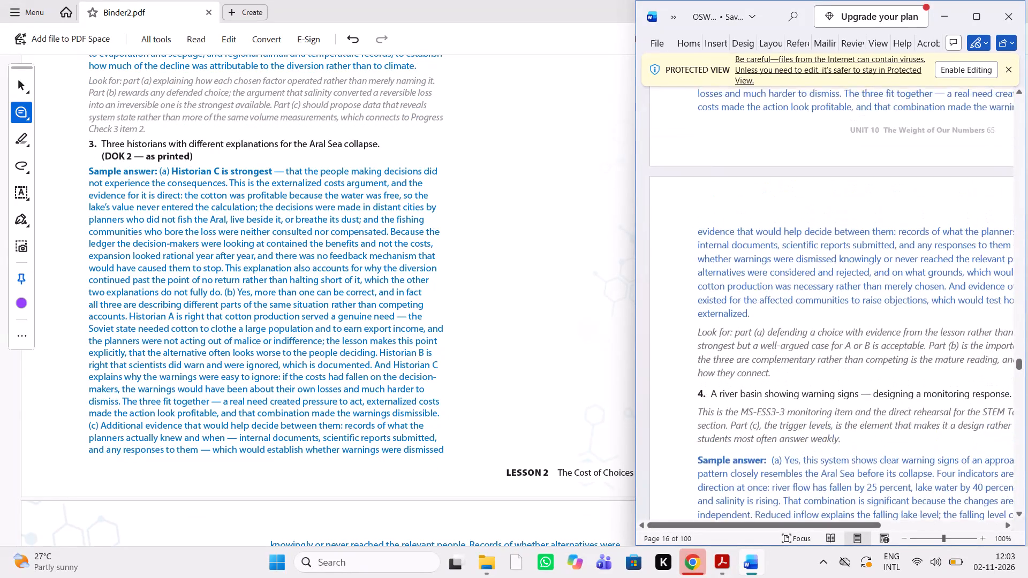
scroll(662, 395, "right", 1)
scroll(439, 311, "up", 6)
scroll(439, 311, "down", 2)
scroll(769, 313, "up", 1)
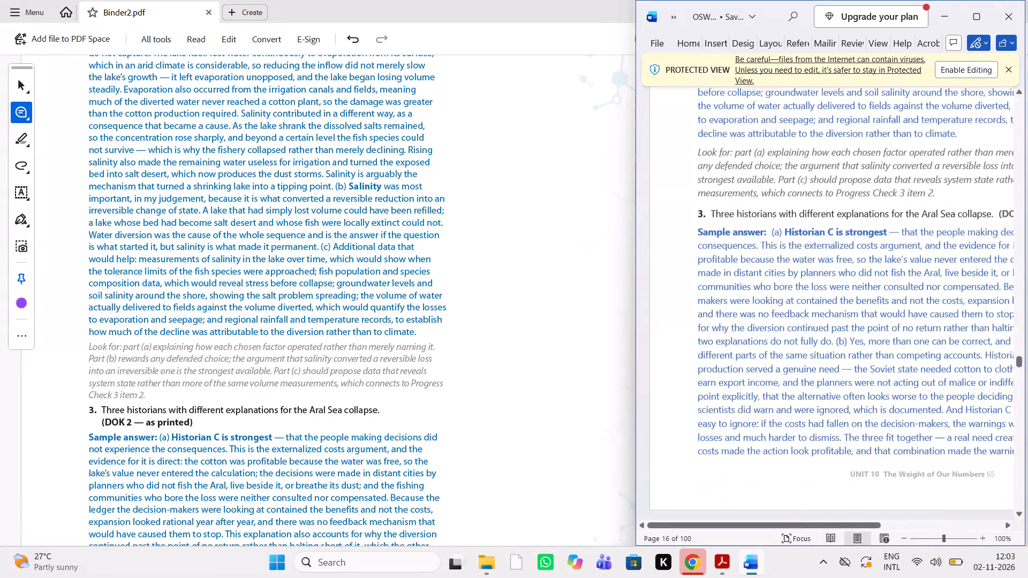
scroll(769, 313, "up", 1)
scroll(769, 313, "down", 1)
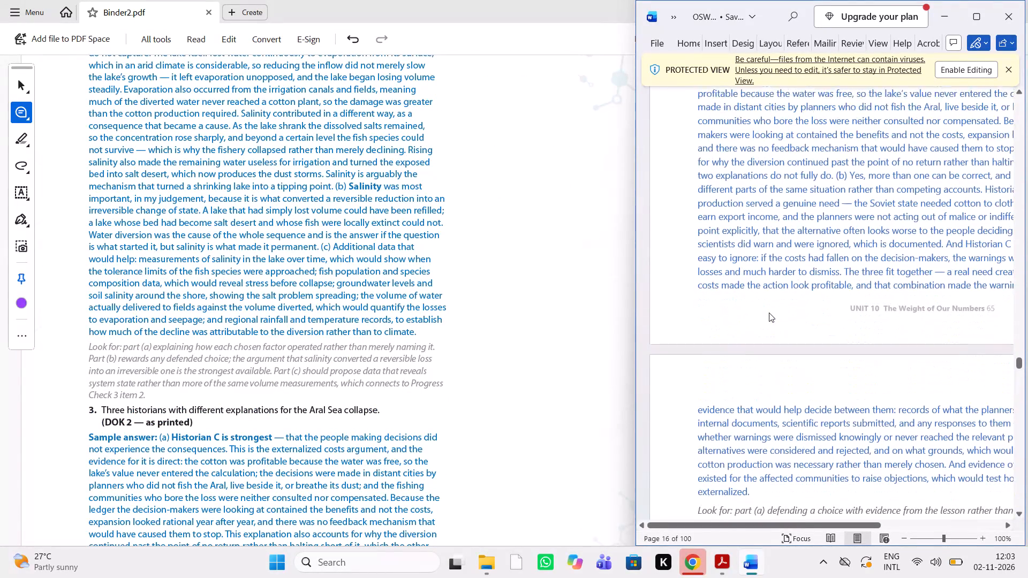
scroll(769, 313, "down", 1)
scroll(493, 418, "down", 2)
scroll(854, 300, "up", 1)
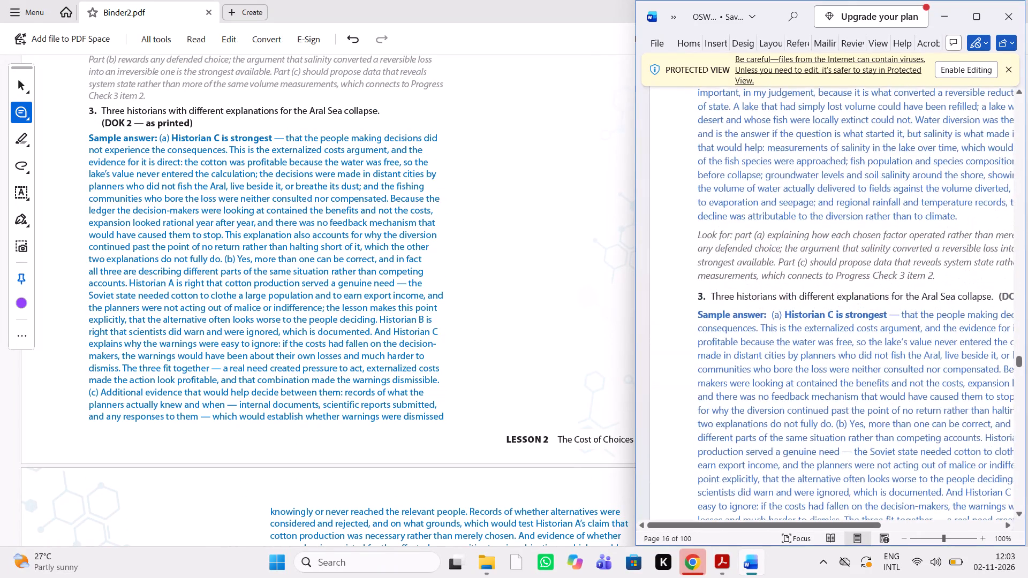
Compare Skill Mastery item 4, on the river basin monitoring response, and its sample answer against the Word guide.
scroll(549, 340, "down", 2)
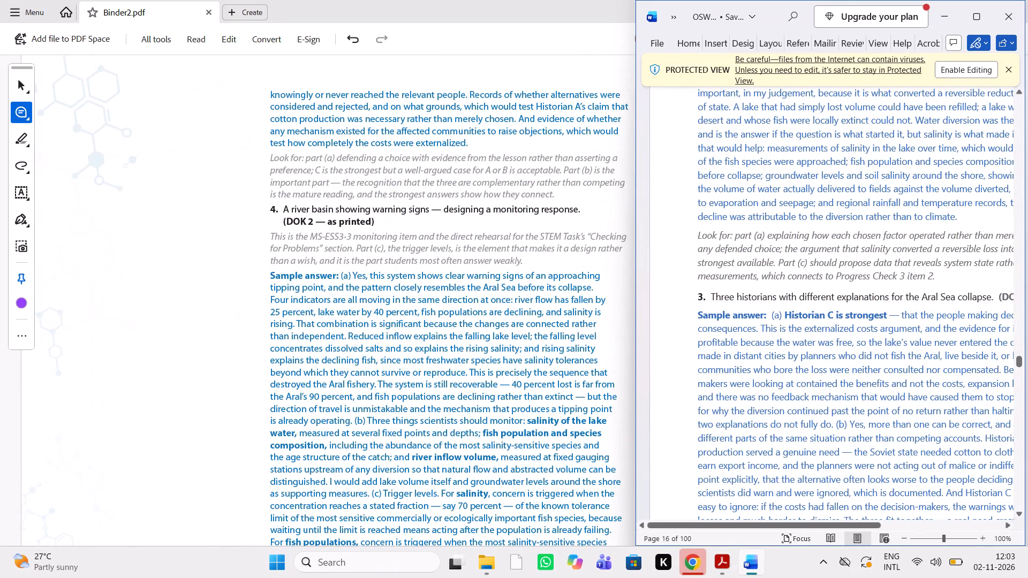
scroll(872, 319, "down", 2)
scroll(872, 319, "left", 1)
scroll(872, 319, "down", 1)
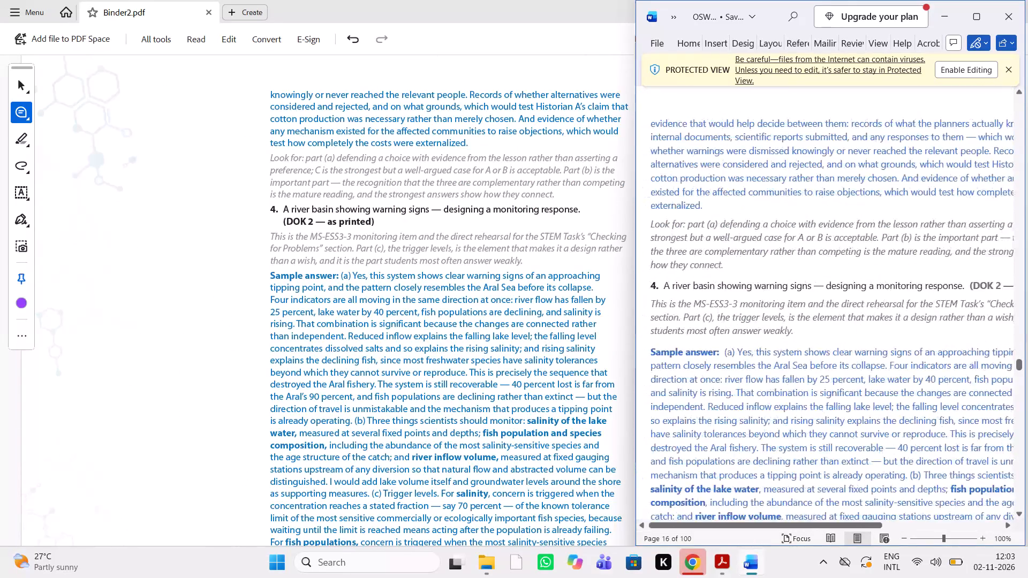
scroll(872, 319, "down", 1)
scroll(530, 416, "down", 1)
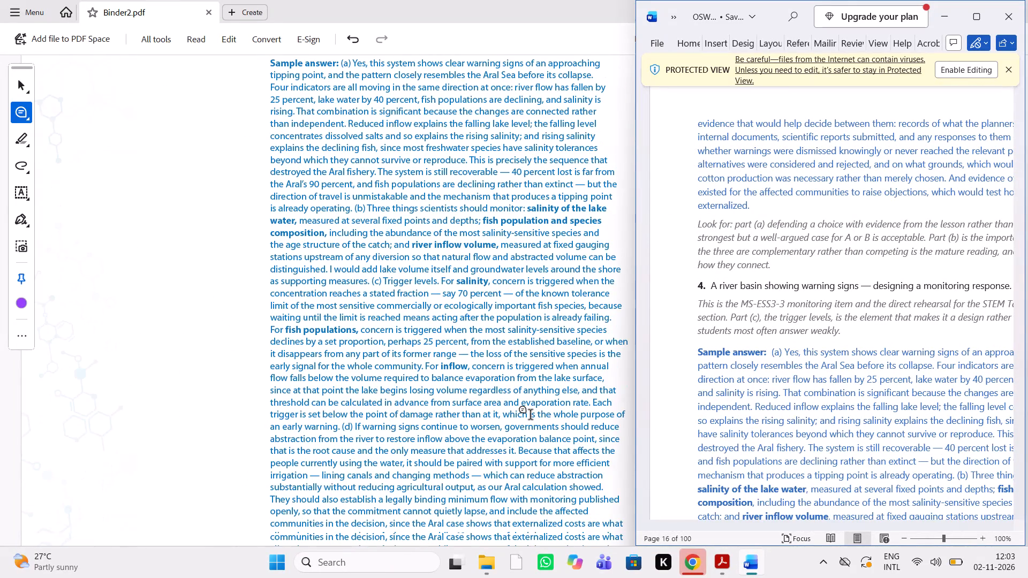
scroll(482, 465, "up", 1)
scroll(482, 465, "down", 2)
scroll(482, 465, "up", 1, "ctrl")
scroll(482, 465, "down", 1, "ctrl")
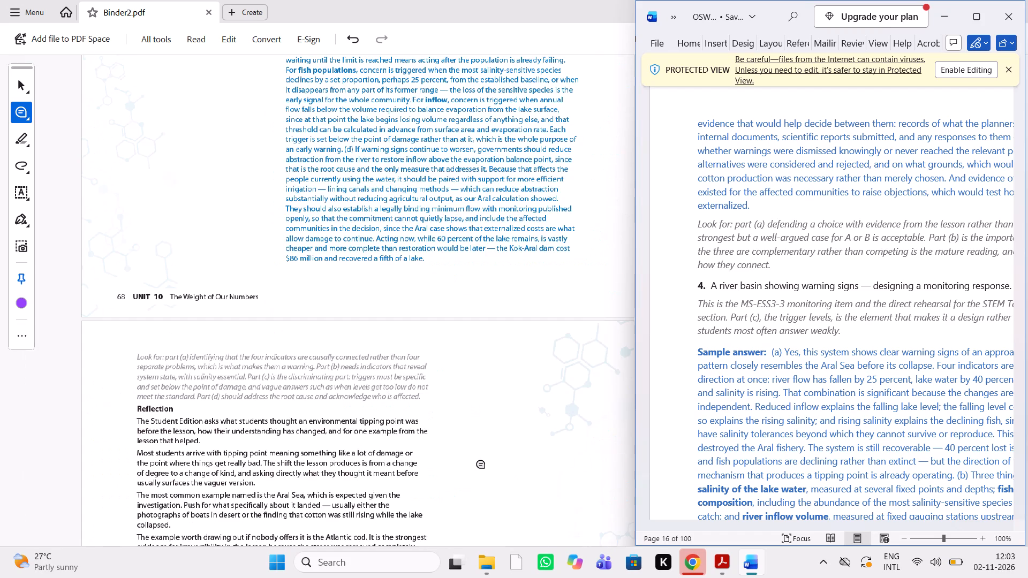
scroll(482, 465, "down", 1, "ctrl")
scroll(785, 430, "down", 1)
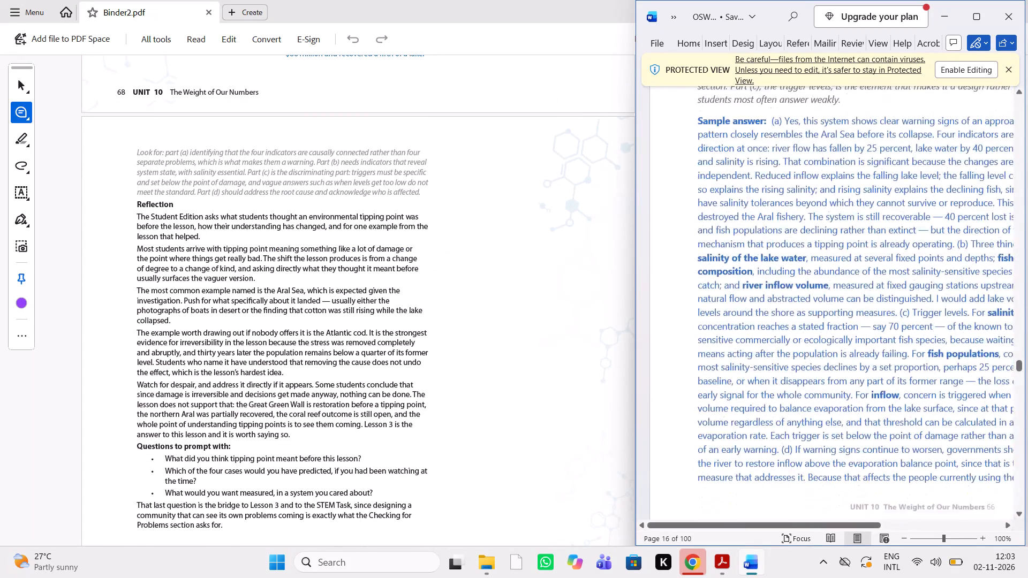
Check item 4's look-for note against the Word guide and attach the comment "bold it" to "below" in the PDF.
scroll(785, 430, "down", 1)
scroll(785, 430, "left", 1)
scroll(785, 430, "down", 2)
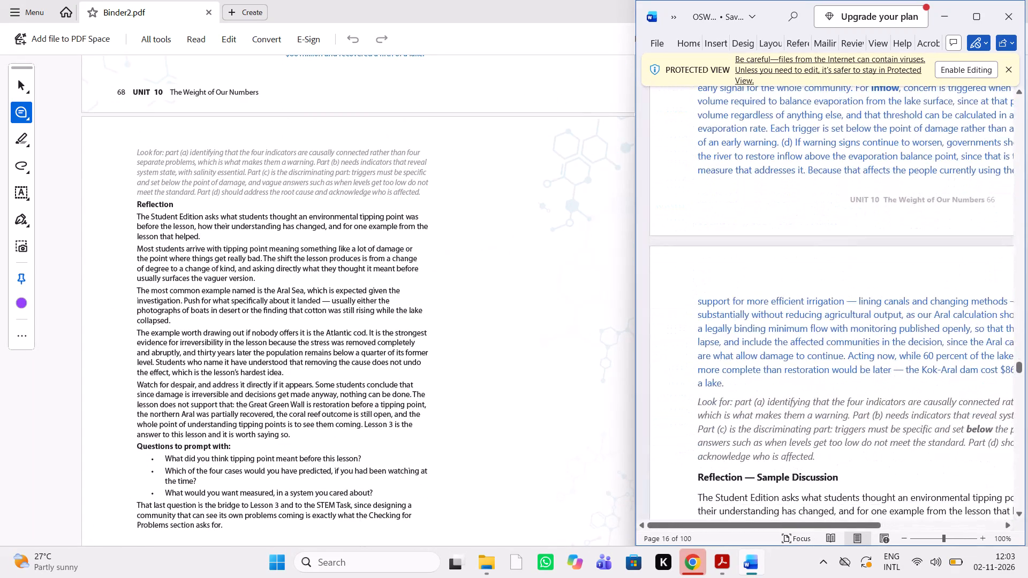
scroll(434, 341, "up", 1)
scroll(434, 341, "down", 1)
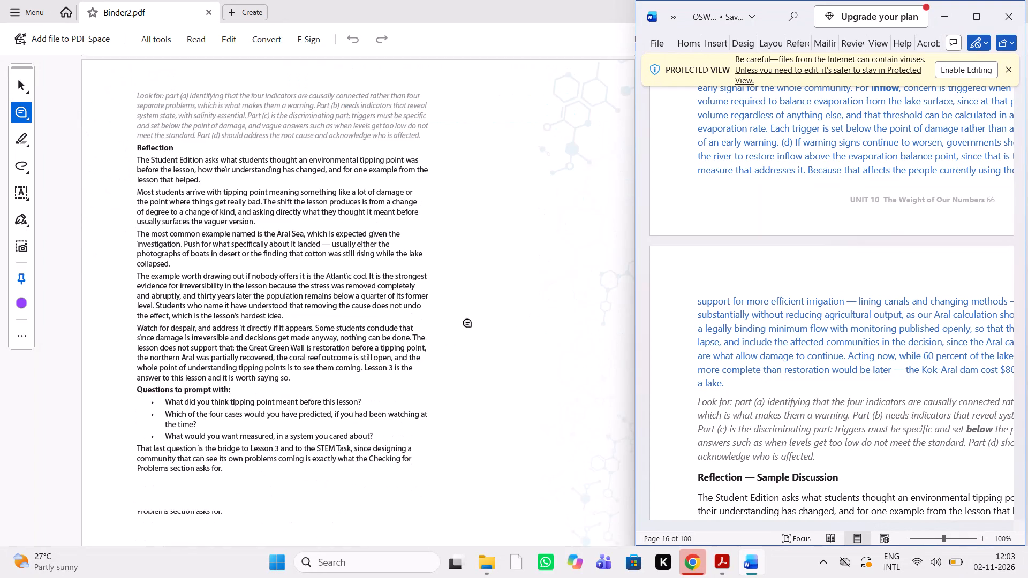
scroll(895, 395, "left", 2)
scroll(895, 395, "right", 1)
scroll(895, 395, "left", 1)
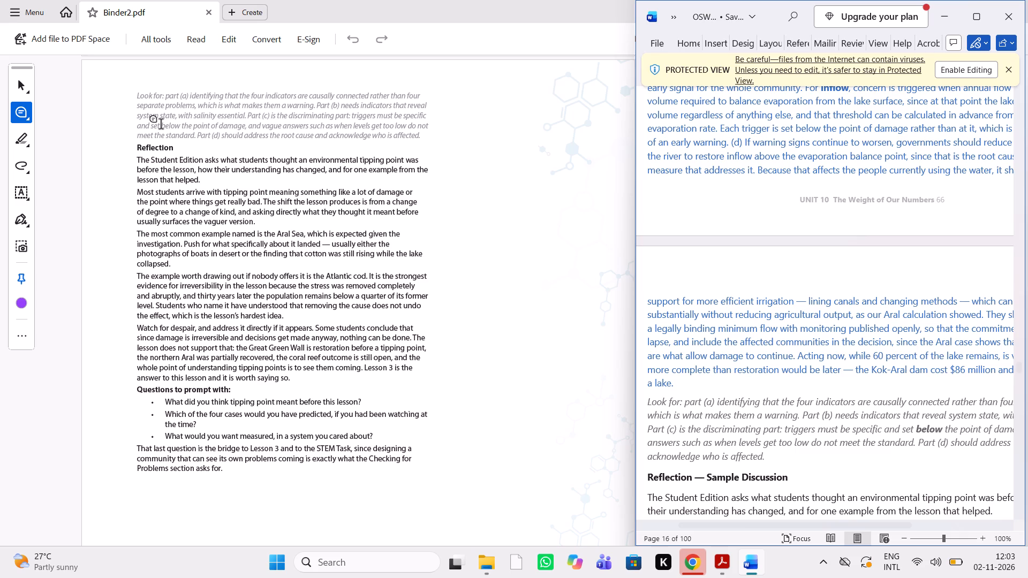
left_click_drag(161, 125, 180, 123)
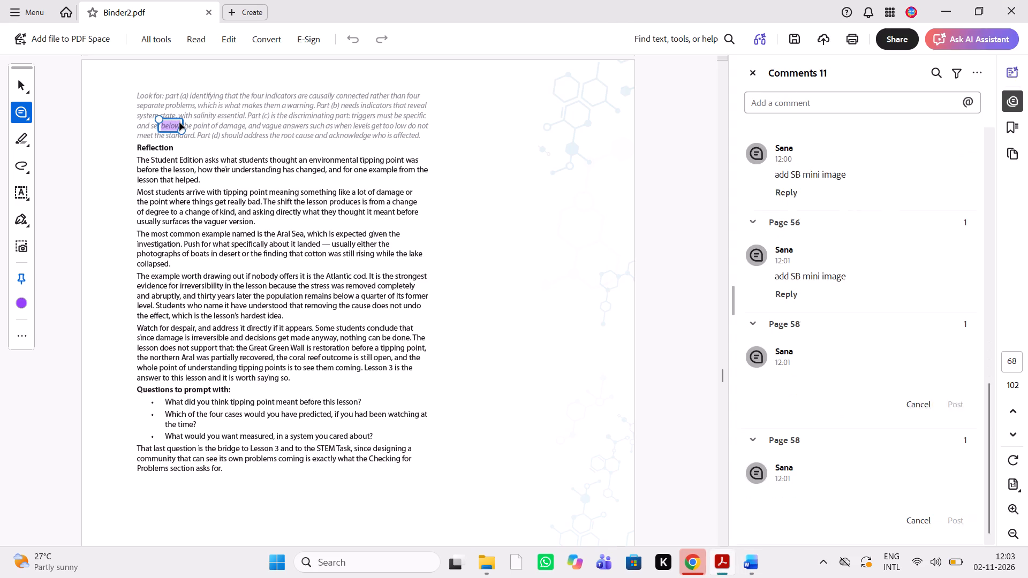
type("bold it")
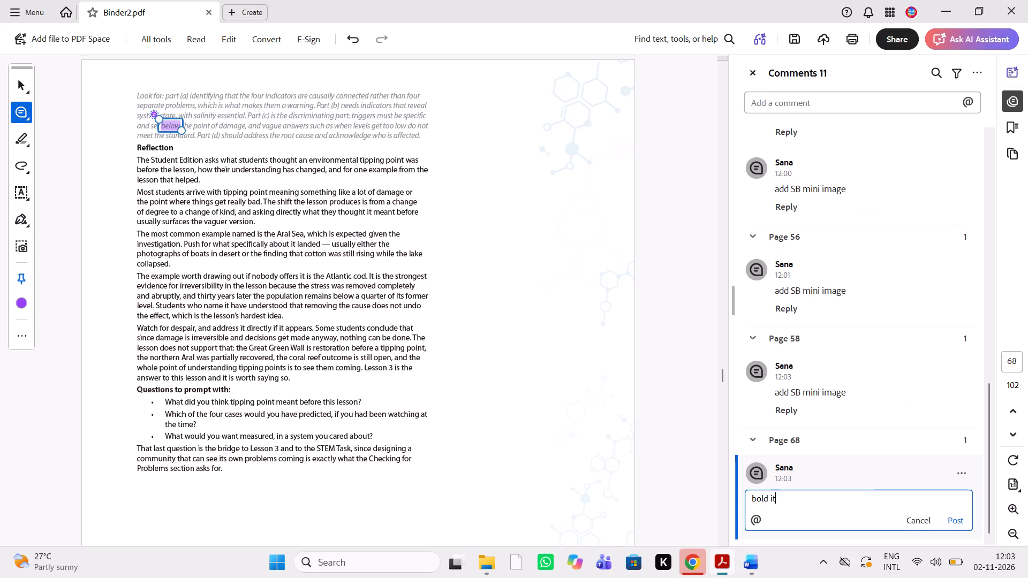
key("space")
Check the end of the Lesson 2 Reflection and the opening of Lesson 3, Designing for the Future, against the Word guide.
scroll(386, 365, "down", 2)
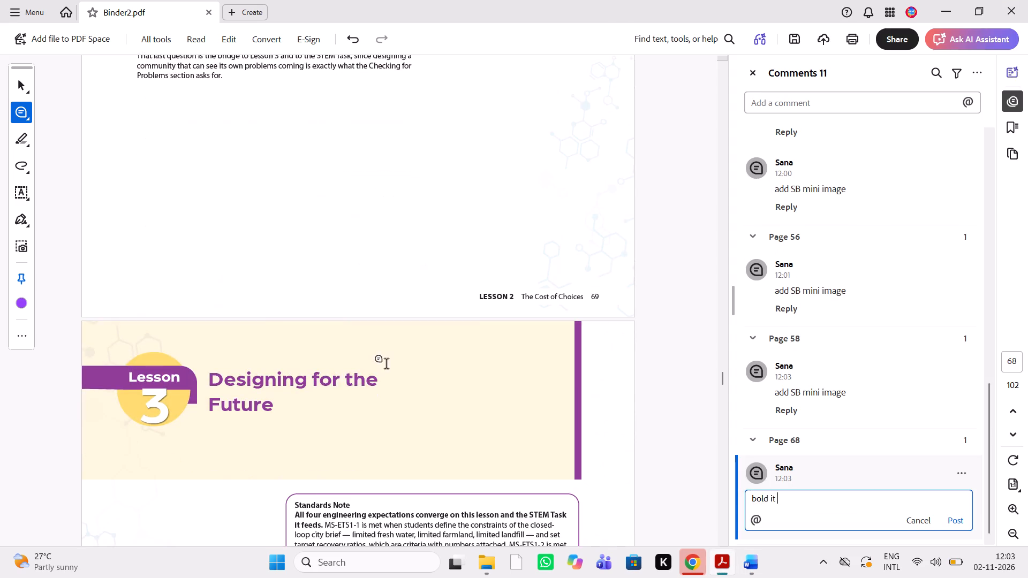
scroll(386, 365, "down", 2)
left_click(757, 565)
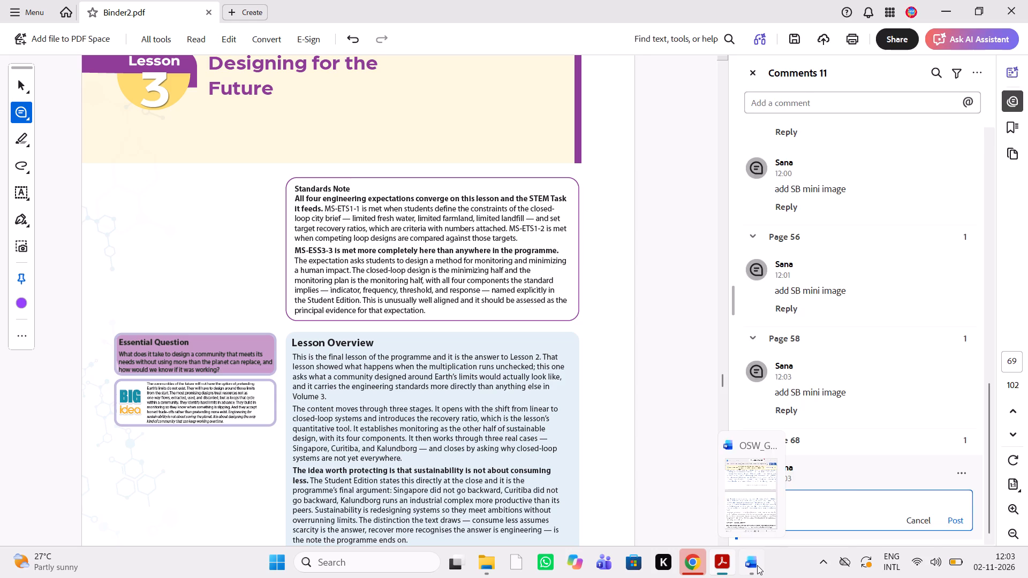
left_click(749, 569)
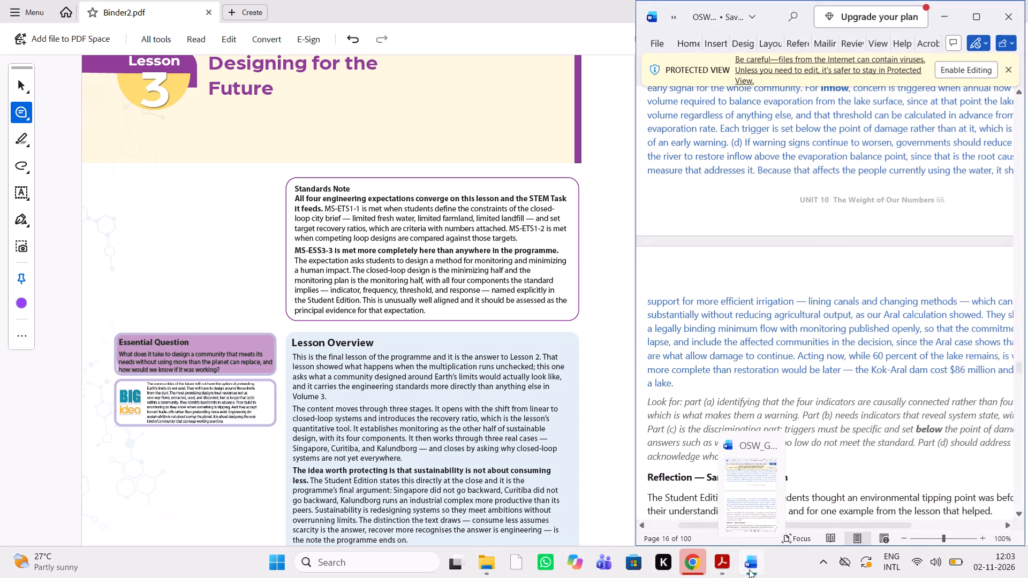
left_click(749, 569)
scroll(820, 407, "down", 3)
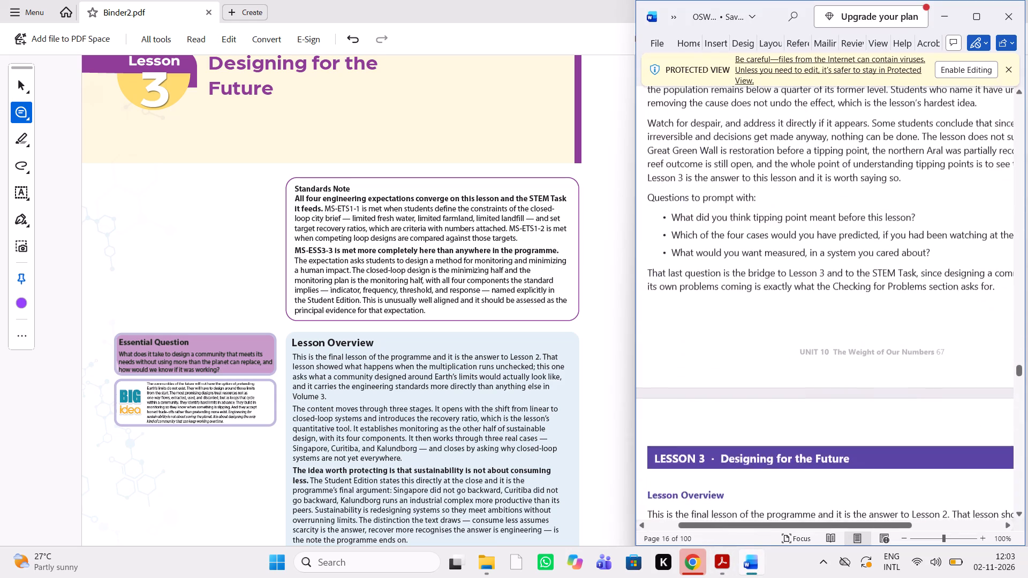
scroll(820, 407, "down", 1)
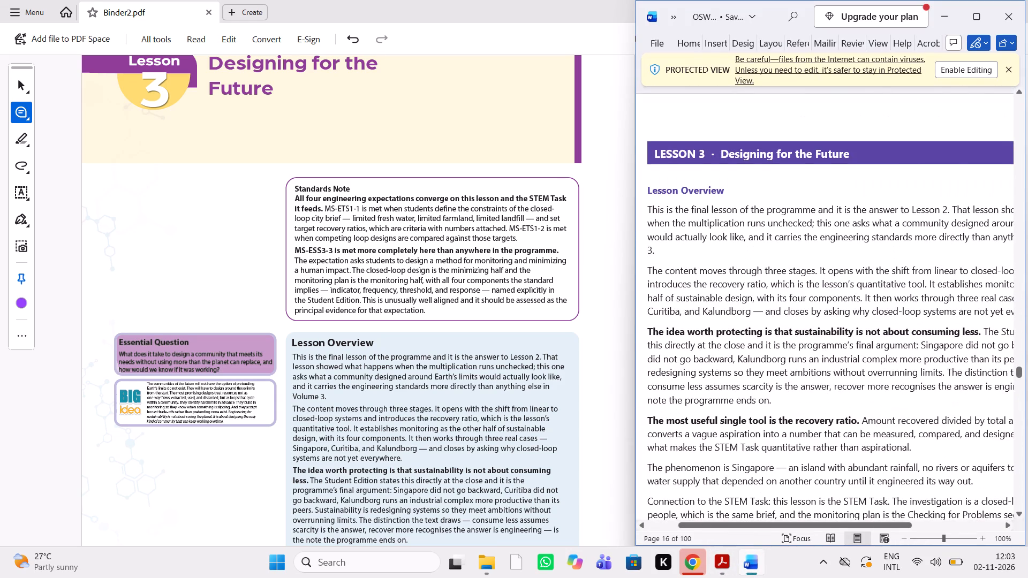
Check the Lesson 3 Standards Note against the Word guide and post the comment "bold it" on "and" in "monitoring and minimizing".
scroll(820, 407, "down", 2)
scroll(820, 407, "right", 1)
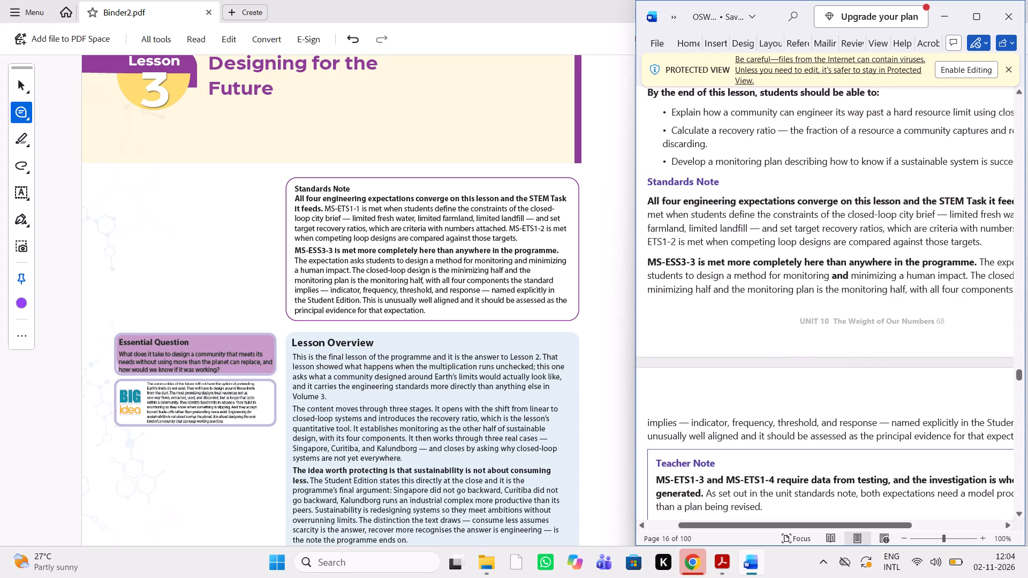
scroll(847, 348, "left", 1)
scroll(847, 348, "right", 1)
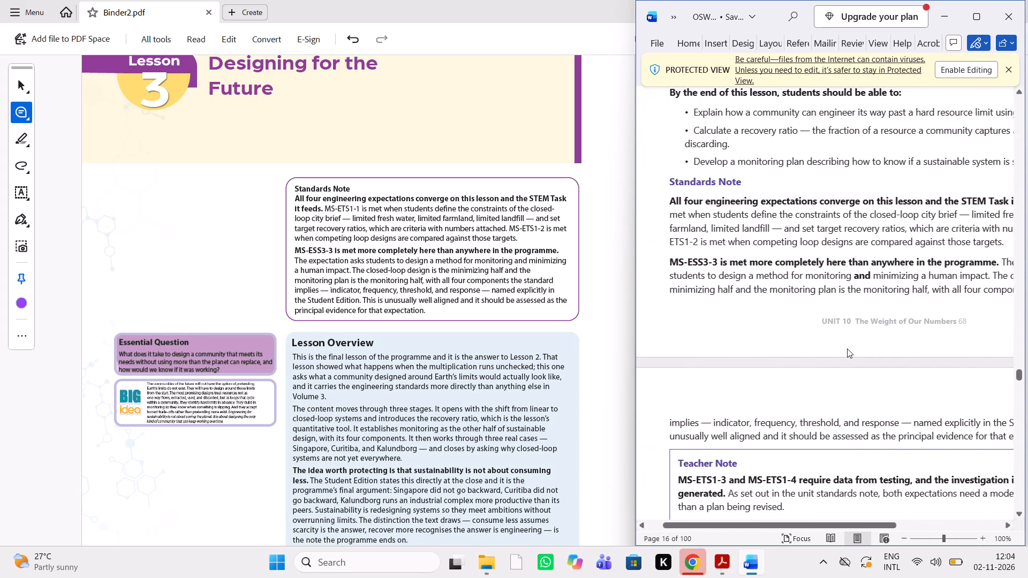
scroll(847, 348, "right", 1)
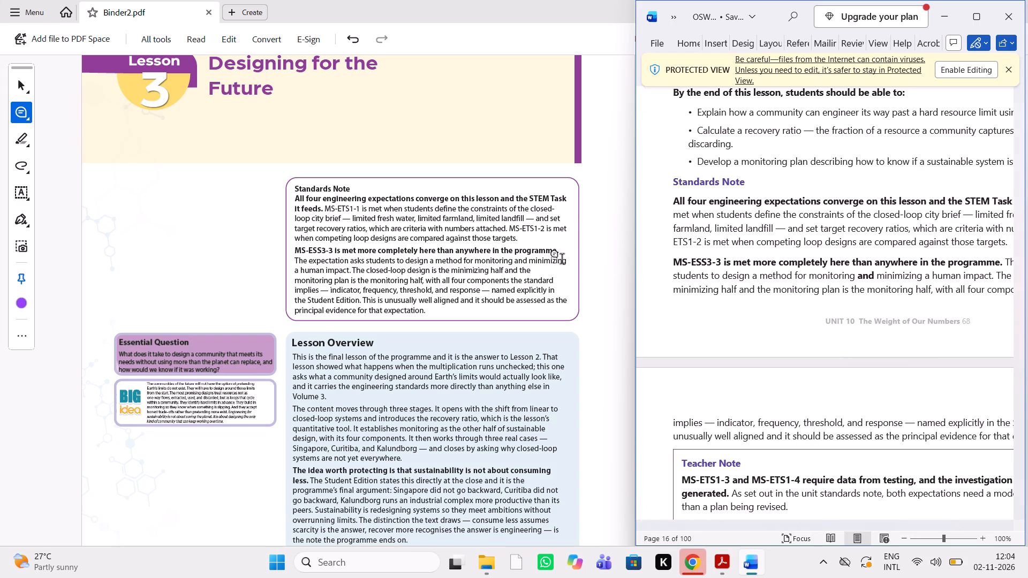
scroll(750, 282, "left", 1)
scroll(750, 282, "right", 2)
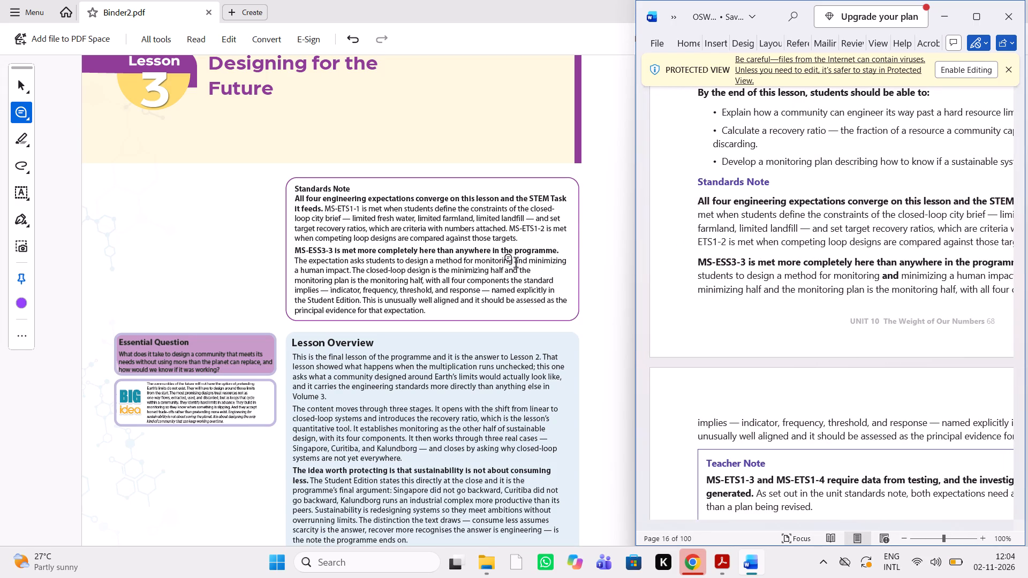
left_click_drag(513, 264, 520, 263)
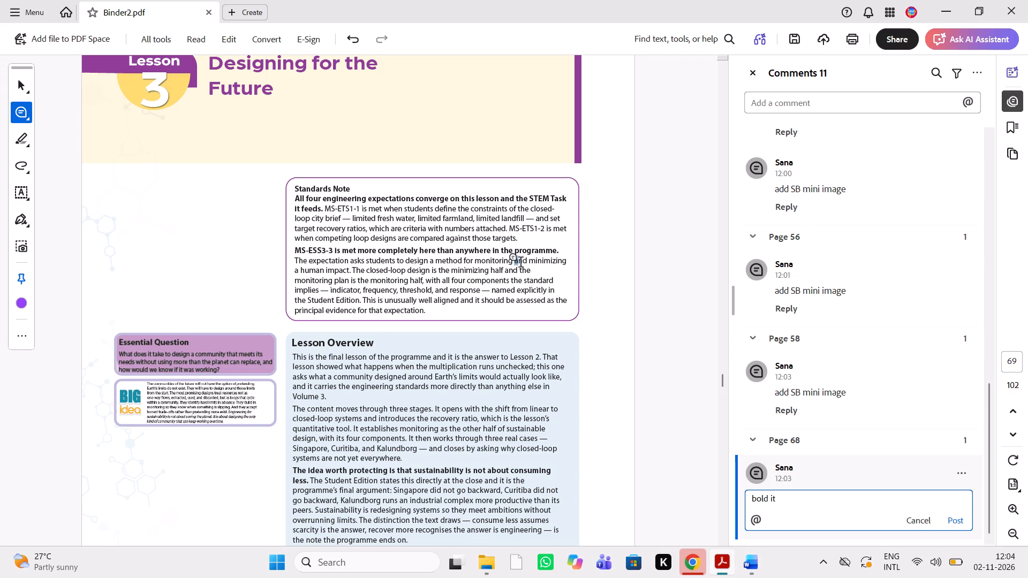
left_click_drag(520, 263, 526, 263)
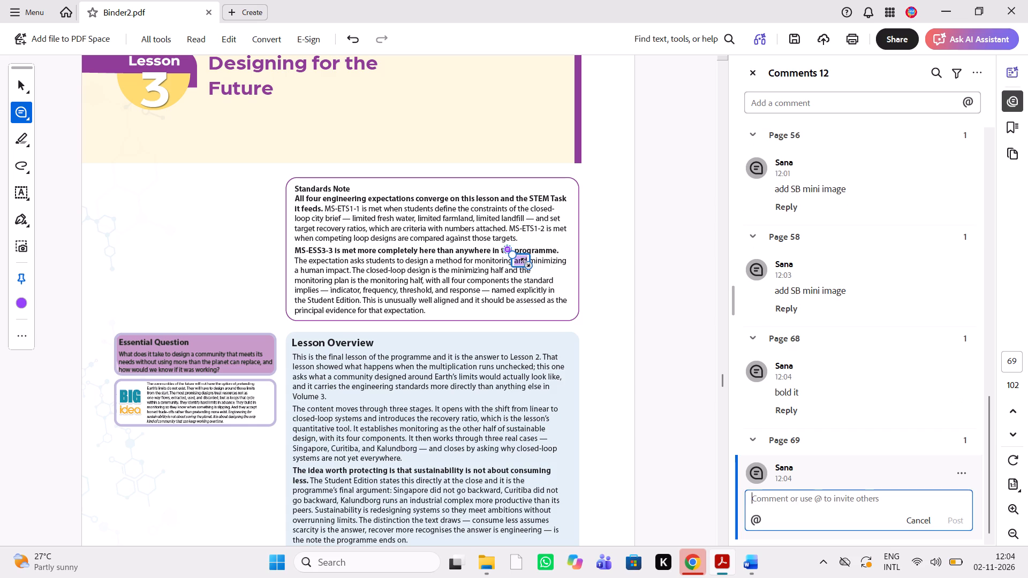
type("bold it")
key("space")
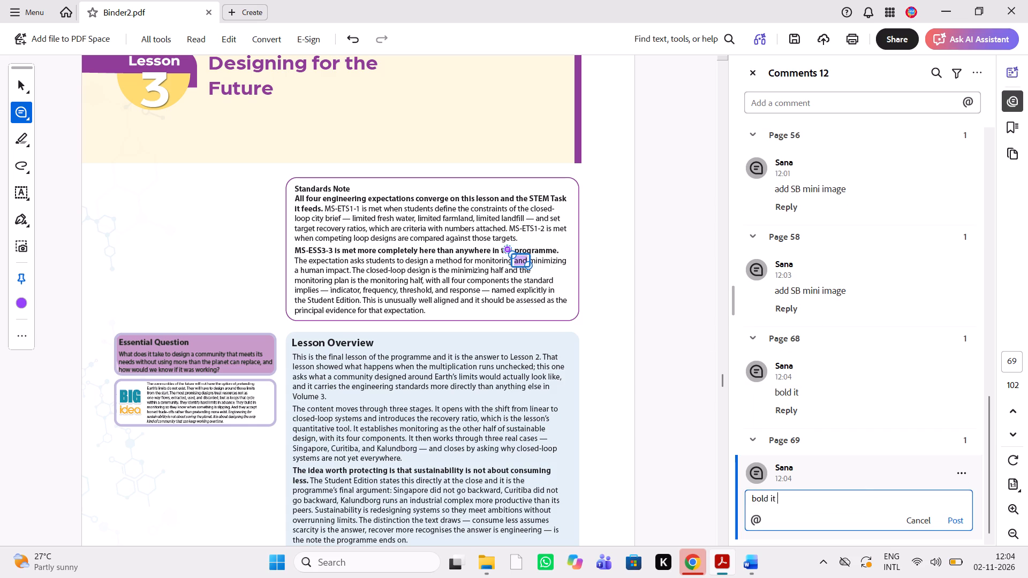
left_click(954, 516)
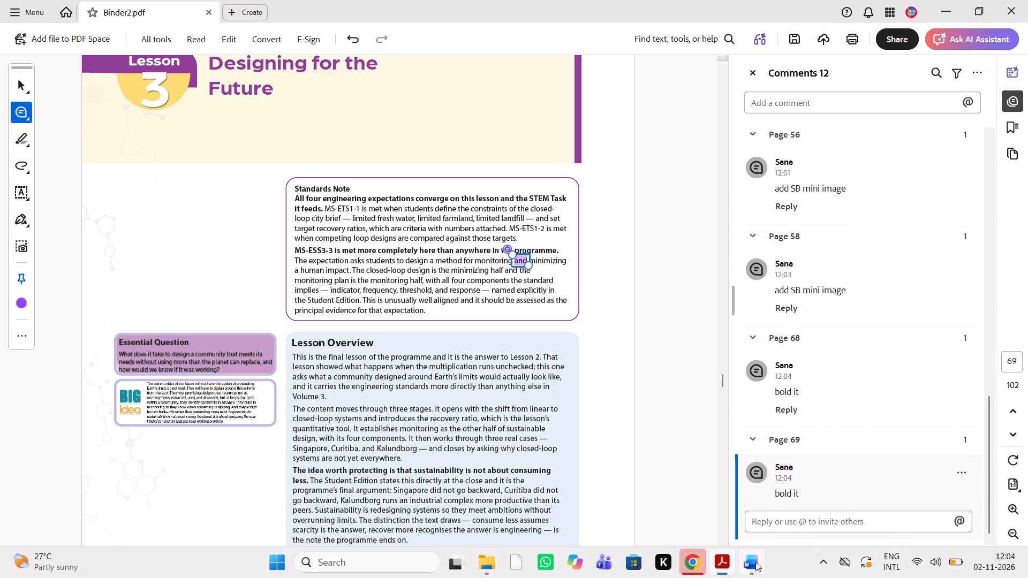
Compare the Lesson 3 Lesson Overview and its student objectives in the PDF against the Word guide.
left_click(755, 562)
scroll(822, 449, "down", 1)
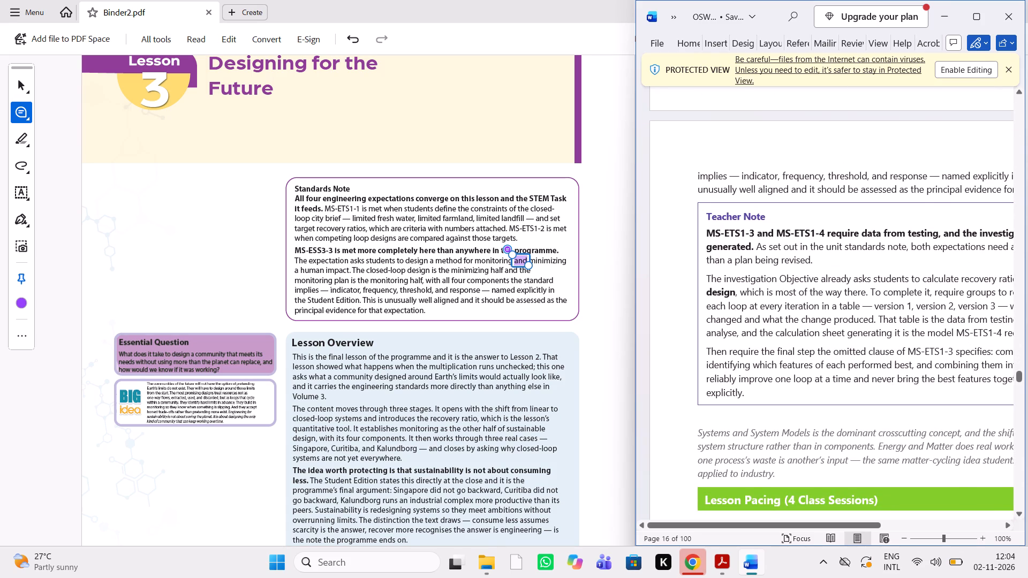
scroll(842, 378, "up", 4)
scroll(842, 378, "down", 1)
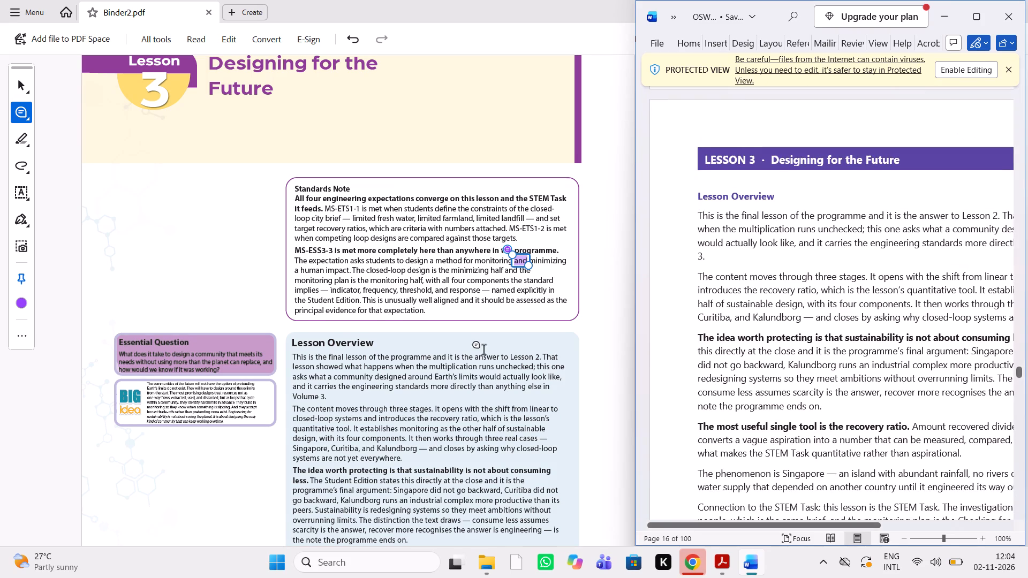
scroll(480, 351, "down", 2)
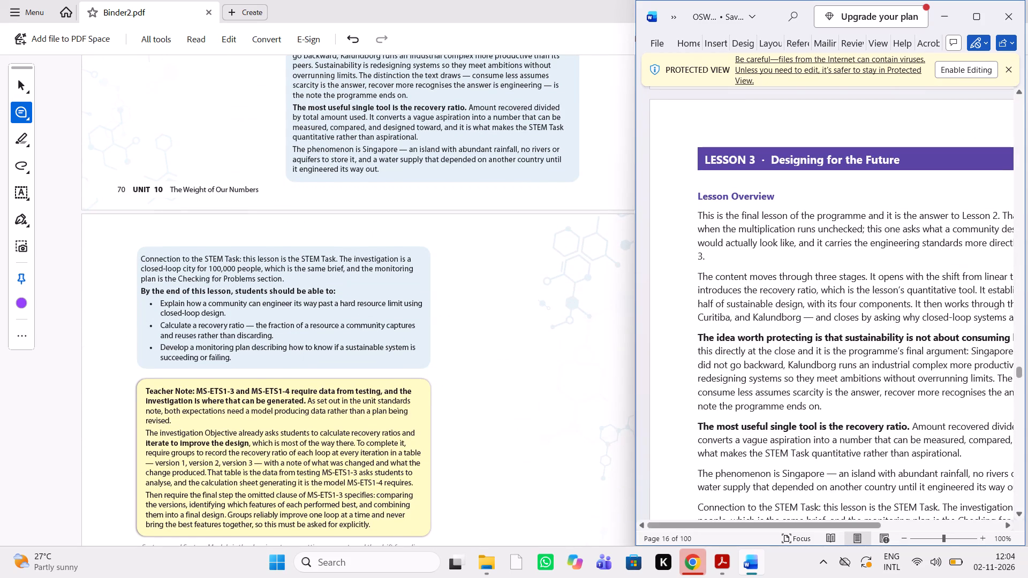
scroll(791, 343, "down", 1)
scroll(472, 254, "up", 2)
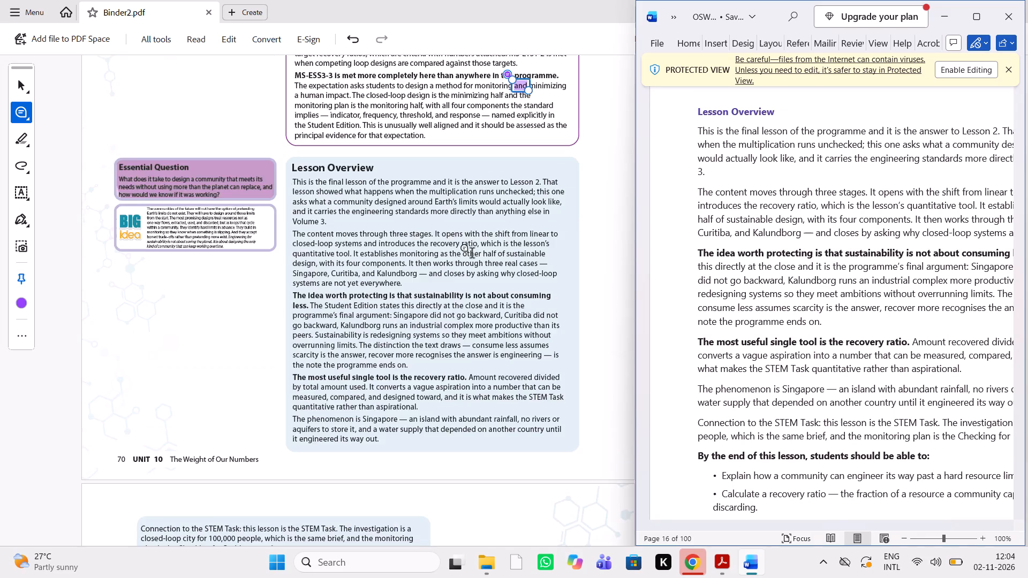
scroll(472, 254, "up", 1)
scroll(472, 254, "down", 1)
scroll(814, 346, "down", 1)
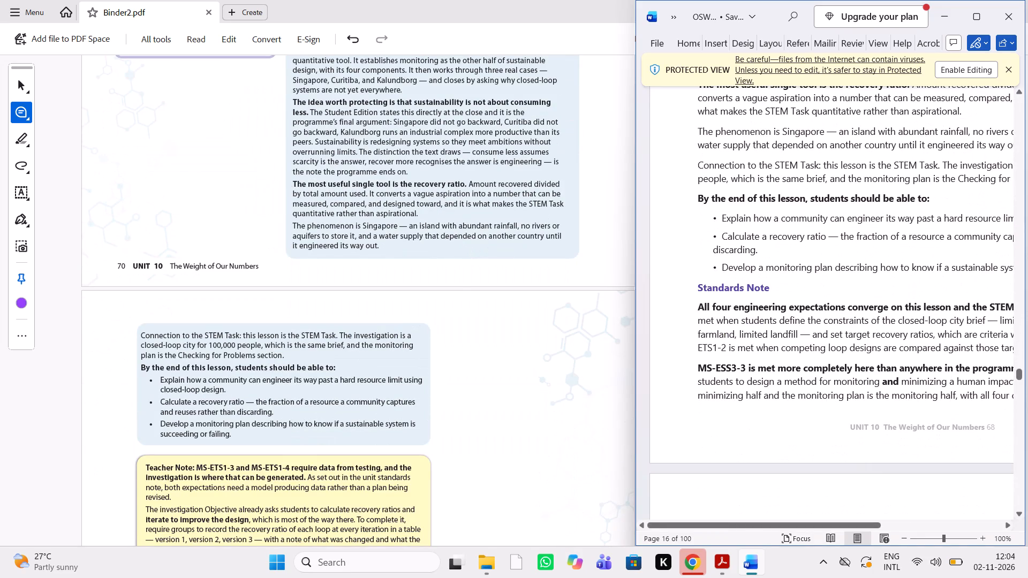
Compare the Teacher Note on MS-ETS1-3 and MS-ETS1-4 and the italic crosscutting concept note with the Word guide.
scroll(463, 291, "down", 2)
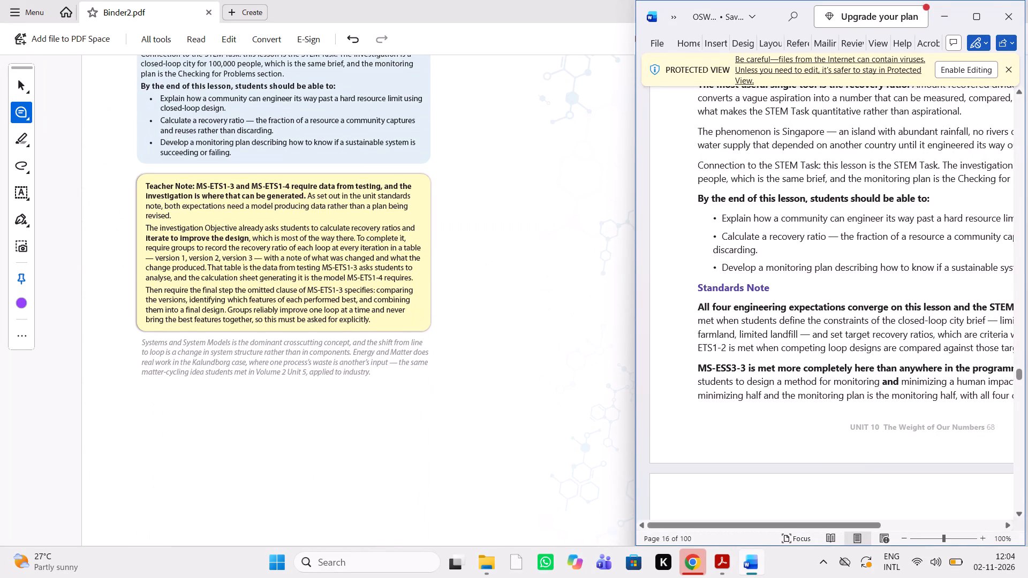
scroll(781, 326, "down", 1)
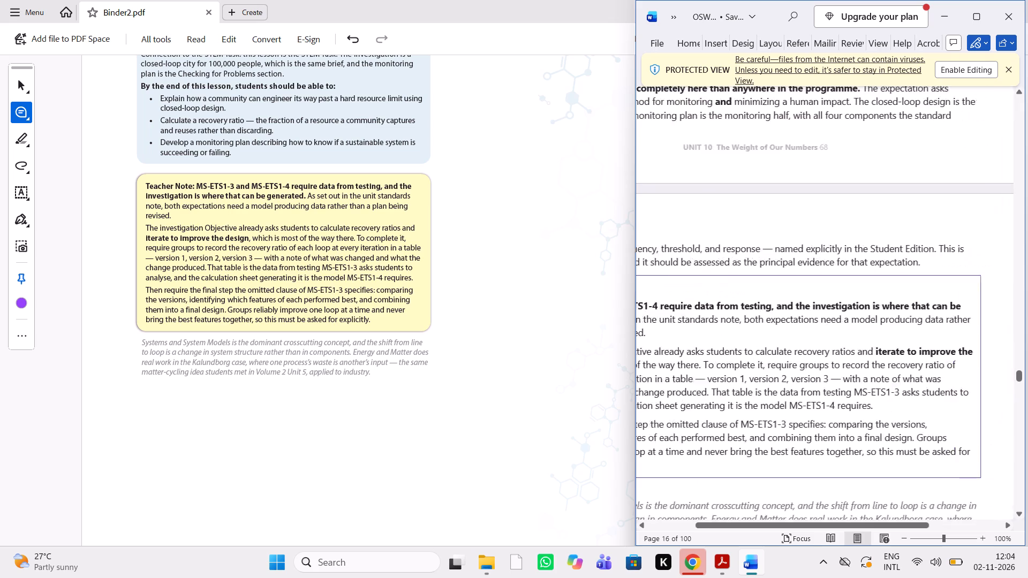
scroll(781, 326, "left", 1)
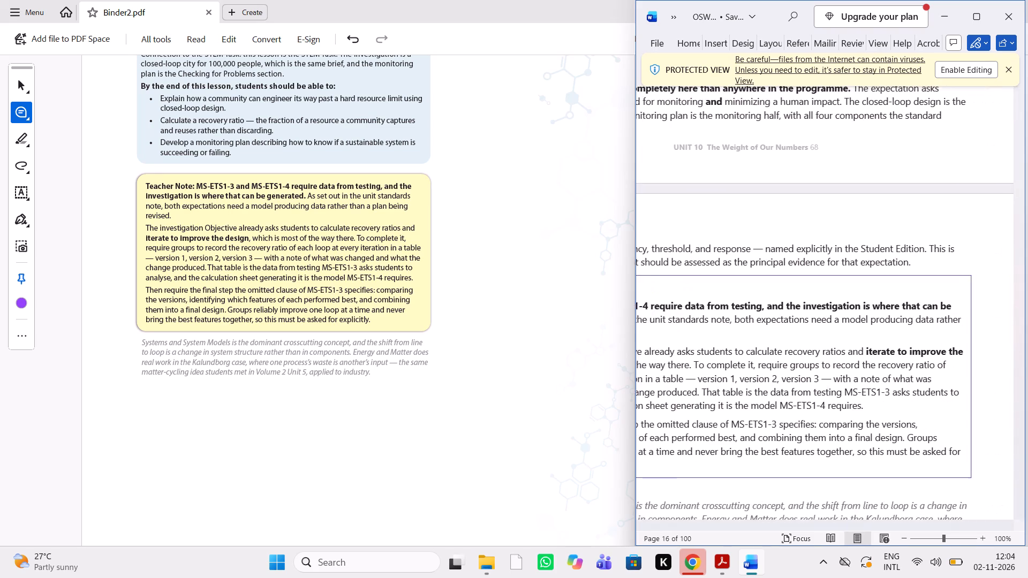
scroll(781, 326, "left", 1)
scroll(781, 326, "right", 1)
scroll(781, 326, "down", 1)
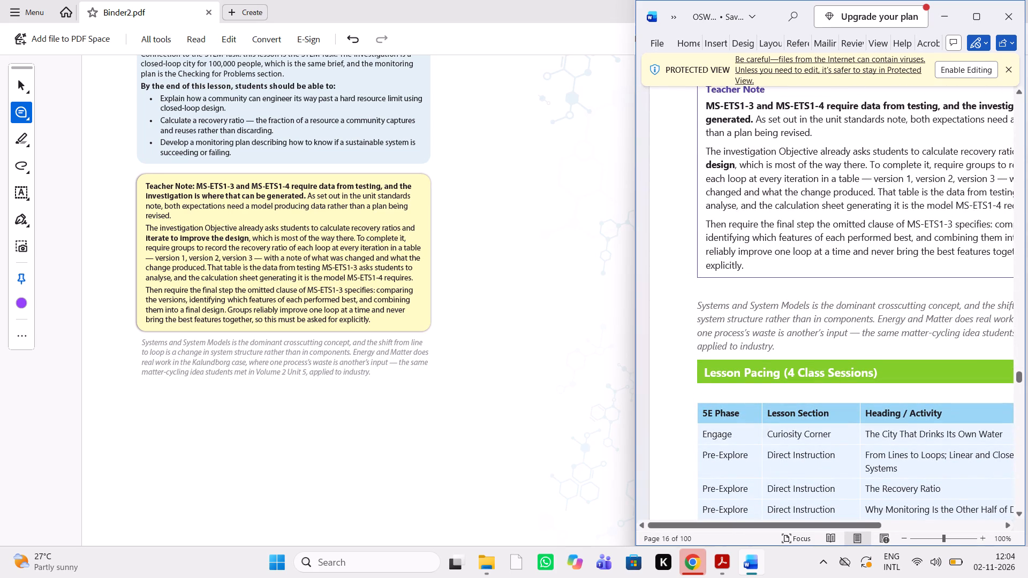
Compare the Lesson 3 pacing table and the note beneath it against the Word guide.
scroll(502, 436, "down", 3)
scroll(502, 436, "left", 1)
scroll(502, 436, "down", 1)
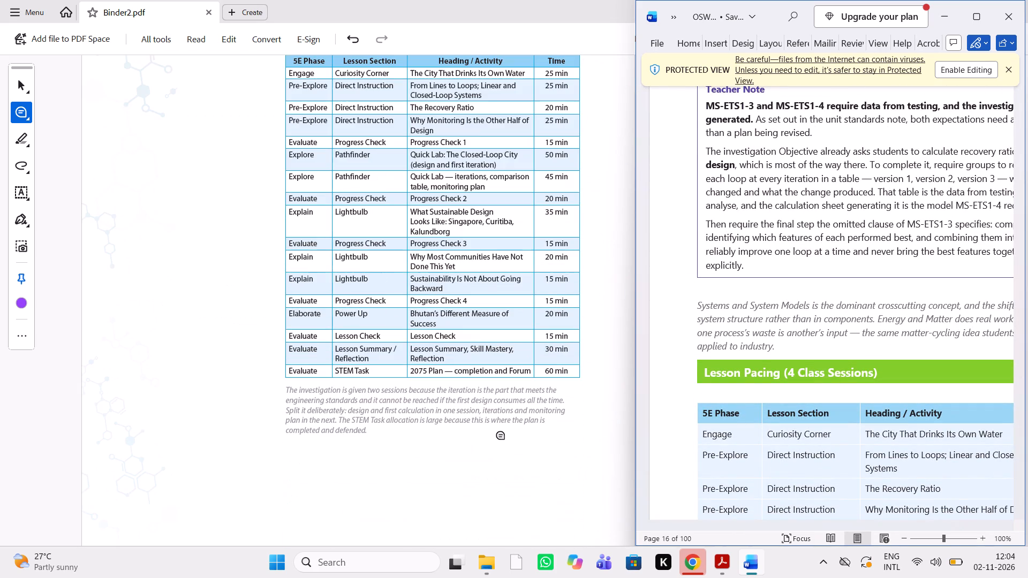
scroll(502, 436, "down", 1)
scroll(835, 482, "down", 3)
scroll(835, 482, "left", 1)
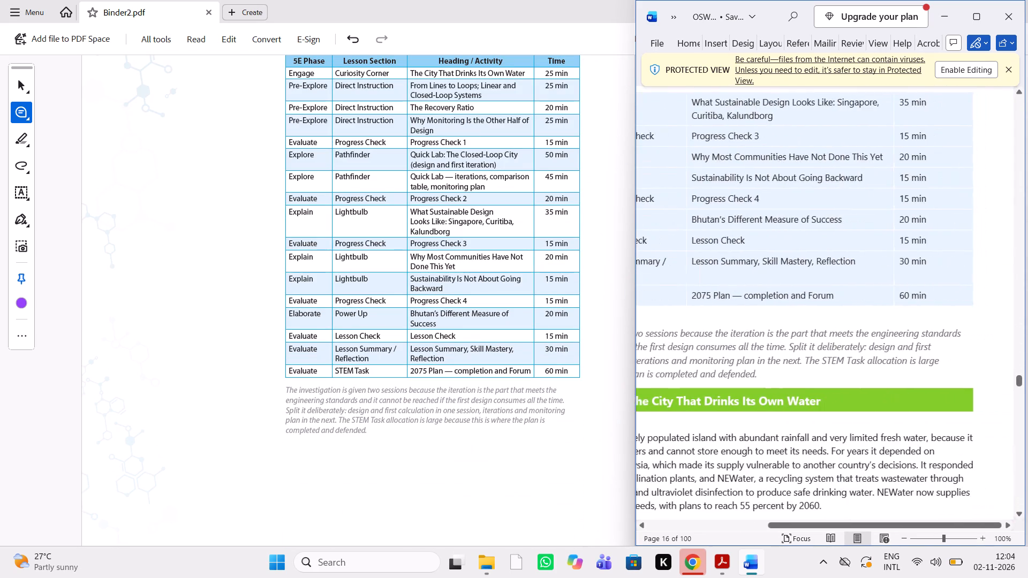
scroll(835, 482, "left", 1)
scroll(835, 482, "right", 1)
Compare the Curiosity Corner section, The City That Drinks Its Own Water, with the Word guide and look over the Misconception Alert.
scroll(429, 438, "down", 1)
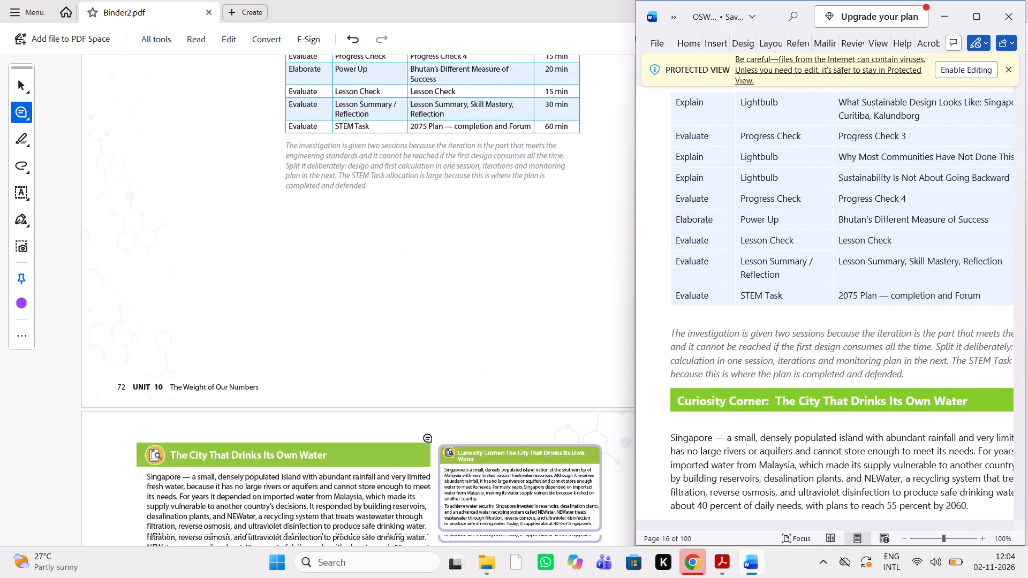
scroll(429, 438, "down", 2)
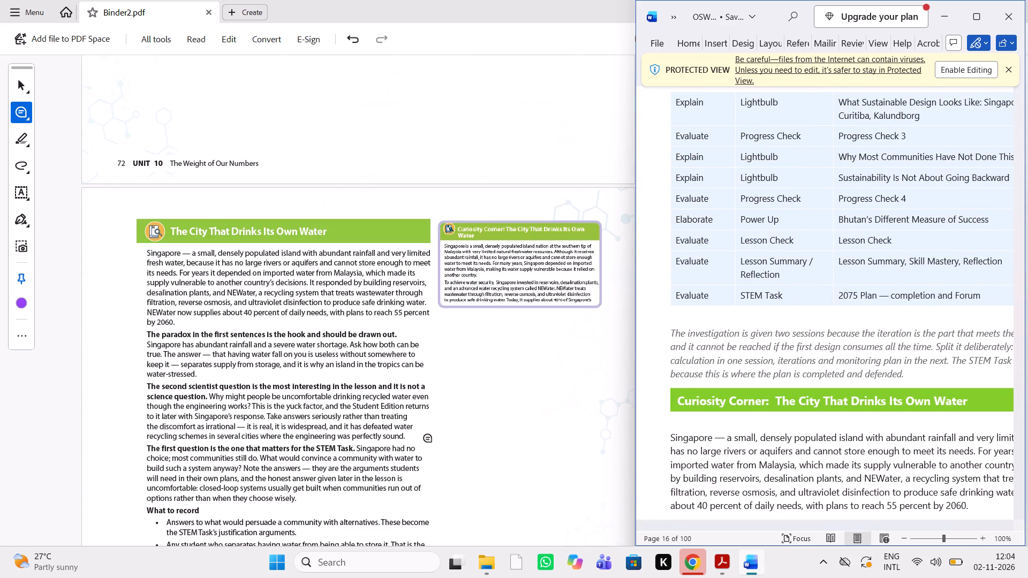
scroll(429, 438, "down", 4)
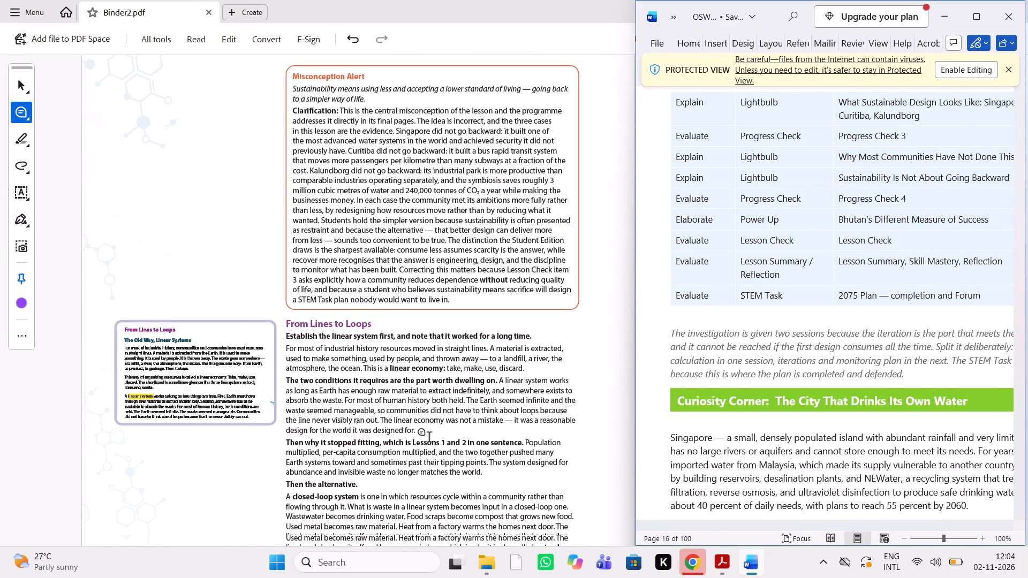
scroll(731, 401, "down", 4)
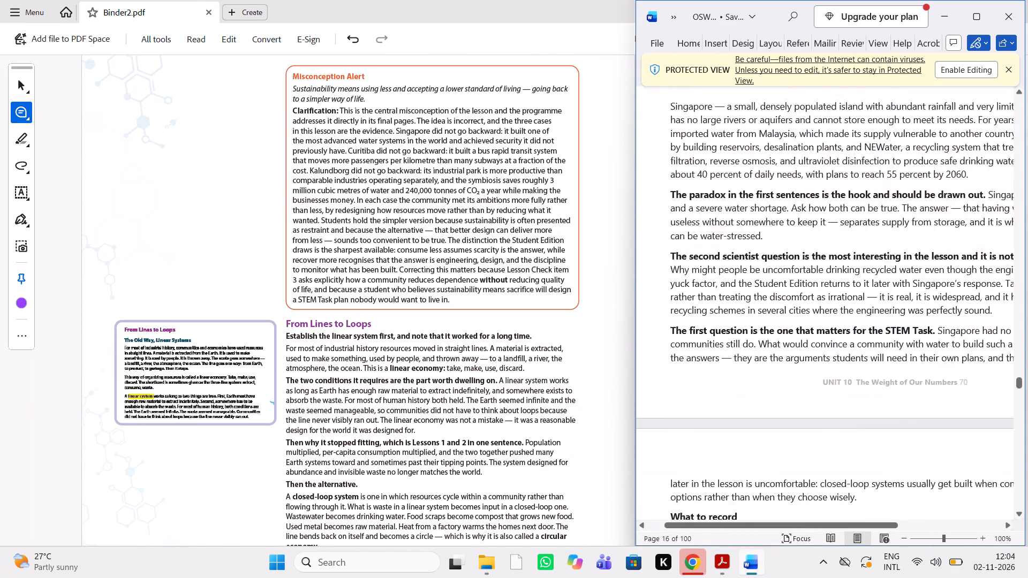
Check the Misconception Alert, From Lines to Loops, and the Quick Check questions with sample answers against the Word guide.
scroll(731, 401, "down", 1)
scroll(326, 372, "down", 3)
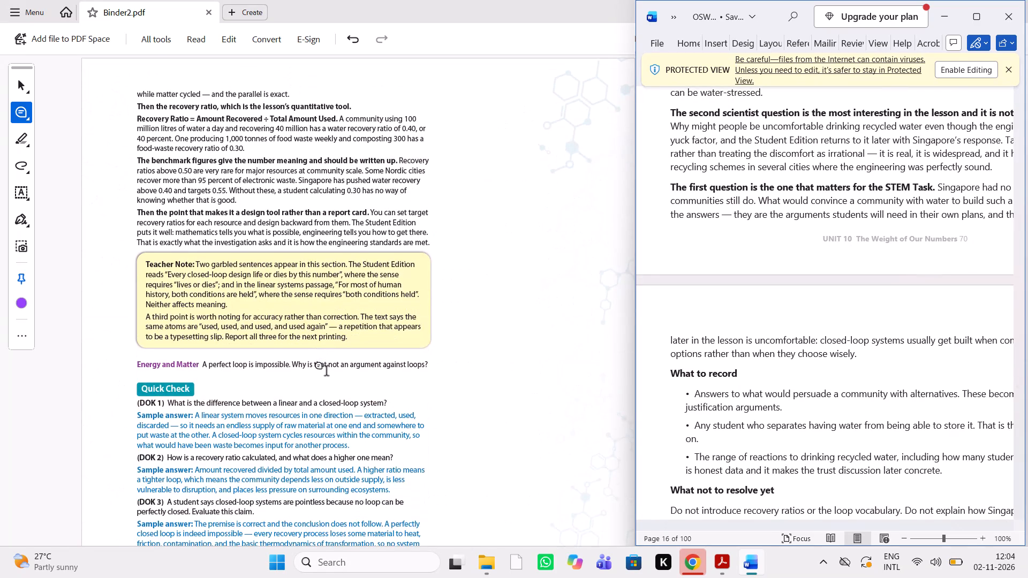
scroll(326, 372, "down", 1)
scroll(723, 358, "down", 3)
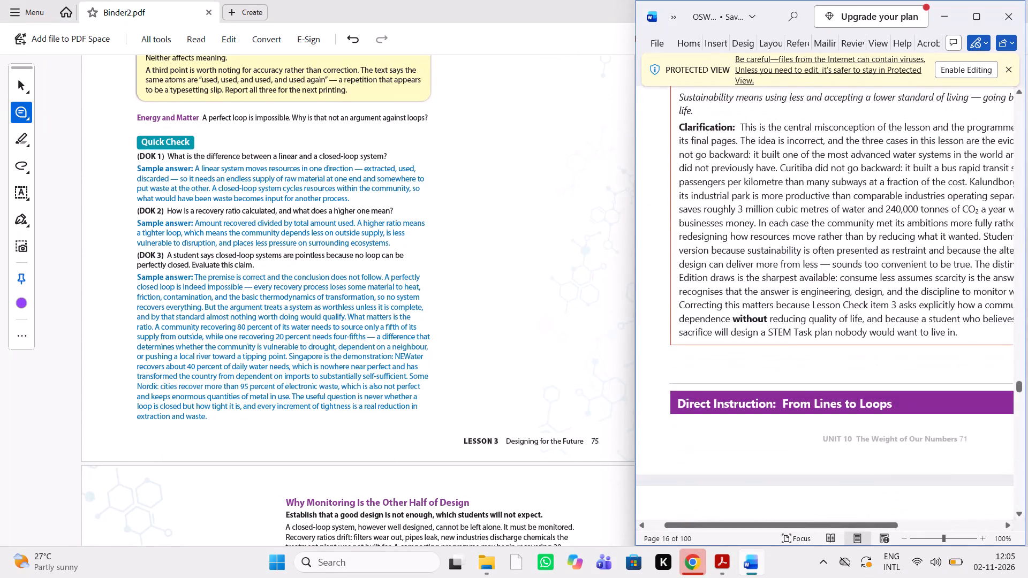
scroll(723, 358, "down", 7)
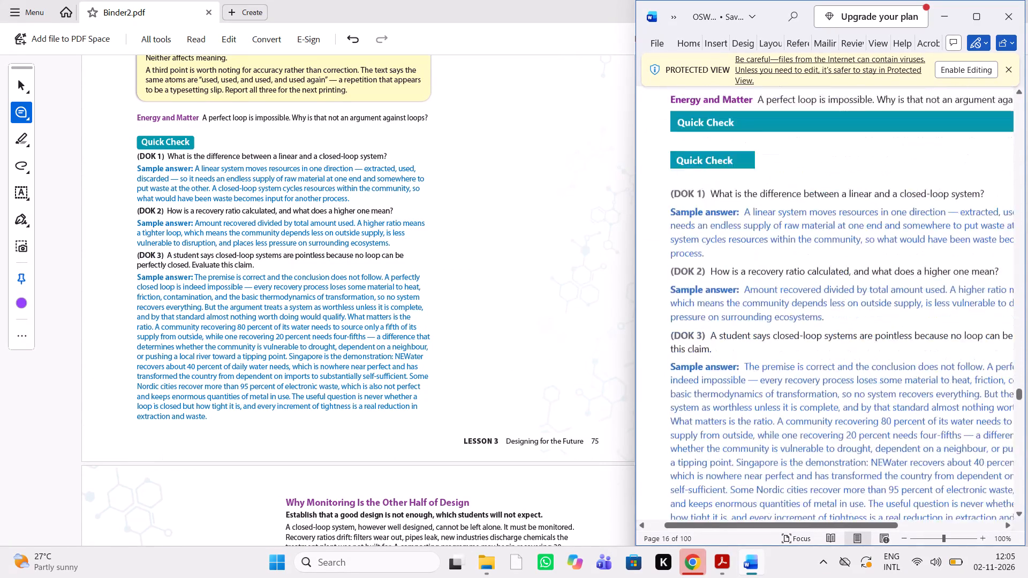
scroll(723, 358, "down", 3)
scroll(384, 419, "down", 3)
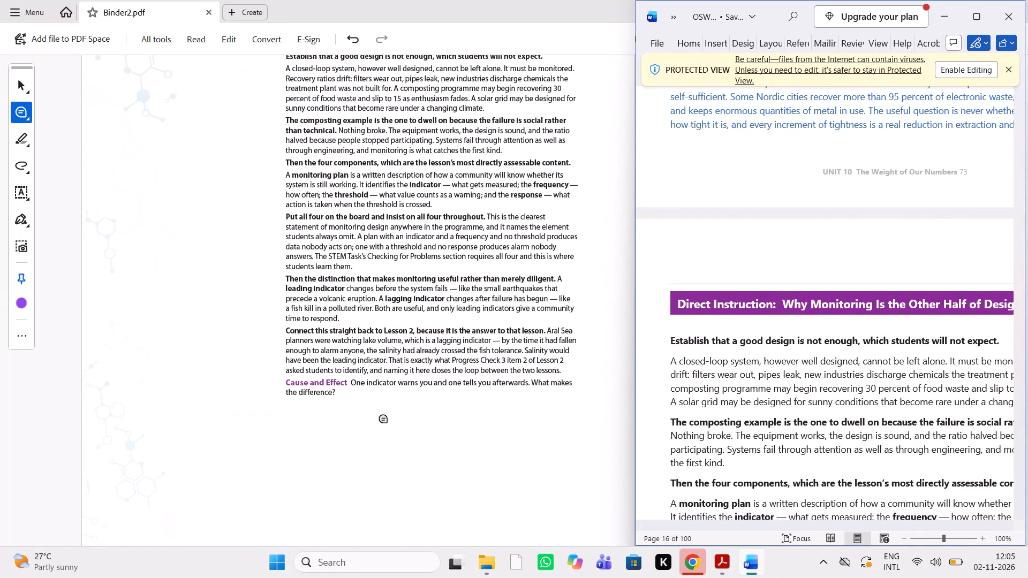
Place the comment "add SB mini image" in the blank margin beside Why Monitoring Is the Other Half of Design.
scroll(384, 419, "up", 1)
left_click(196, 293)
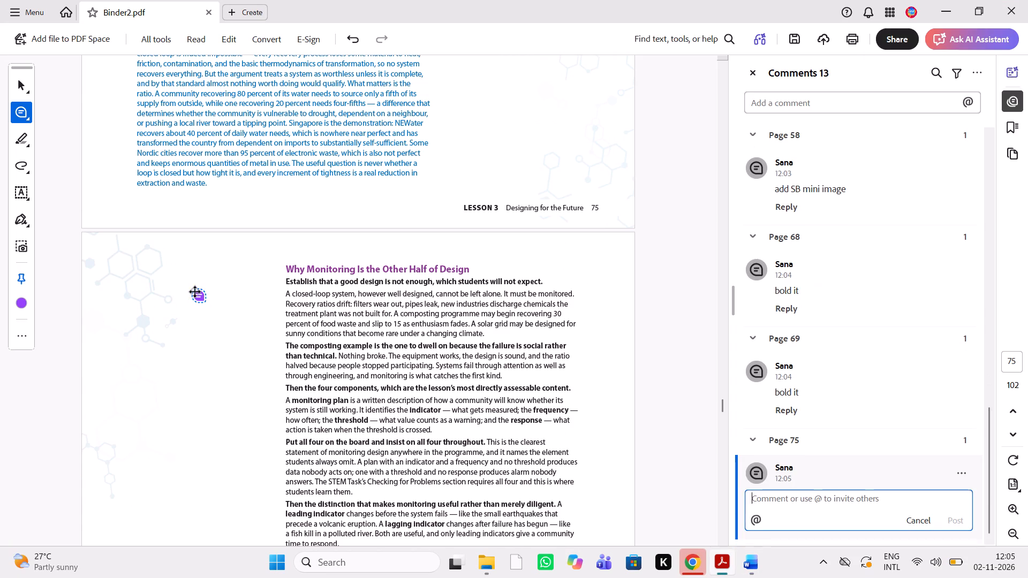
type("add")
key("space")
type("SB mini image")
key("space")
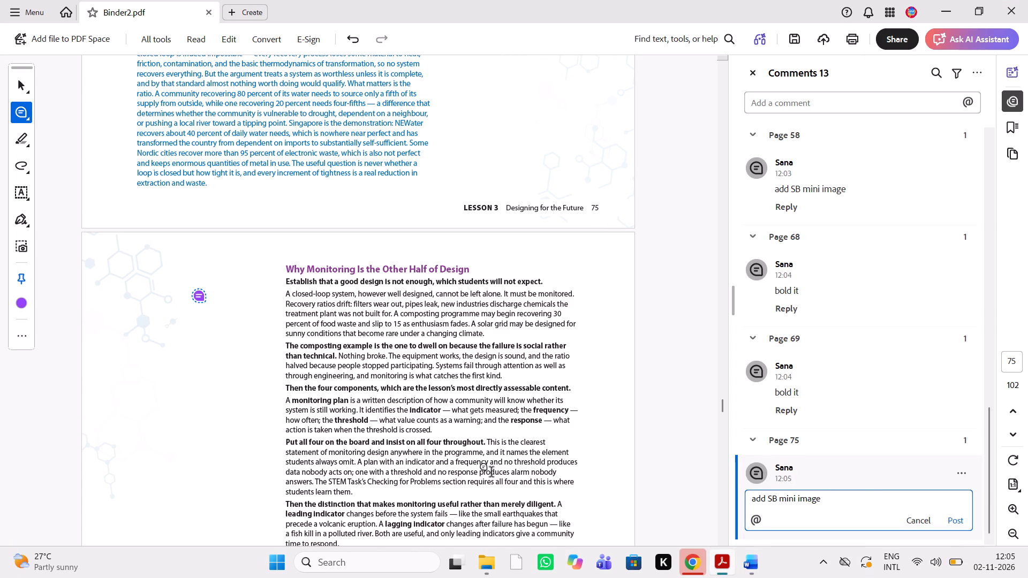
Compare the section Why Monitoring Is the Other Half of Design and the Progress Check 1 questions with the Word guide.
left_click(756, 562)
scroll(899, 329, "down", 2)
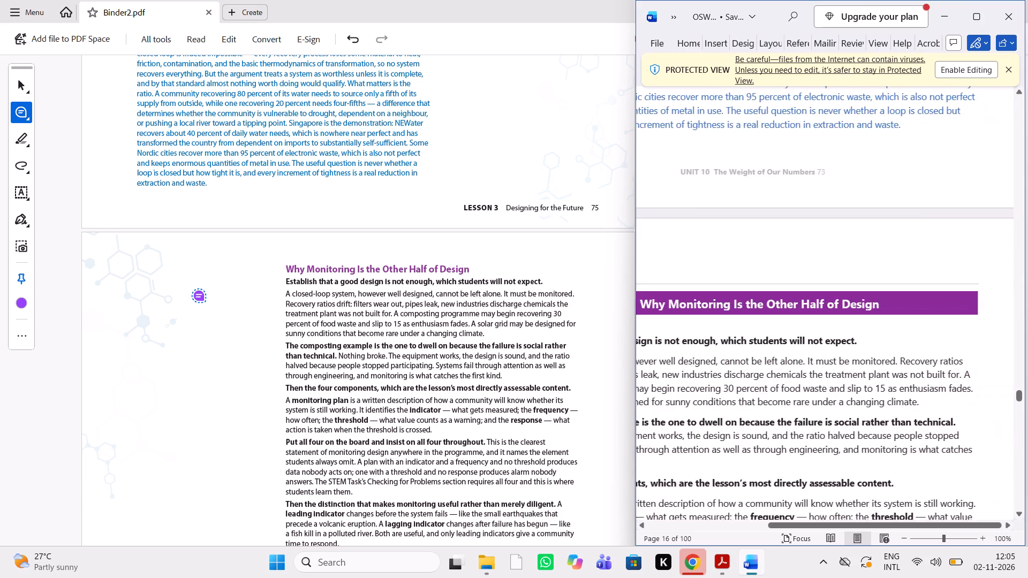
scroll(899, 329, "down", 6)
scroll(483, 406, "down", 4)
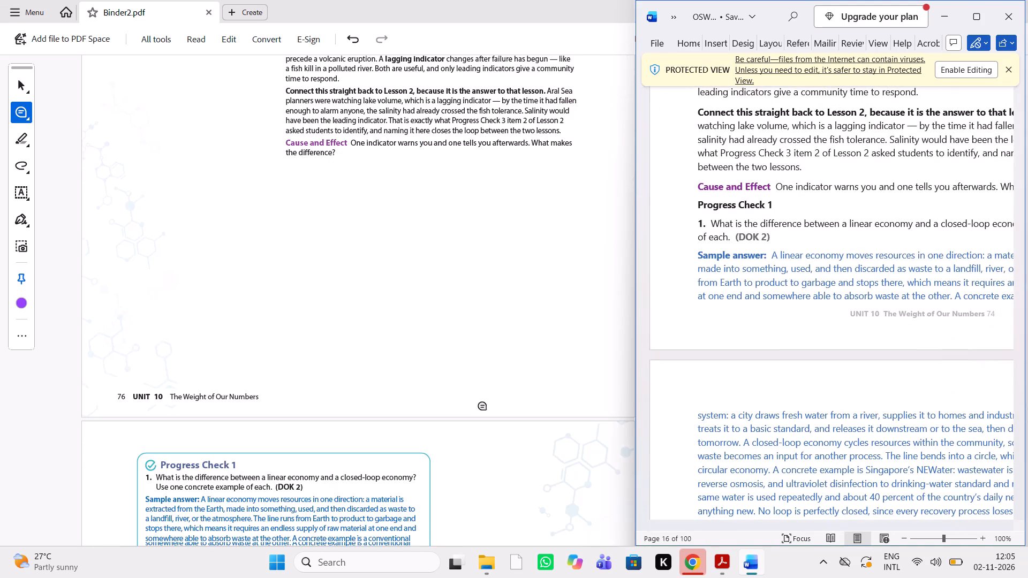
scroll(483, 406, "down", 3)
scroll(784, 438, "down", 2)
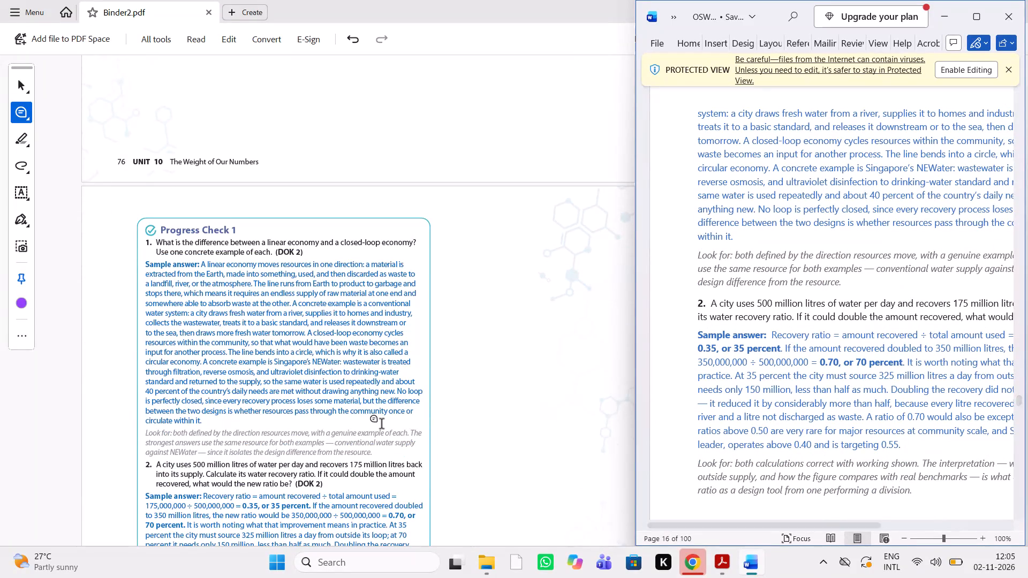
scroll(381, 425, "down", 2)
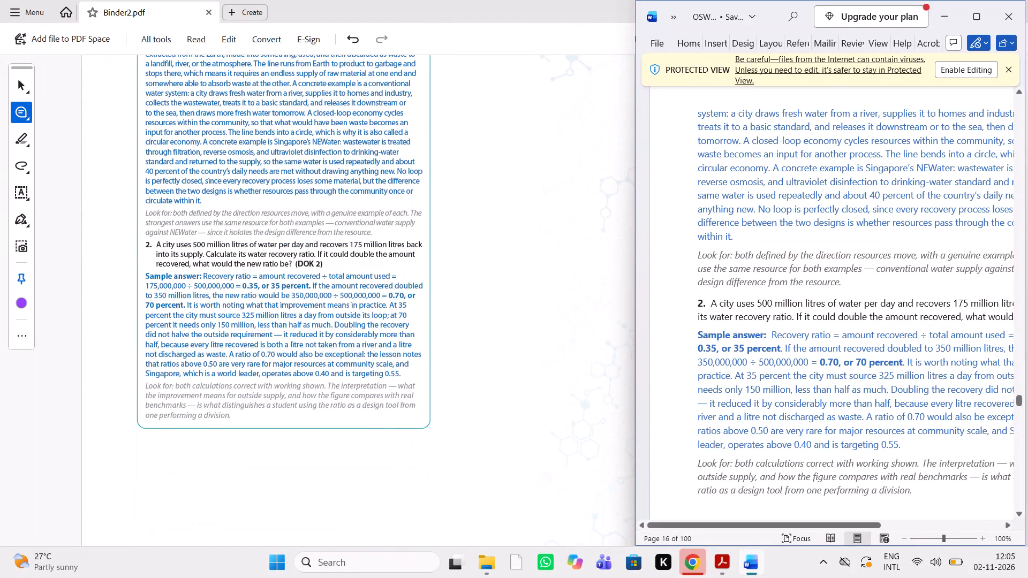
Check the Quick Lab The Closed-Loop City, from Instructional purpose through Troubleshooting and Where this leads, against the Word guide.
scroll(754, 490, "down", 1)
scroll(346, 444, "down", 3)
scroll(346, 444, "up", 1)
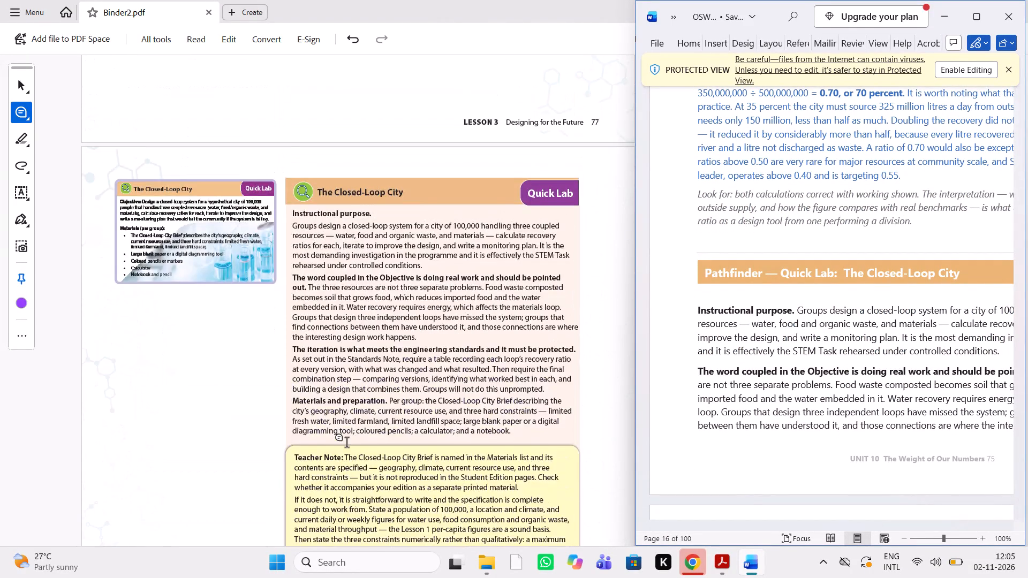
scroll(346, 444, "up", 1)
scroll(346, 444, "down", 3)
scroll(393, 450, "down", 3)
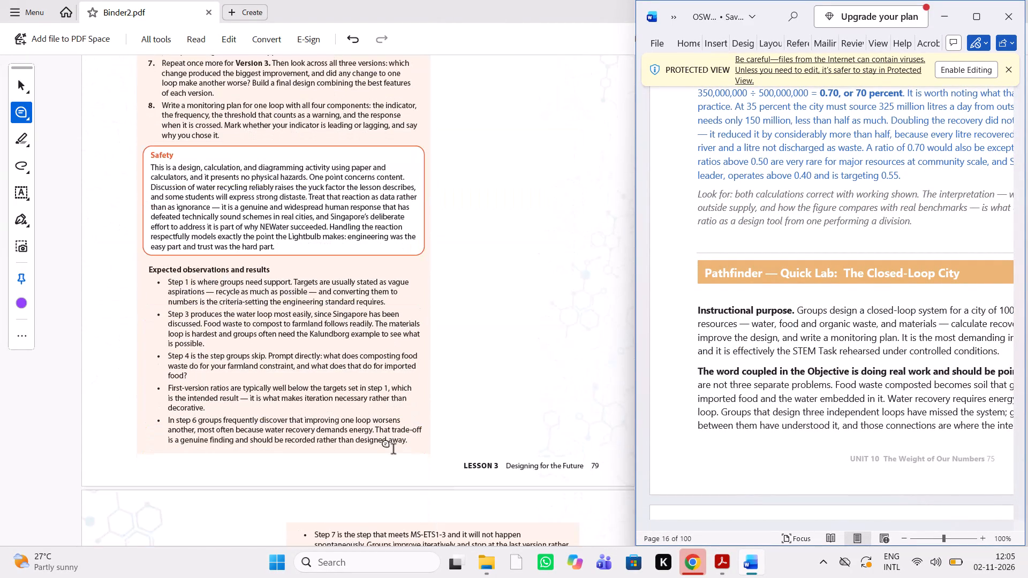
scroll(393, 450, "up", 1)
scroll(393, 450, "down", 2)
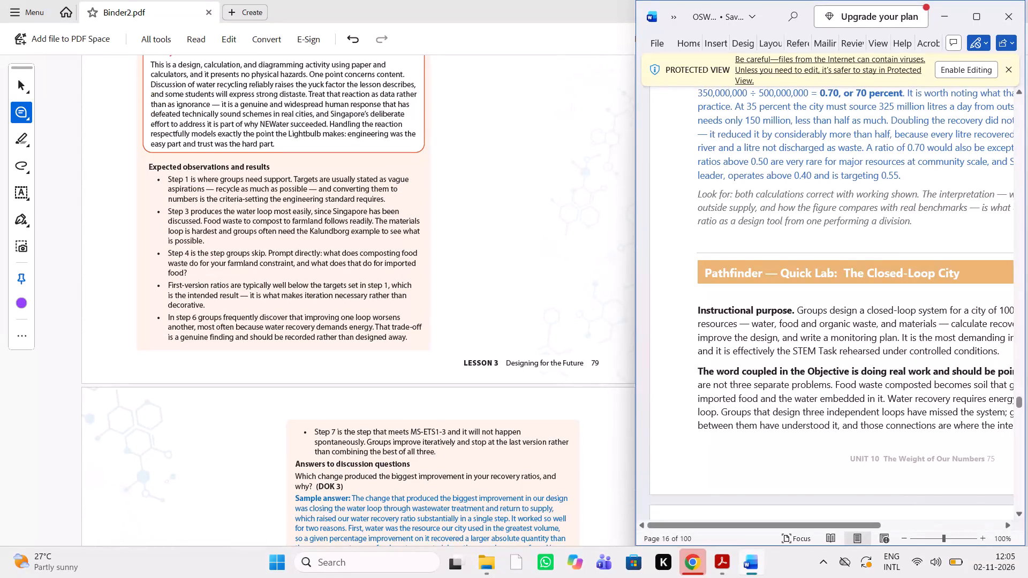
scroll(784, 341, "down", 3)
scroll(413, 406, "down", 7)
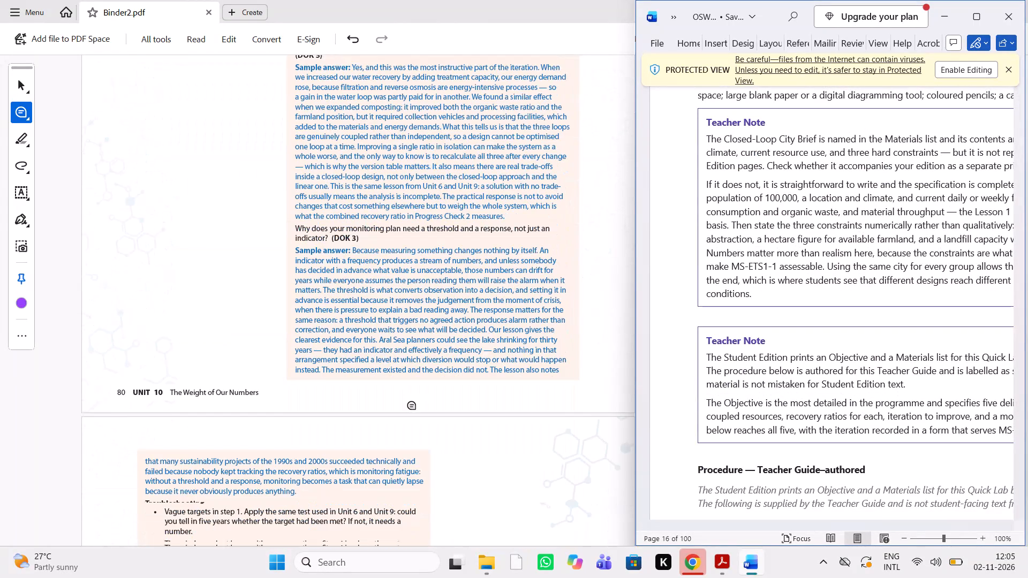
scroll(413, 406, "down", 3)
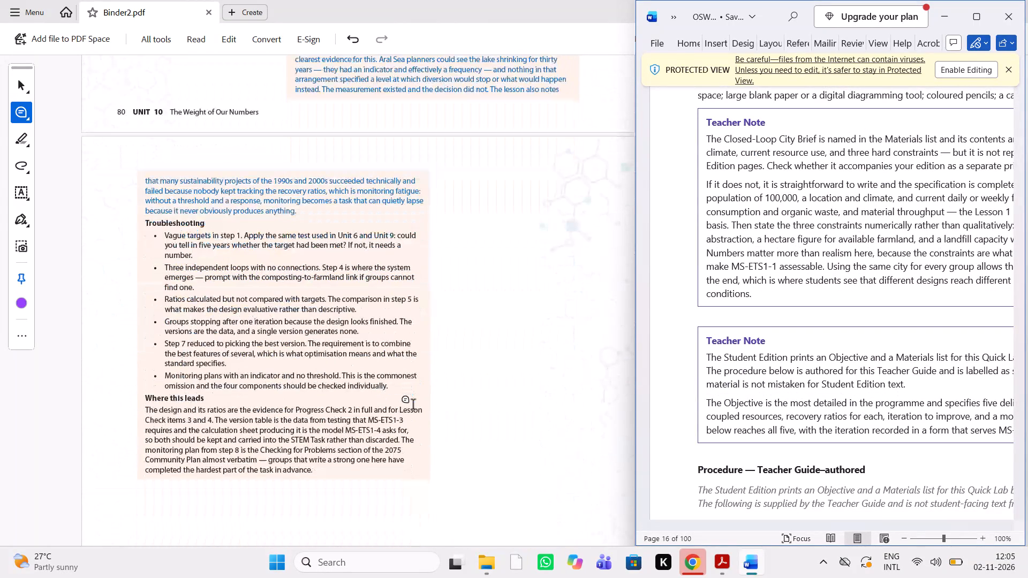
Compare Progress Check 2, questions 1 to 3 with their sample answers and look-for notes, with the Word guide.
scroll(426, 411, "down", 4)
scroll(715, 332, "down", 1)
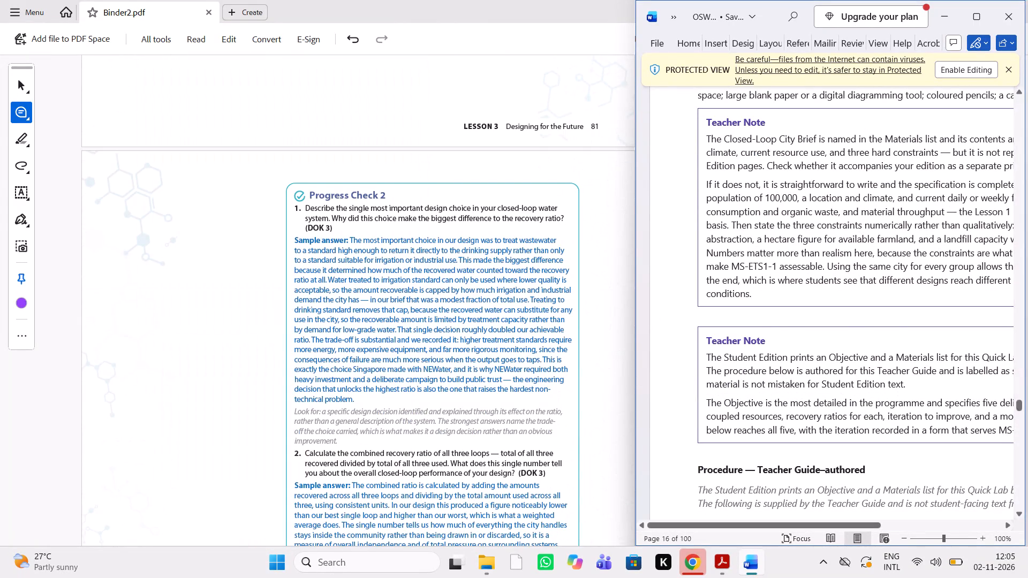
scroll(715, 332, "down", 6)
scroll(715, 332, "up", 6)
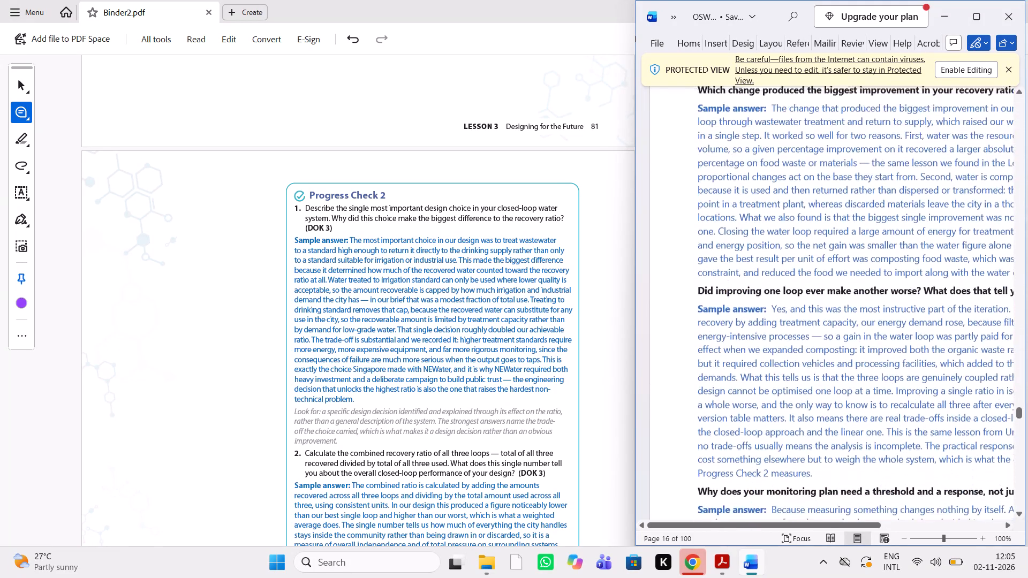
scroll(715, 332, "up", 1)
scroll(715, 332, "down", 7)
scroll(715, 332, "up", 1)
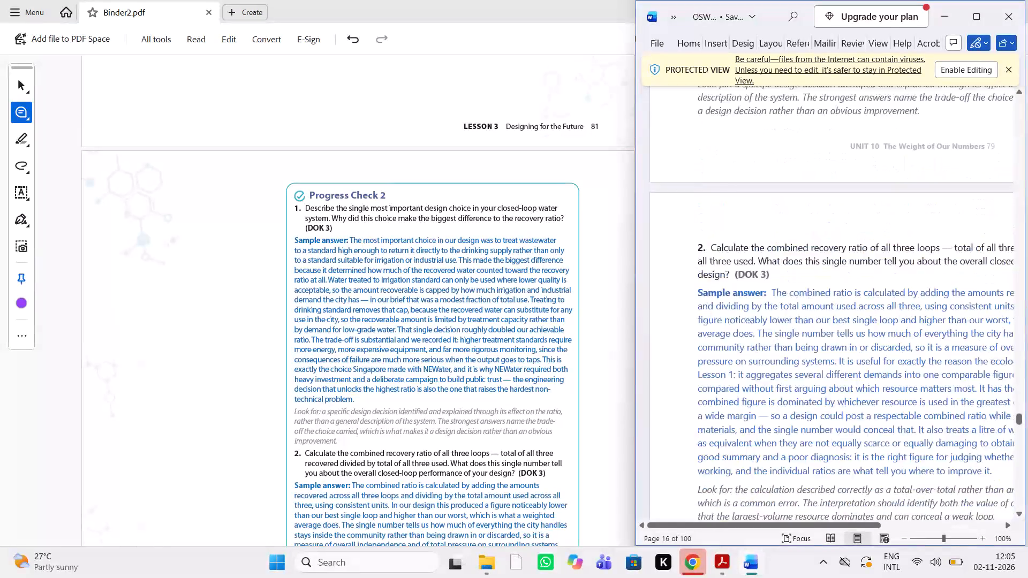
scroll(715, 332, "up", 1)
scroll(366, 391, "down", 1)
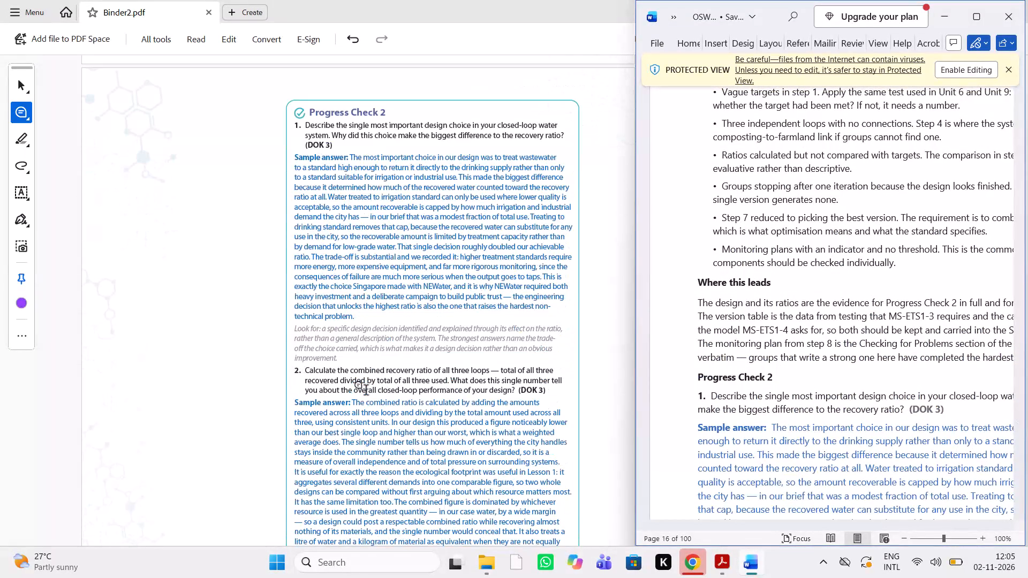
scroll(848, 448, "down", 4)
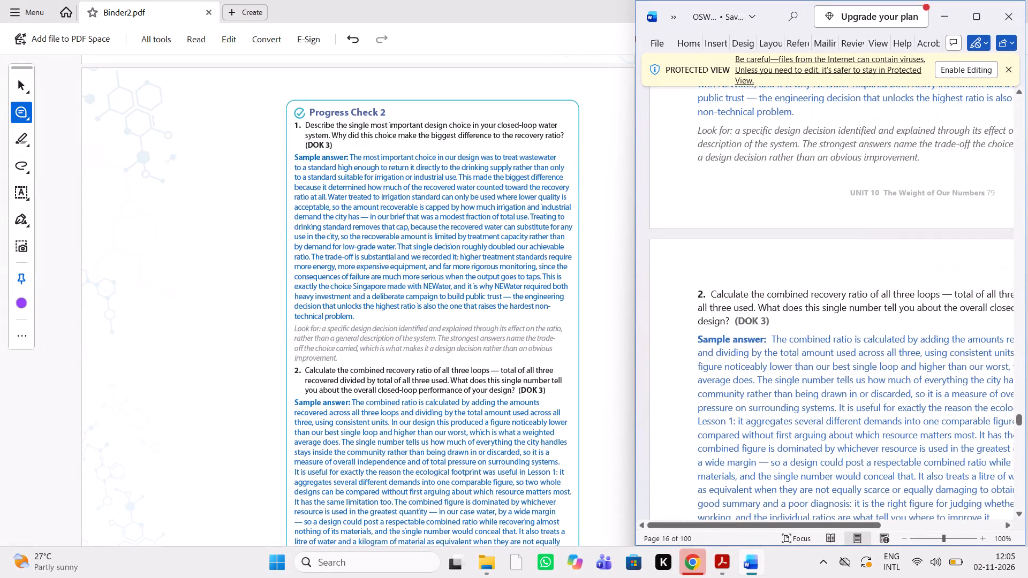
scroll(532, 452, "down", 2)
scroll(825, 407, "down", 1)
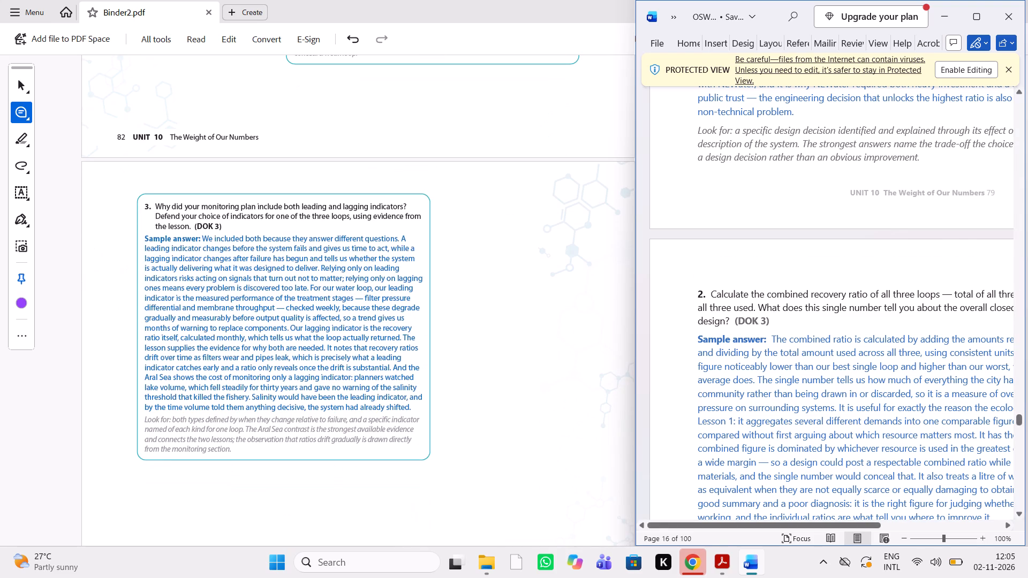
scroll(825, 407, "down", 5)
scroll(825, 407, "up", 1)
scroll(825, 407, "right", 1)
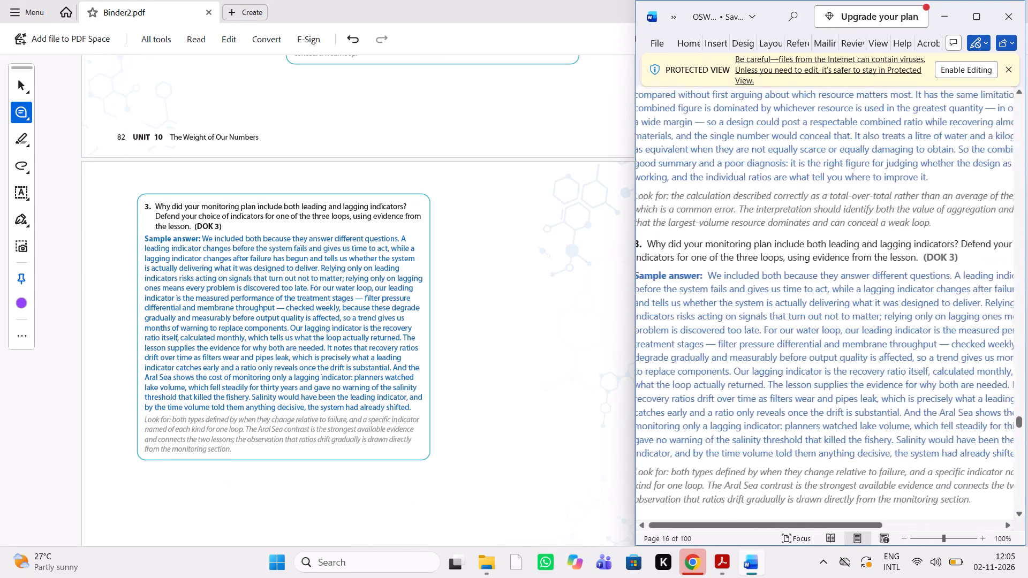
scroll(825, 407, "right", 1)
scroll(789, 447, "down", 1)
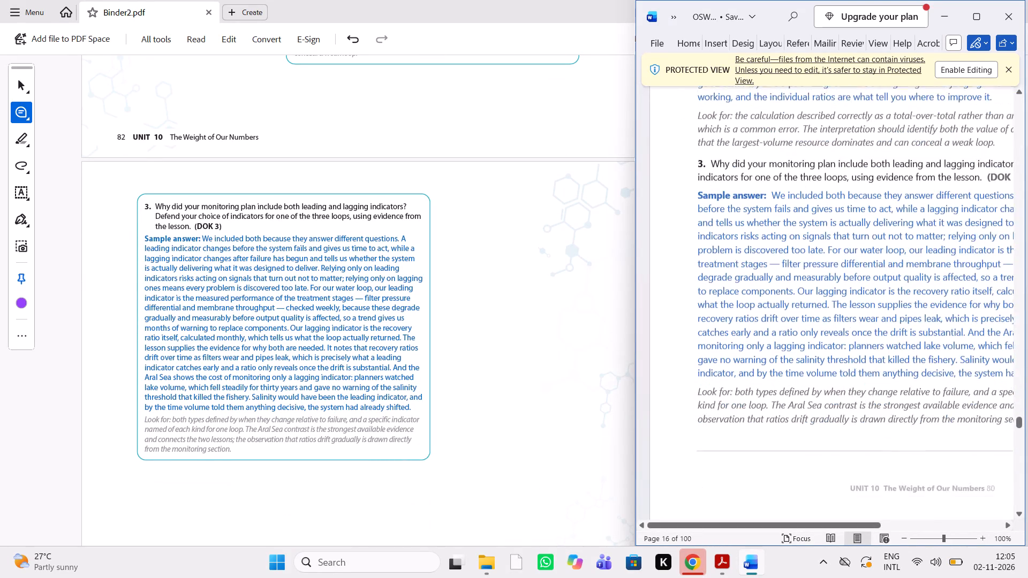
scroll(789, 447, "down", 1)
scroll(789, 447, "left", 2)
scroll(789, 447, "right", 2)
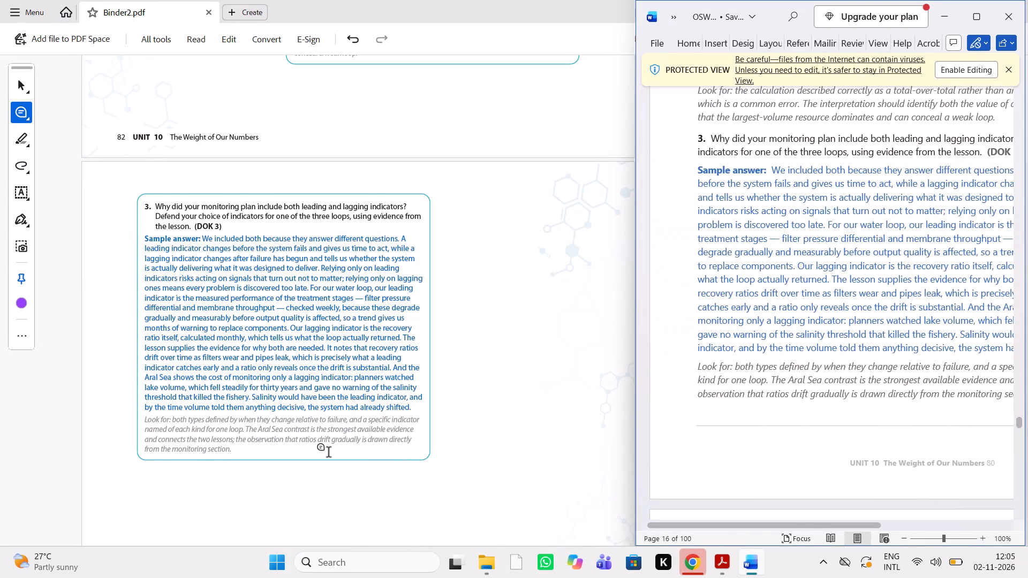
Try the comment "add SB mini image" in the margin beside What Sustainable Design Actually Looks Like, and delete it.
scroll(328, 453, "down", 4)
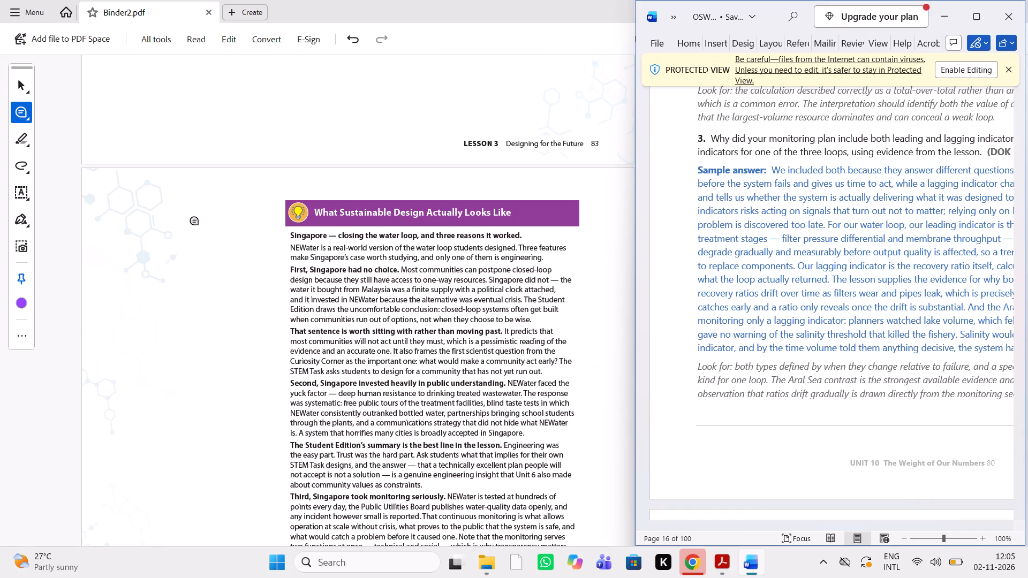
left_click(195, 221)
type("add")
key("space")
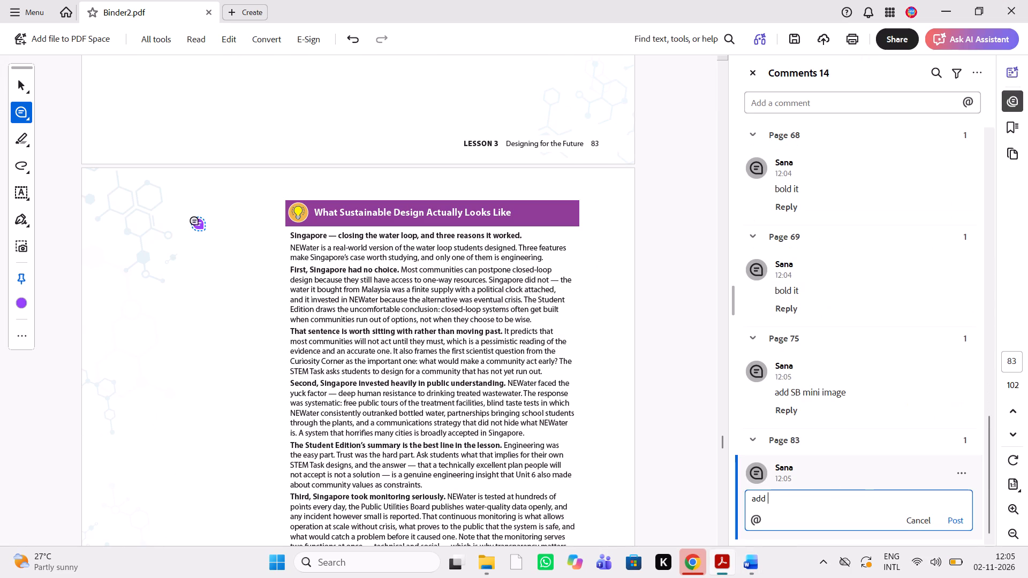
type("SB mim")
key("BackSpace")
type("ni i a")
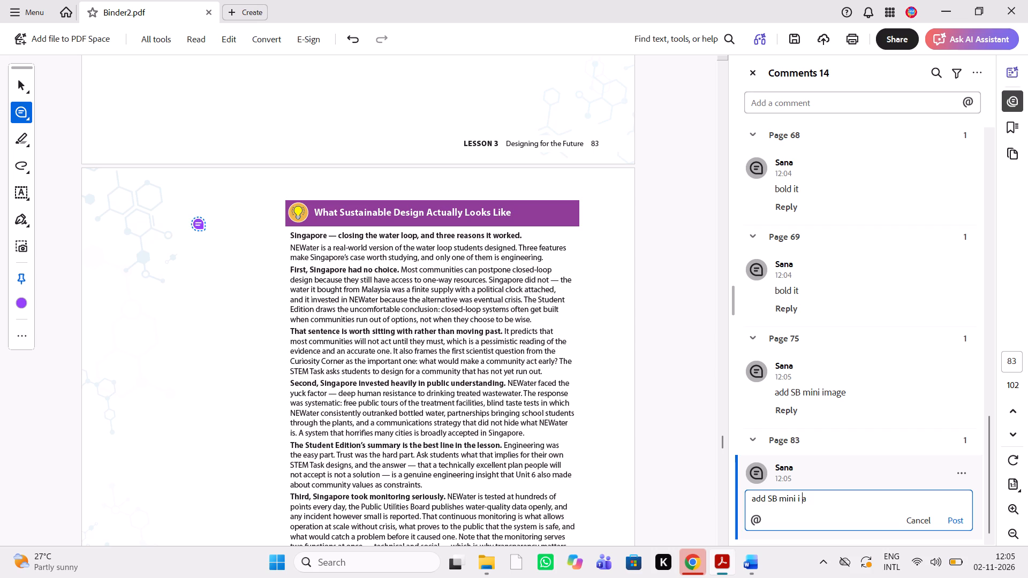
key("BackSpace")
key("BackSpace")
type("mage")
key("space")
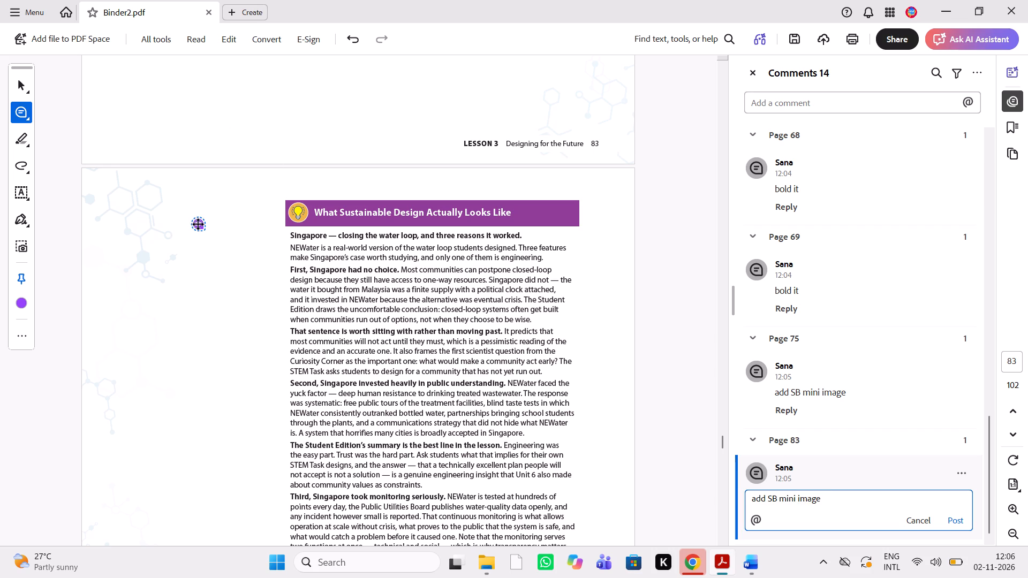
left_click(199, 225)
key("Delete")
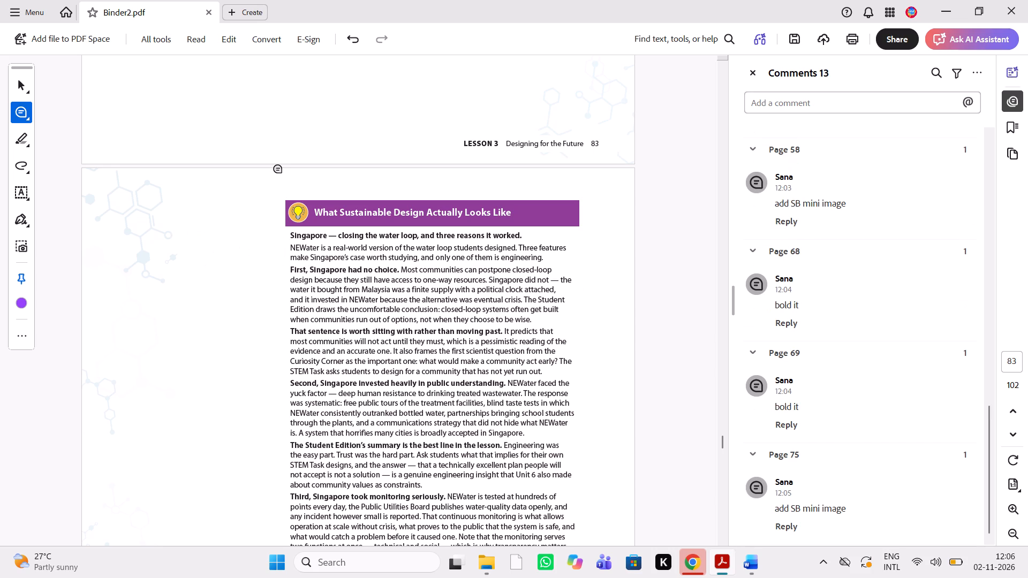
Look back through the Lesson 3 pages of the teacher guide PDF to Why Monitoring Is the Other Half of Design.
scroll(279, 169, "up", 13)
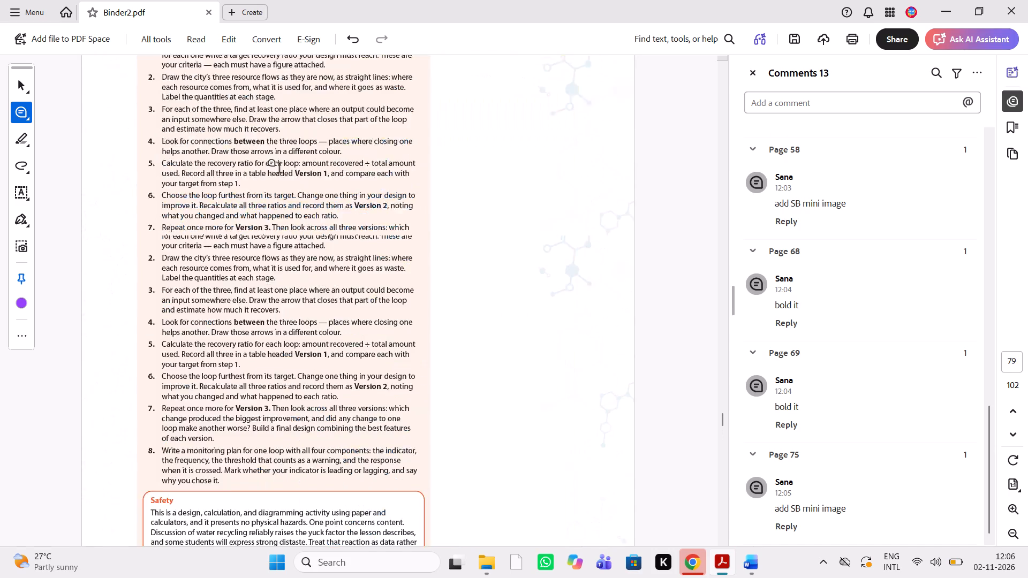
scroll(279, 169, "up", 14)
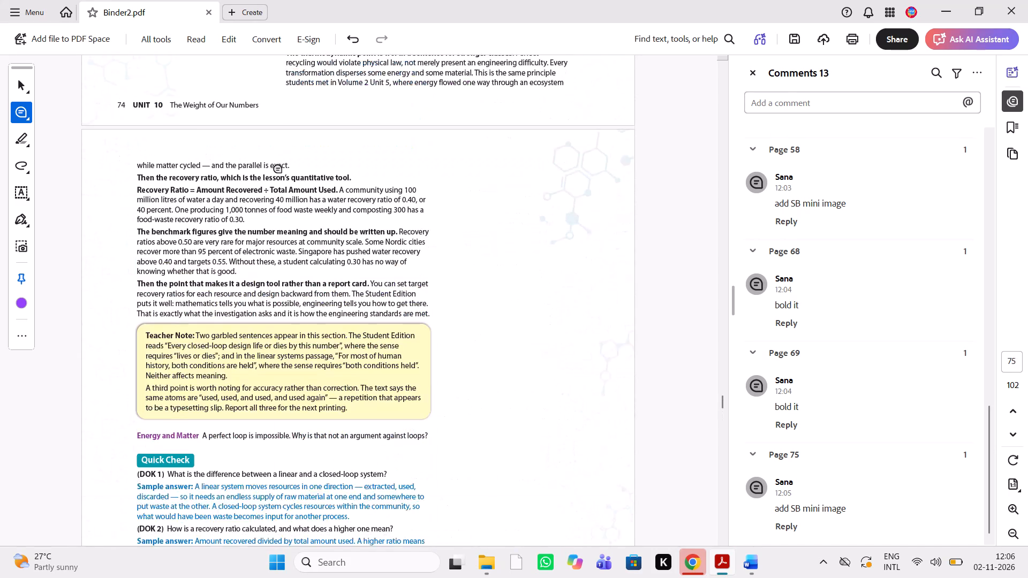
scroll(272, 526, "down", 3)
scroll(175, 470, "down", 2)
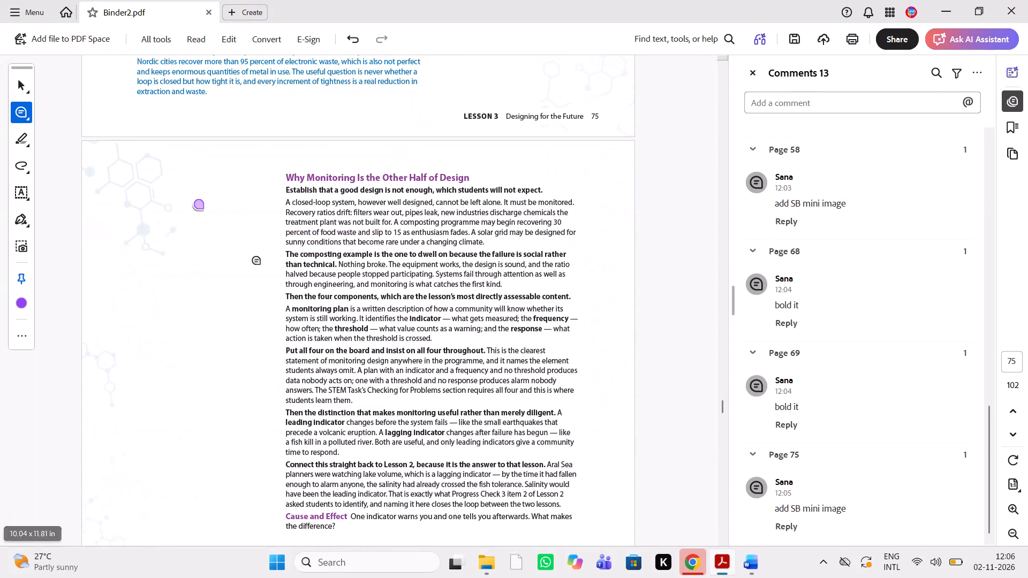
Open the student book PDF OBE_Science_KSA_Grade 7 Vol 3_4P_ from the SB PDFs folder in SCIENCE FILES.
left_click(737, 572)
left_click(490, 565)
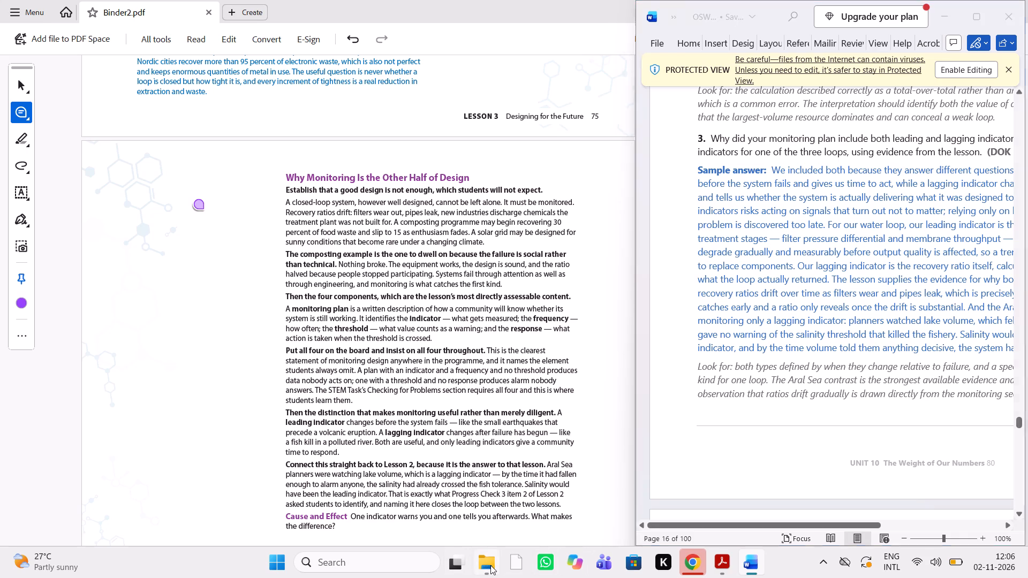
left_click(749, 564)
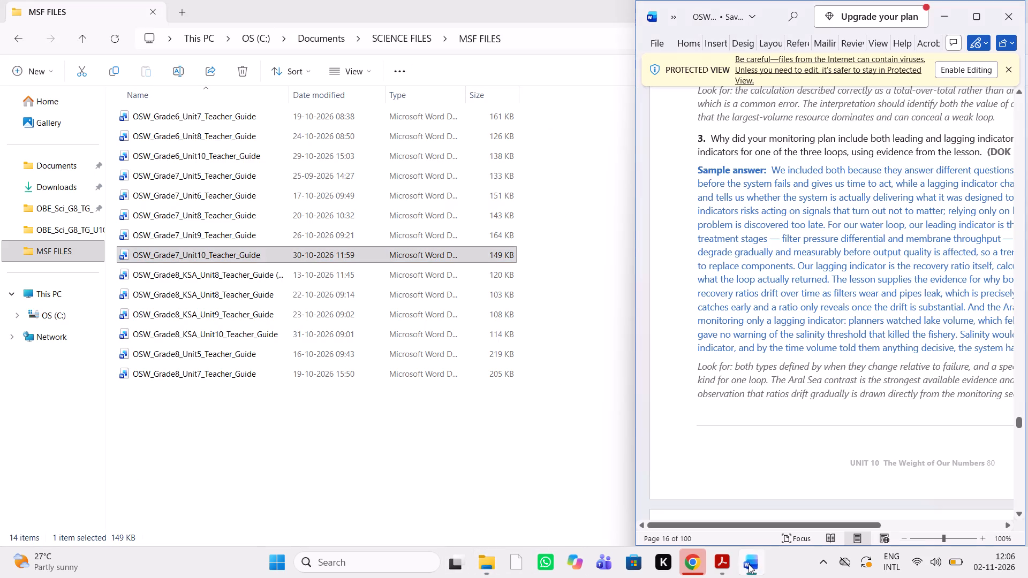
left_click(749, 564)
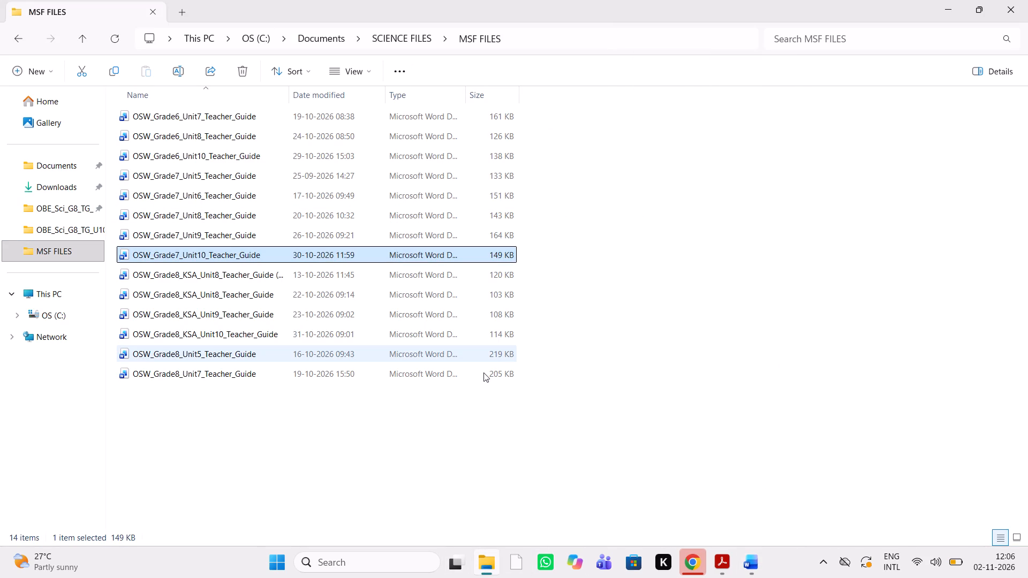
double_click(57, 168)
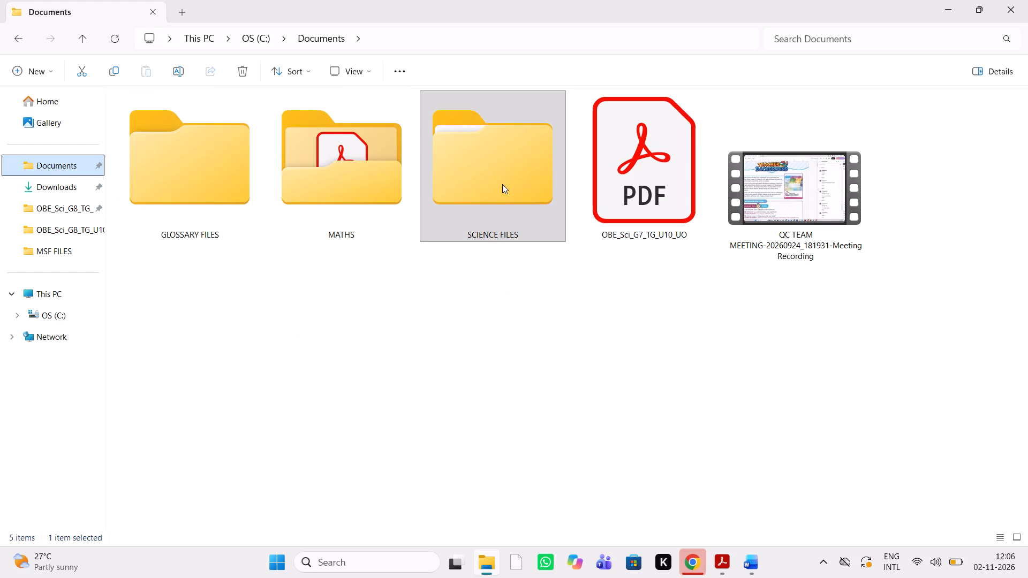
double_click(502, 184)
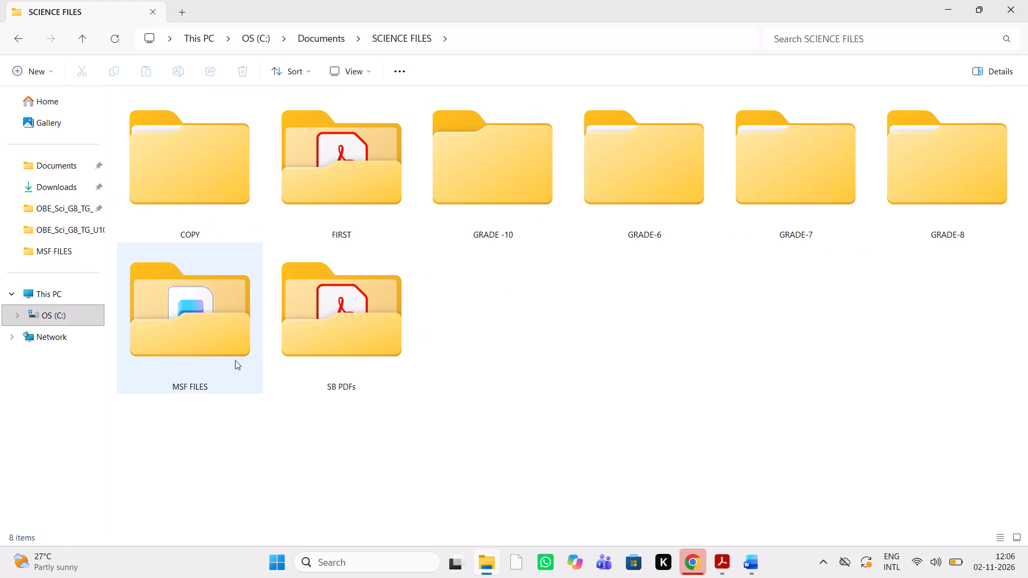
double_click(235, 360)
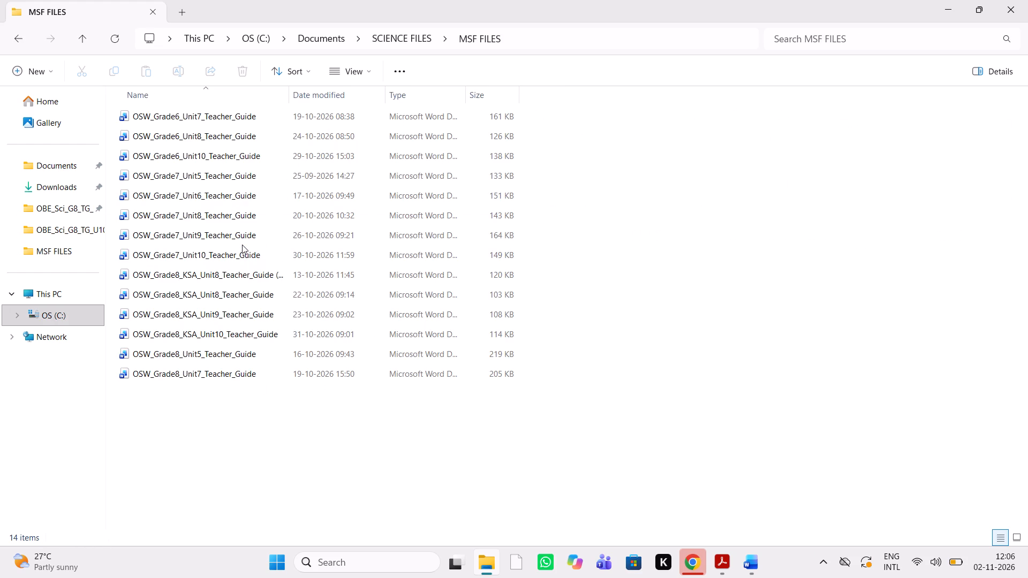
left_click(243, 252)
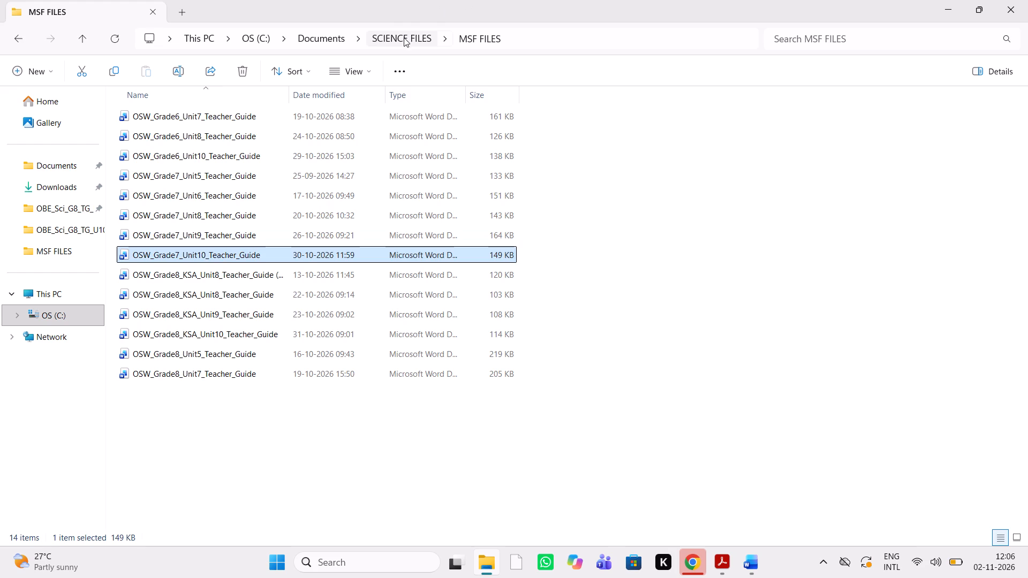
left_click(404, 37)
double_click(368, 386)
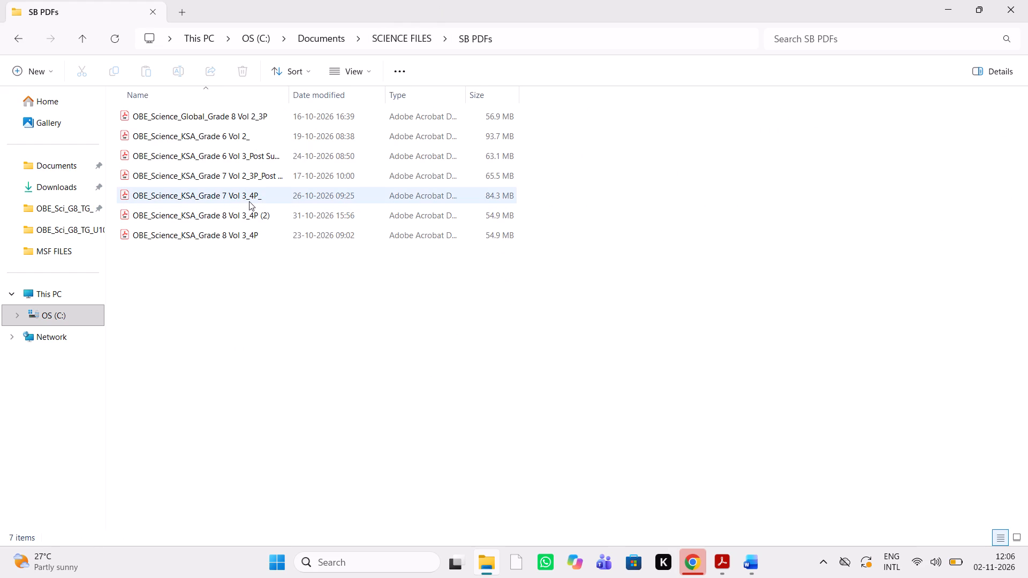
left_click(249, 199)
key("Return")
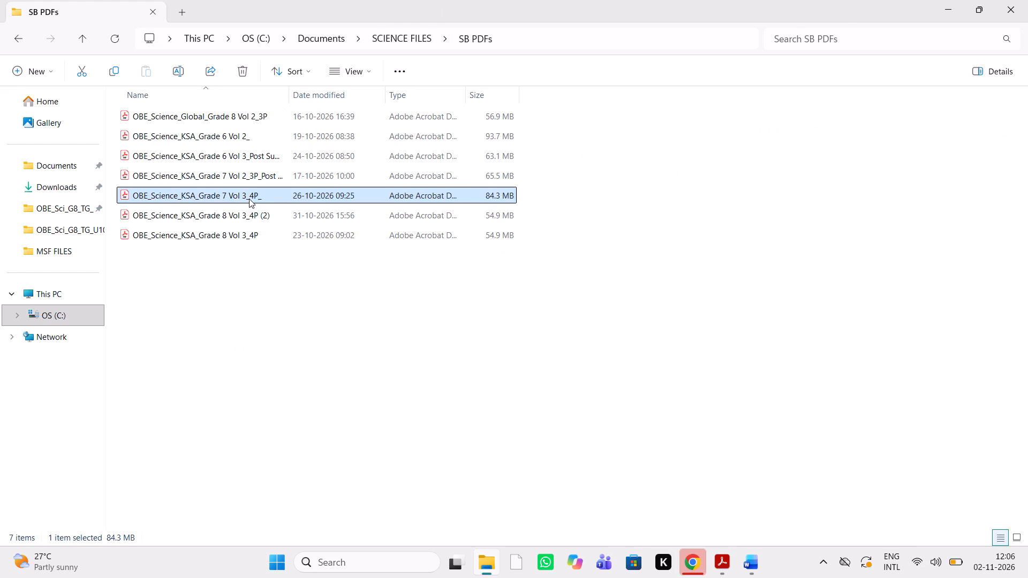
Browse the student book from the Table of Contents through Units 7 and 8 to the Unit 9 opener.
scroll(549, 310, "down", 2)
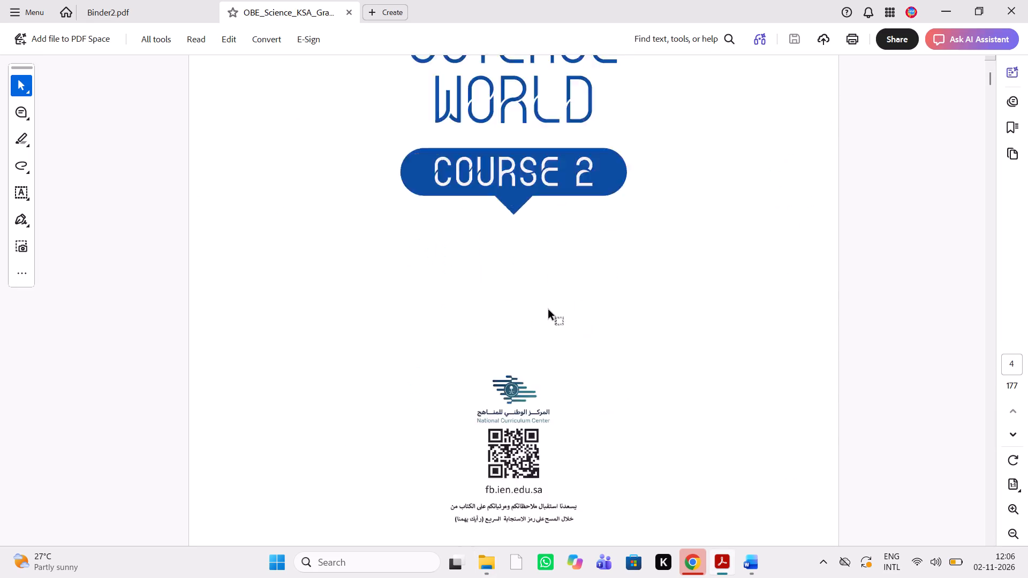
scroll(549, 310, "down", 8)
scroll(549, 310, "right", 1)
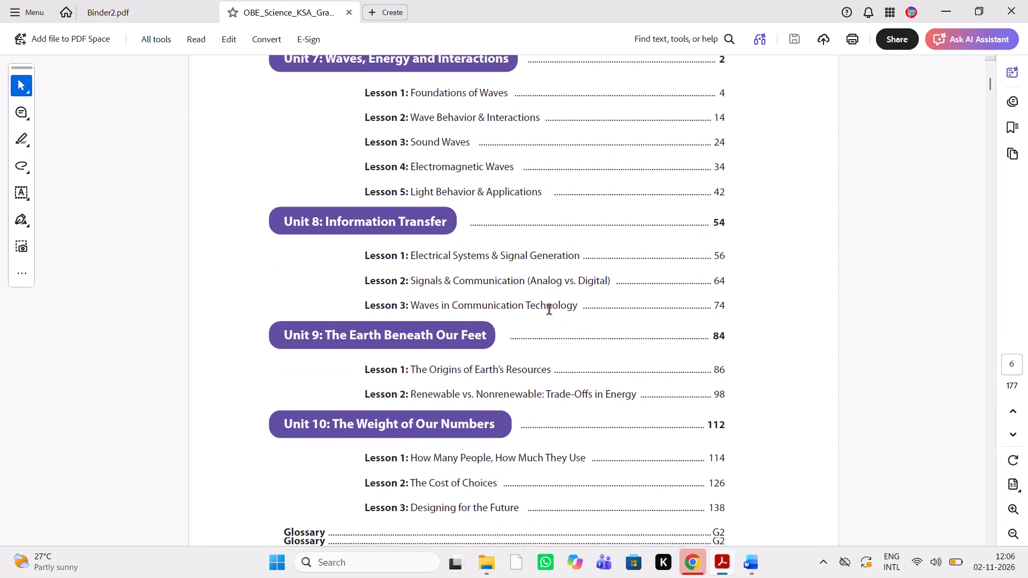
scroll(549, 310, "right", 1)
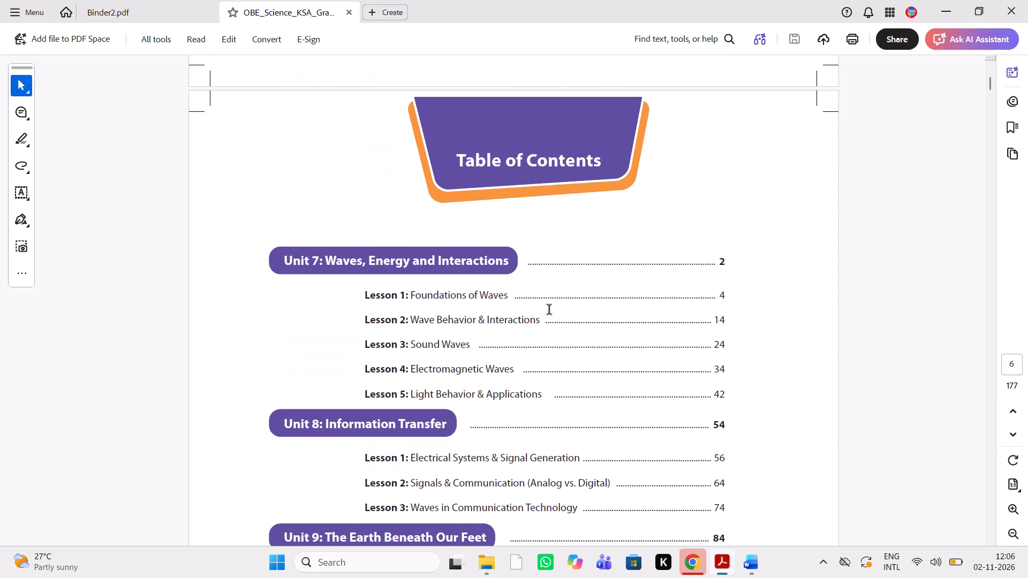
left_click(754, 572)
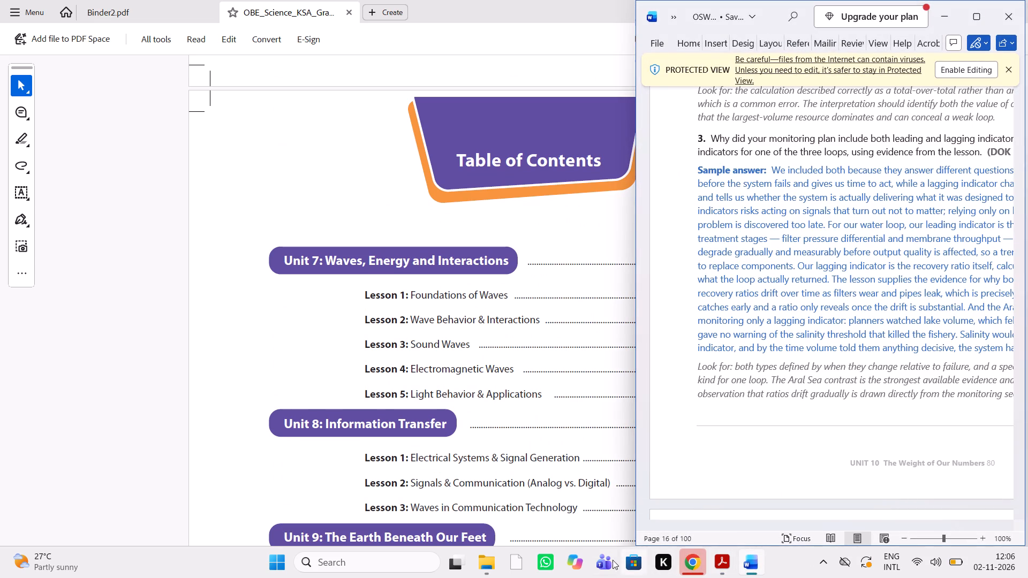
left_click(492, 556)
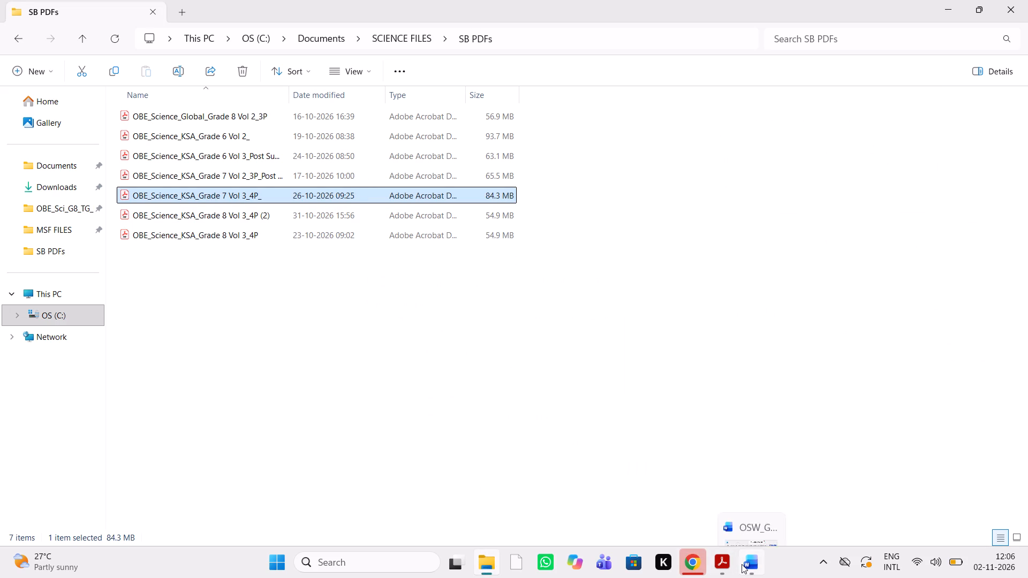
left_click(717, 565)
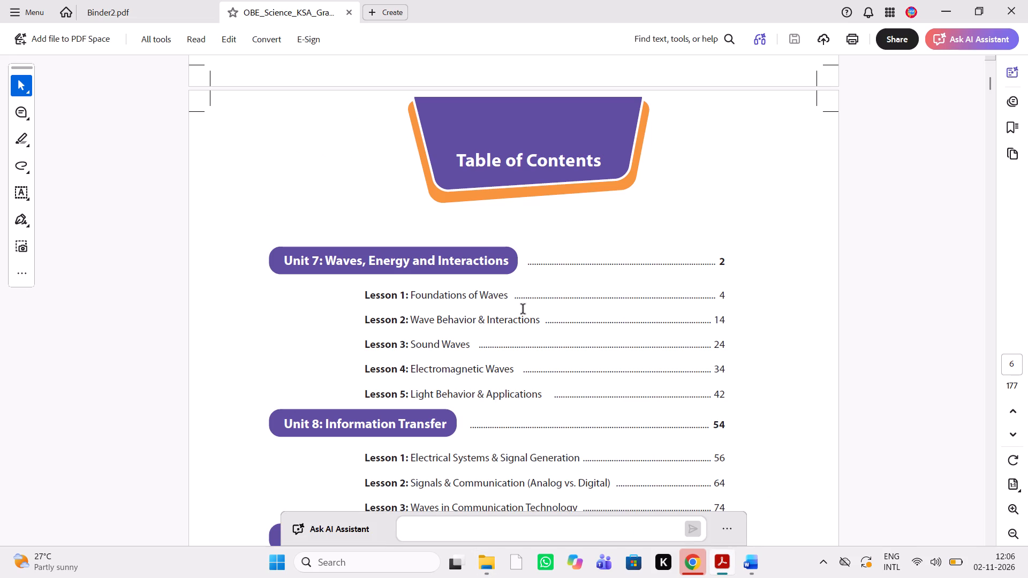
scroll(523, 310, "down", 12)
scroll(523, 310, "down", 20)
scroll(523, 310, "down", 20)
scroll(523, 310, "down", 20)
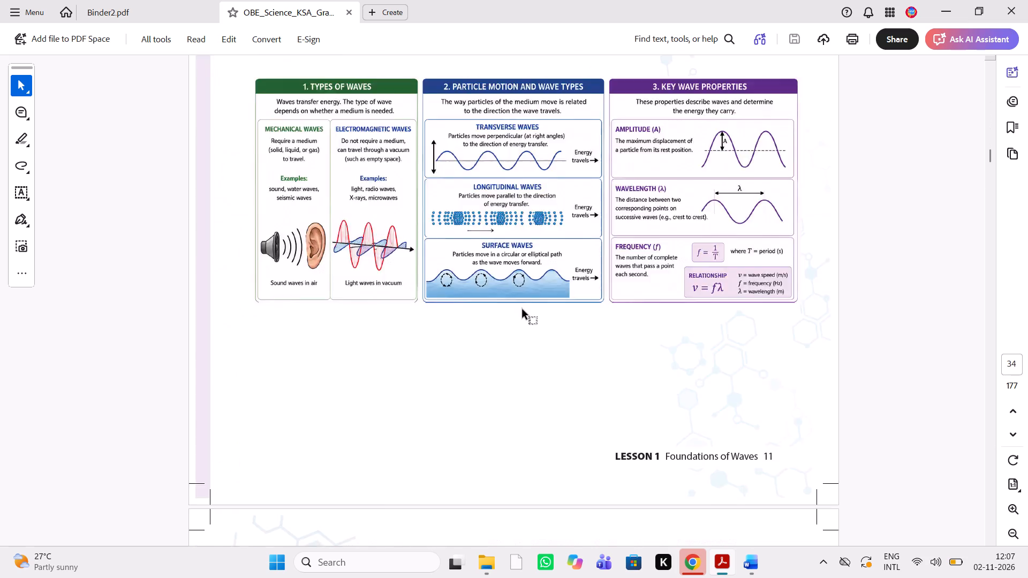
scroll(523, 310, "down", 20)
scroll(523, 310, "down", 20)
scroll(523, 310, "down", 20)
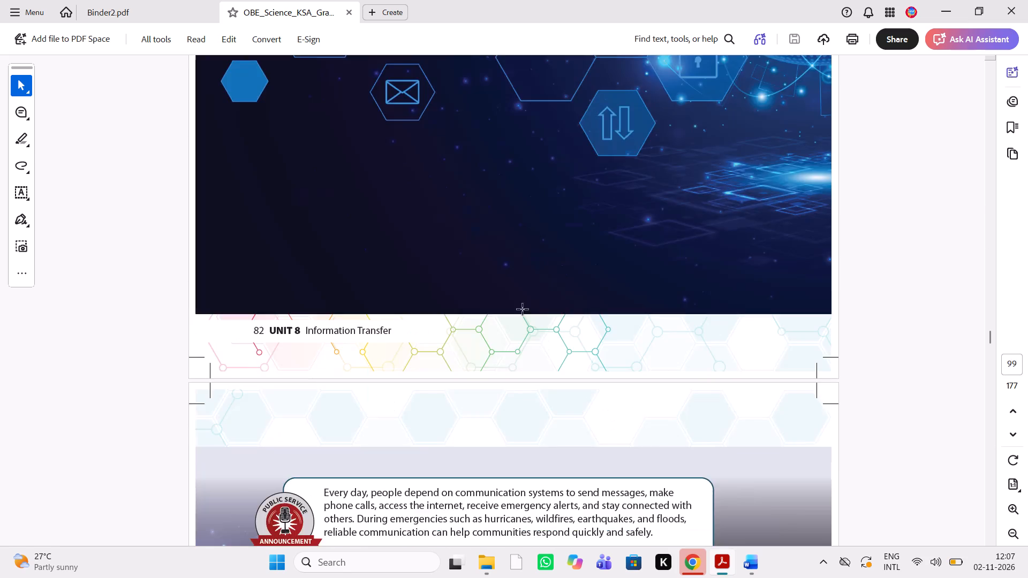
scroll(523, 310, "down", 20)
scroll(523, 310, "down", 20)
scroll(523, 310, "down", 2)
left_click(760, 574)
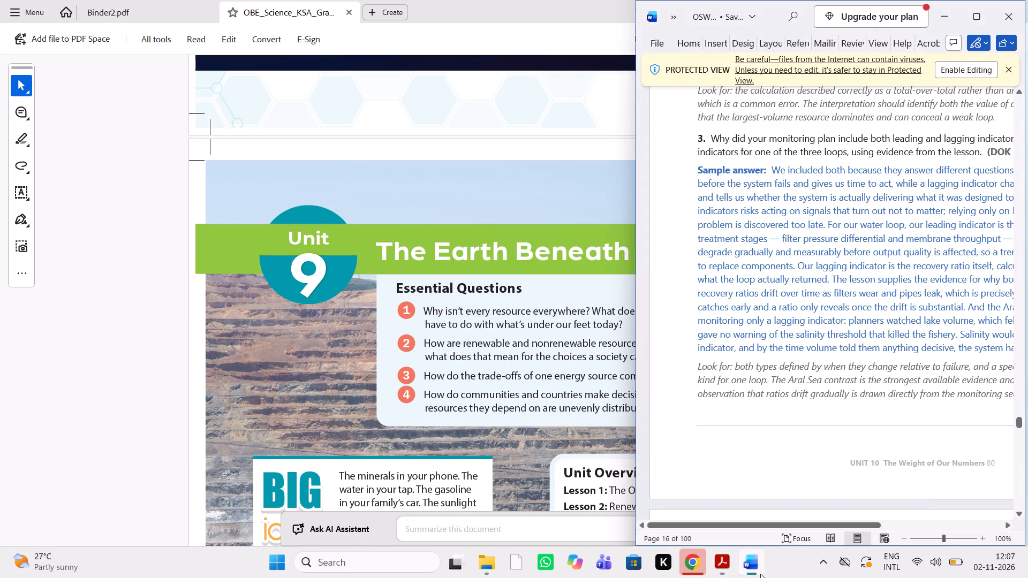
left_click(524, 383)
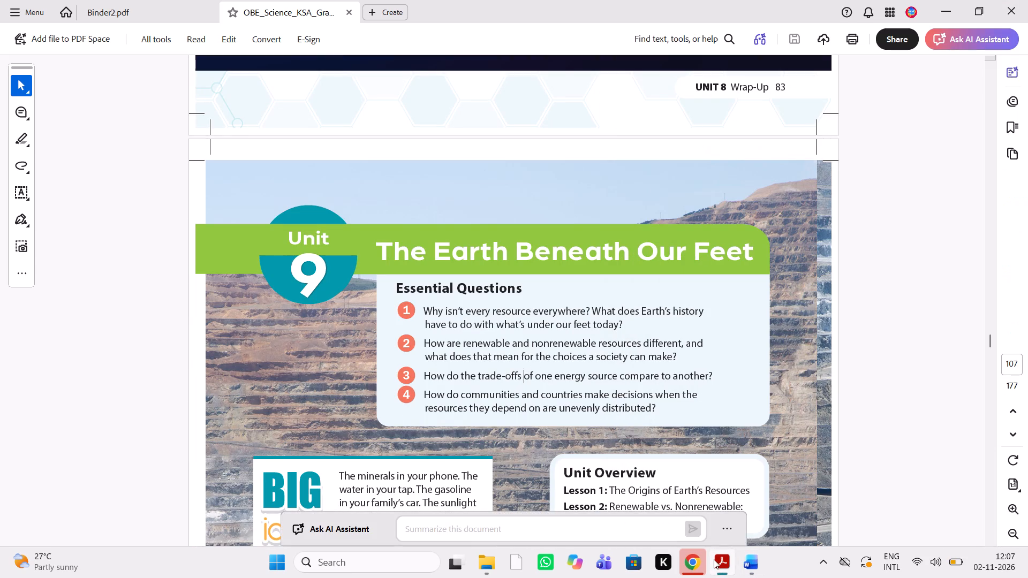
Open the OBE_Sci_G7_TG_U10_L3 Folder inside the zipped OBE_Sci_G7_TG_U10 Folder, stored under SCIENCE FILES, GRADE-7.
left_click(723, 569)
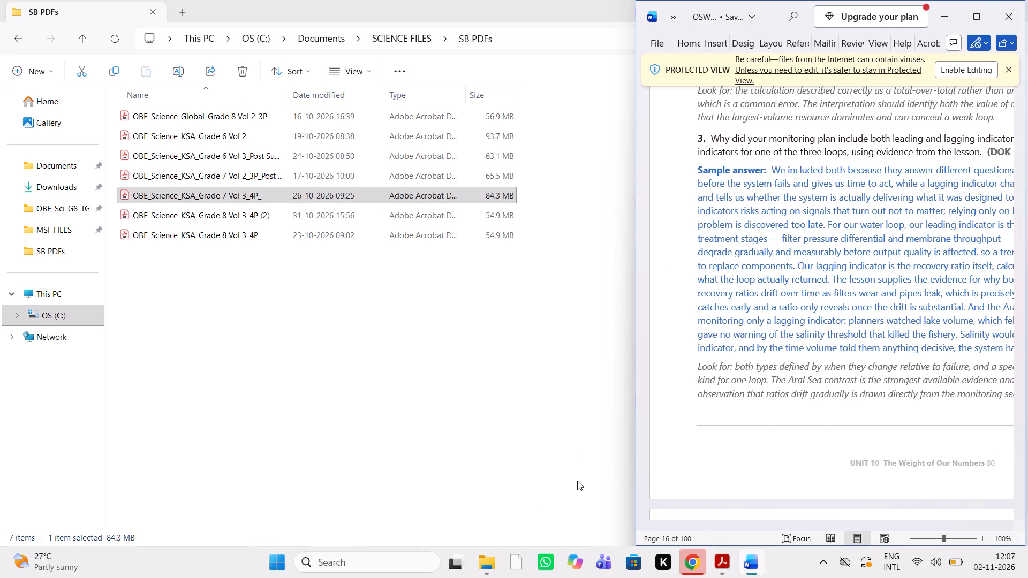
double_click(59, 176)
double_click(71, 163)
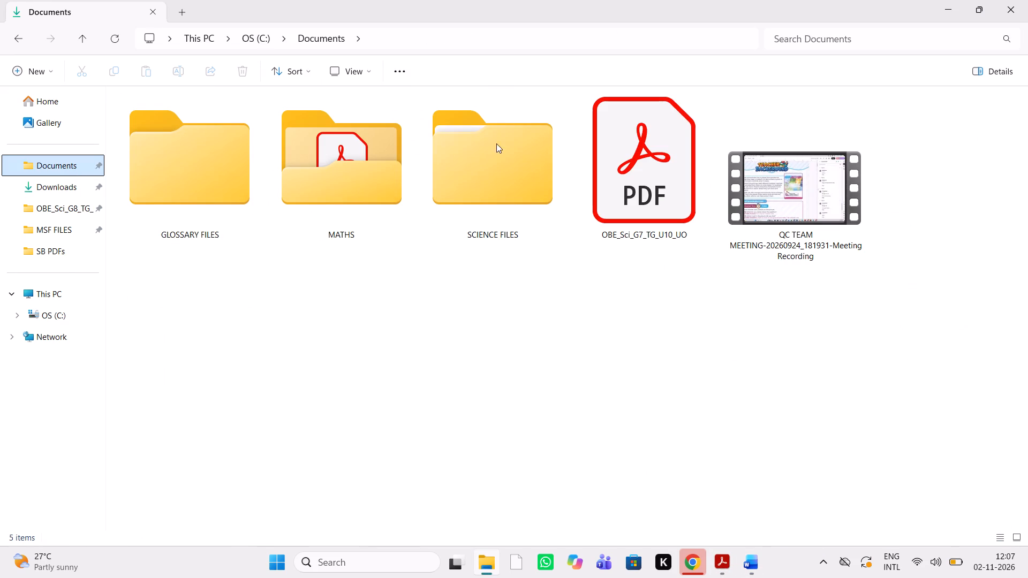
double_click(471, 172)
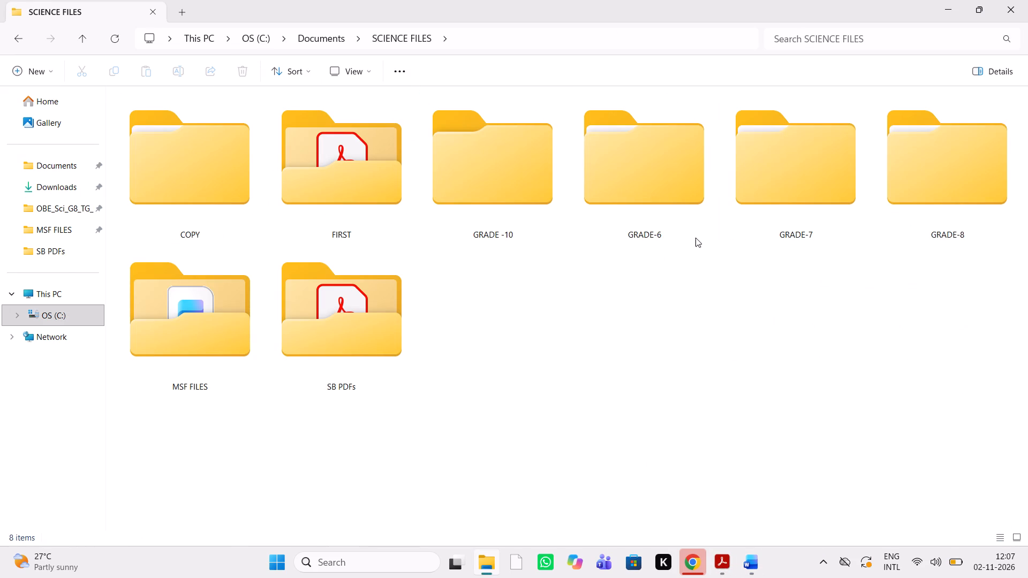
double_click(757, 214)
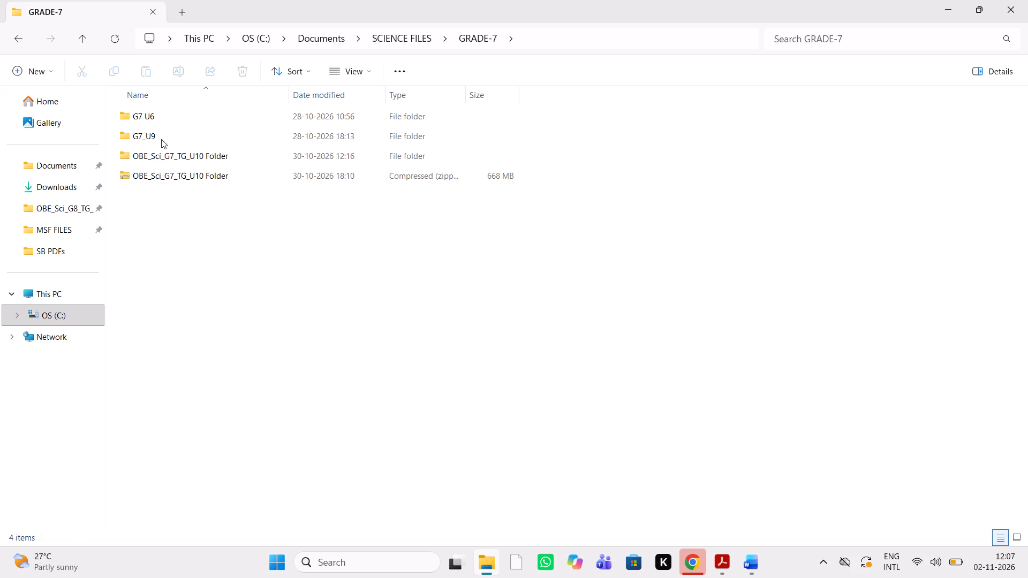
double_click(188, 154)
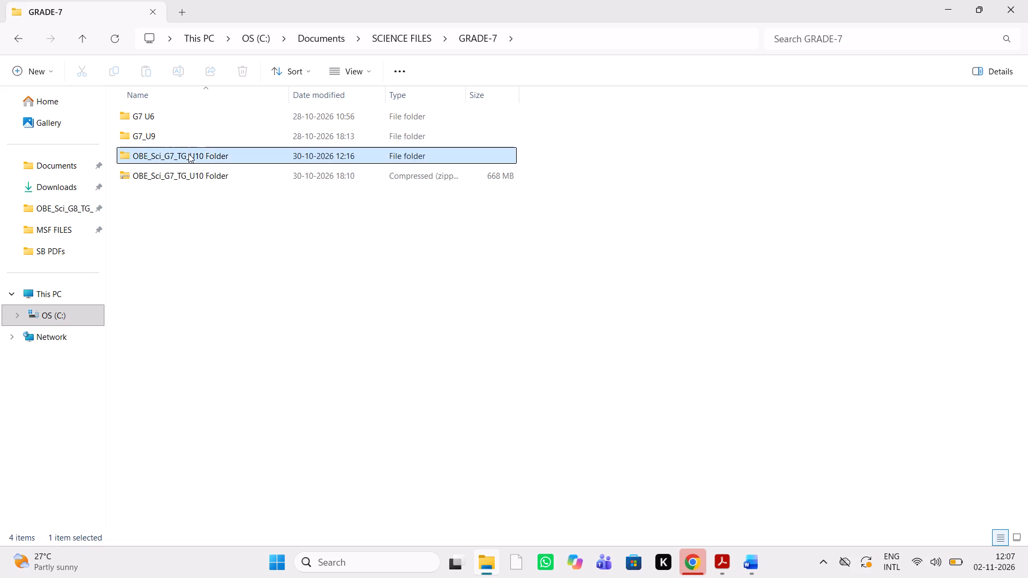
left_click(480, 35)
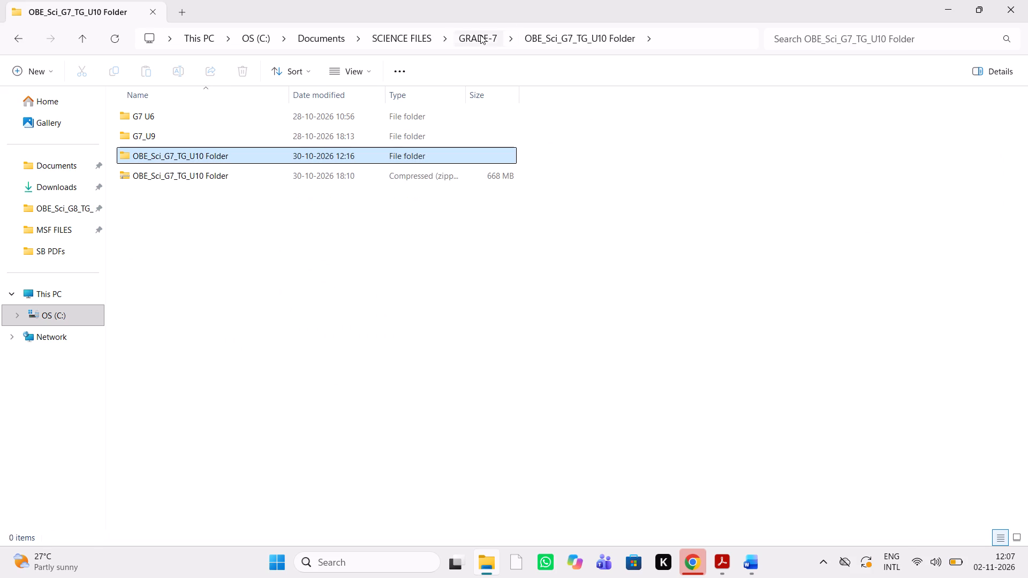
double_click(220, 171)
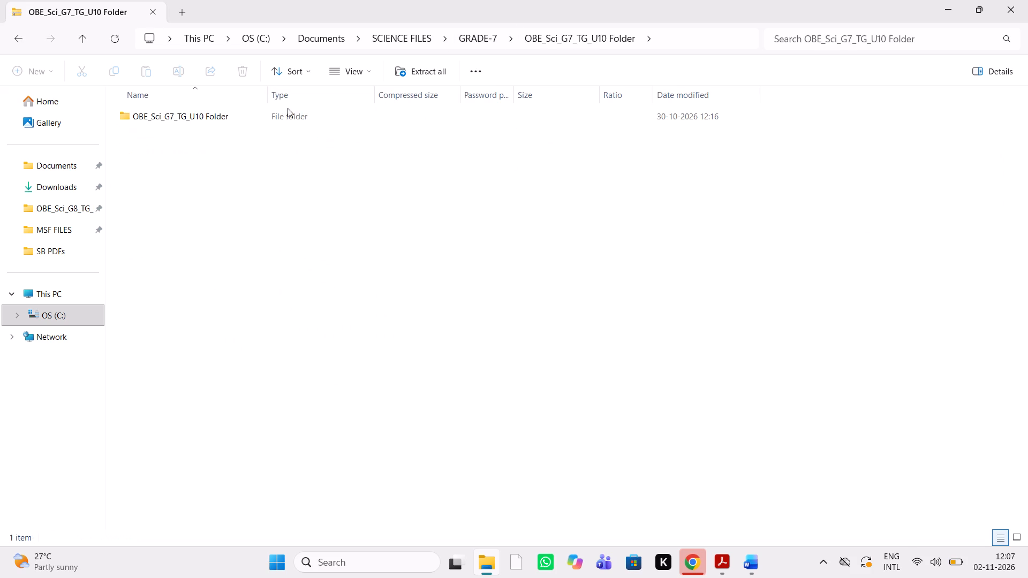
double_click(277, 115)
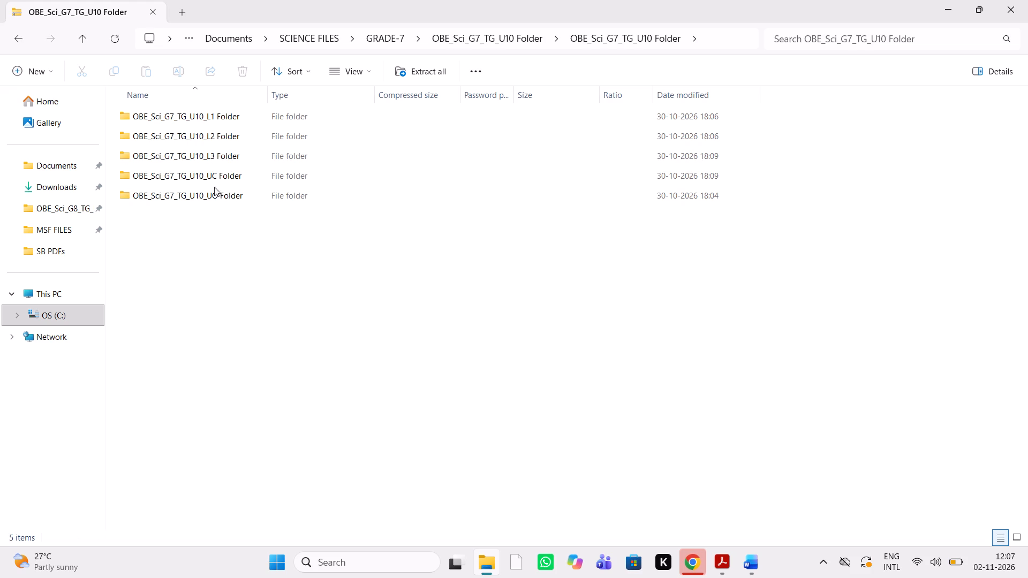
double_click(250, 149)
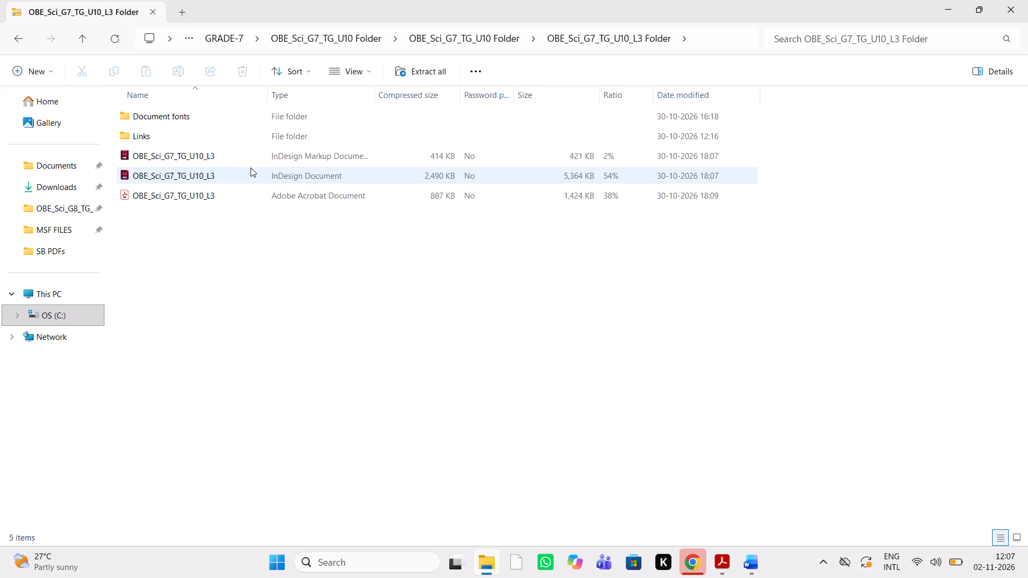
Open the OBE_Sci_G7_TG_U10_L3 InDesign document, leaving the missing links unresolved and skipping font replacement.
left_click(243, 173)
key("Return")
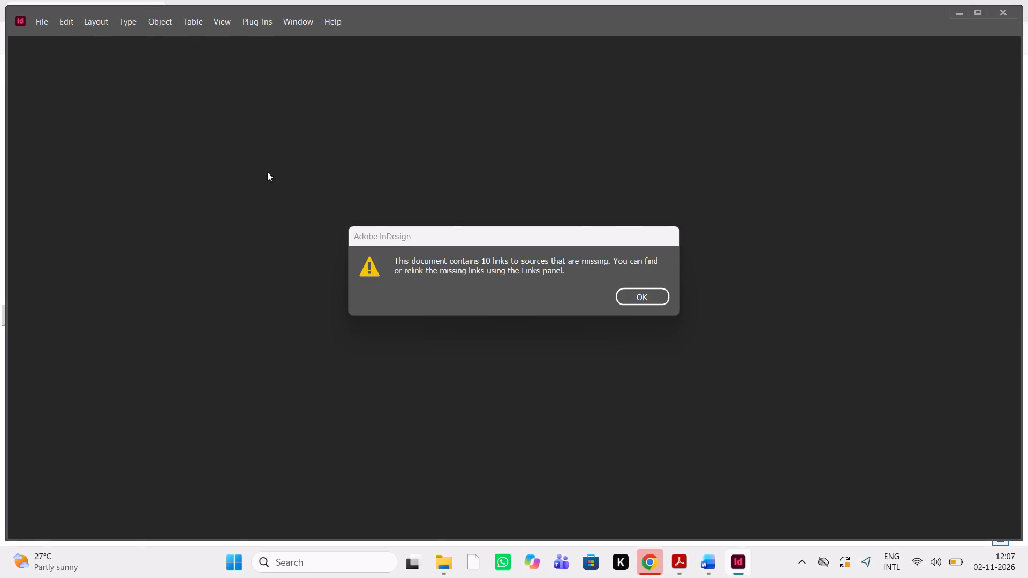
left_click(625, 294)
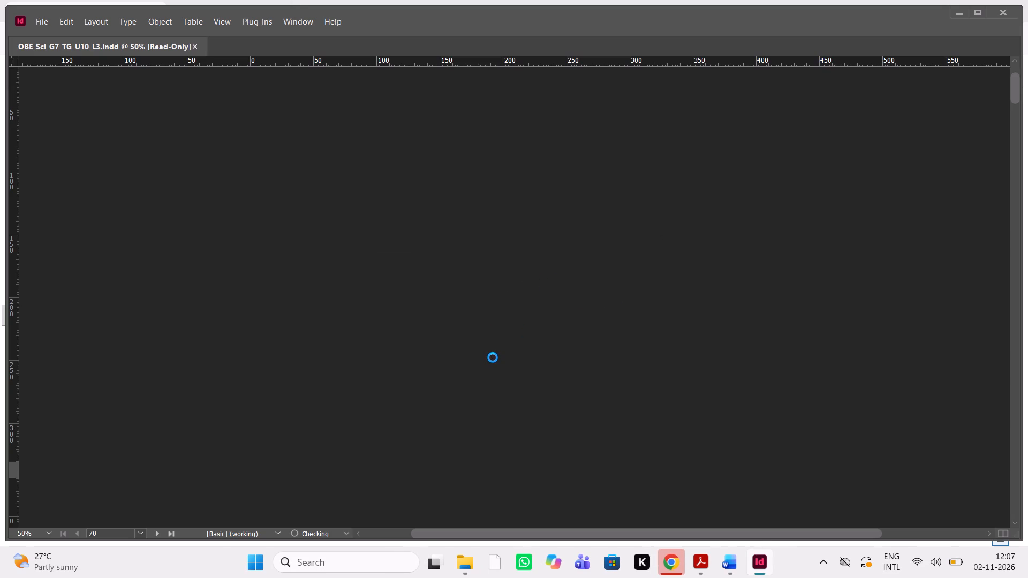
scroll(608, 349, "down", 1)
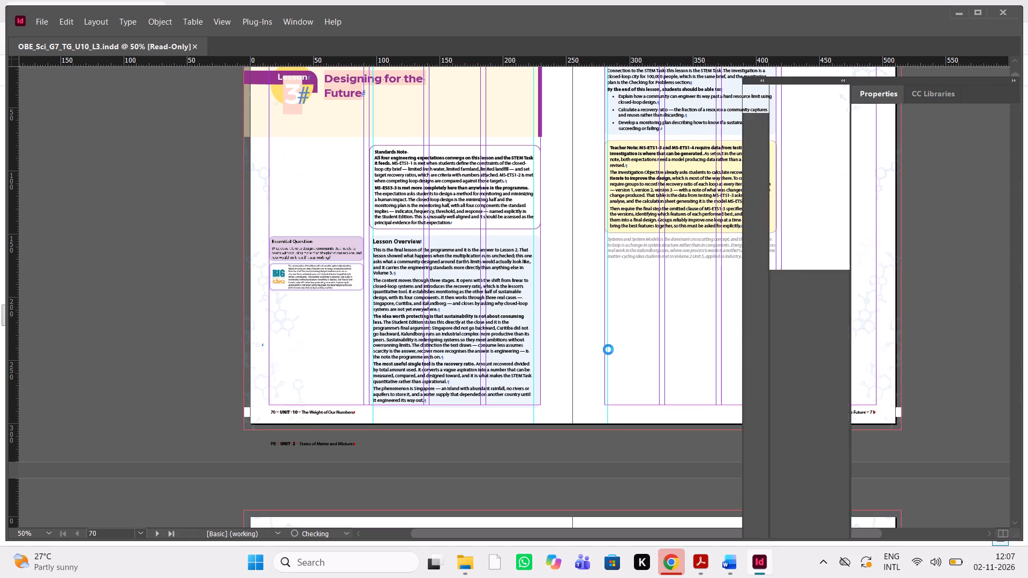
scroll(608, 349, "down", 2)
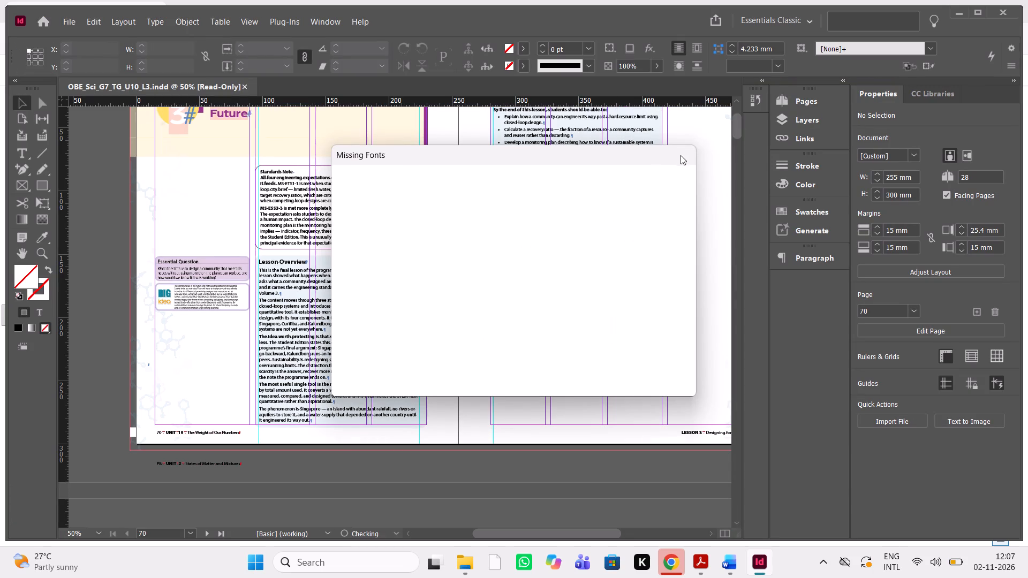
left_click(587, 487)
scroll(716, 184, "down", 4)
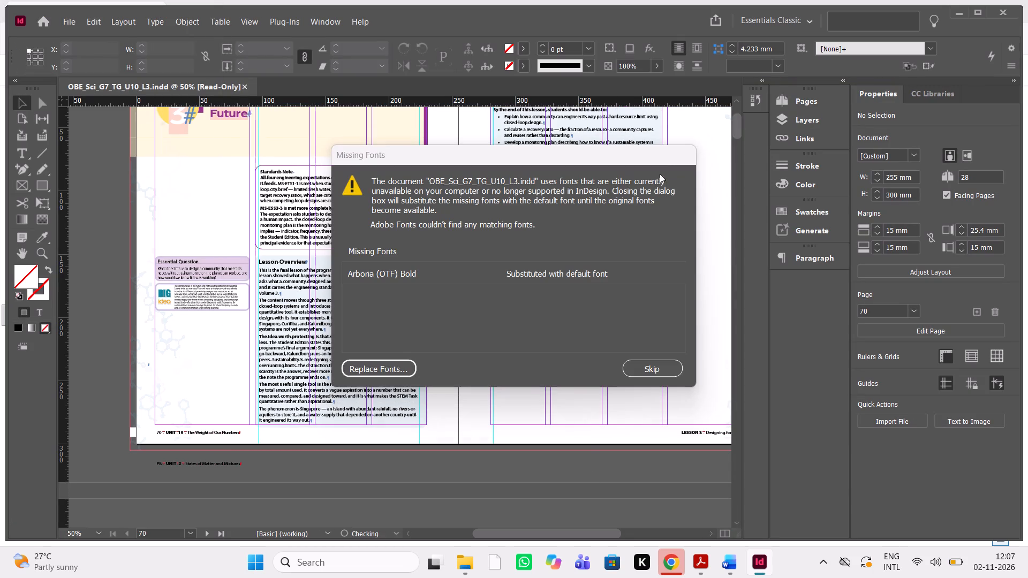
left_click(649, 374)
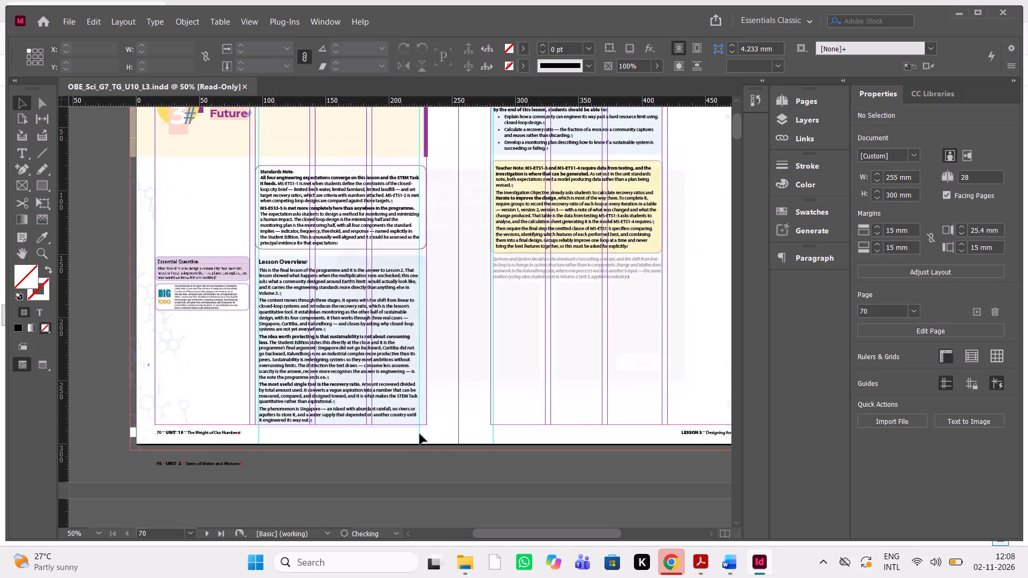
Look through the Lesson 3 InDesign pages as far as Why Most Communities Have Not Done This Yet, and close the document.
scroll(443, 442, "down", 8)
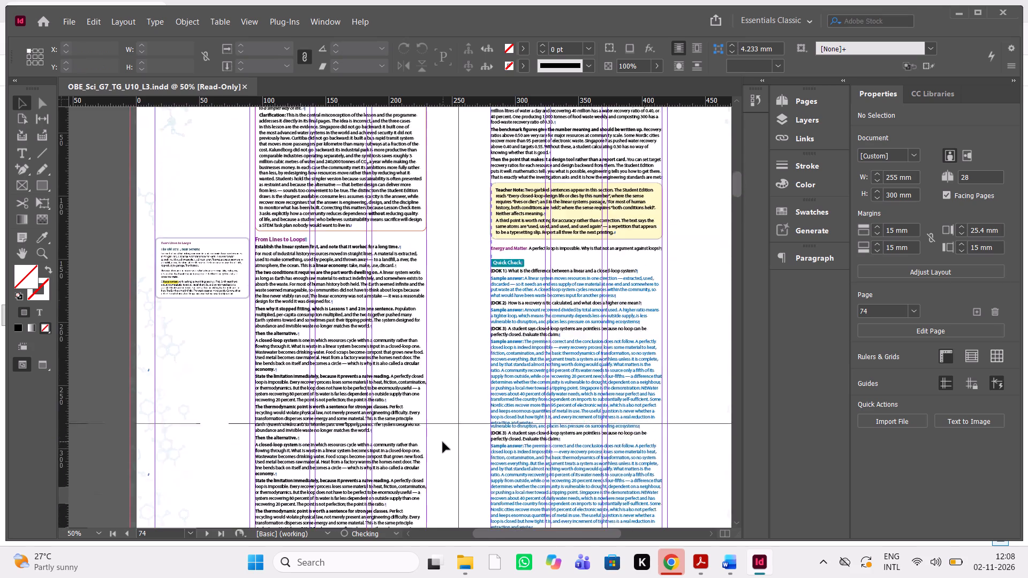
scroll(443, 442, "down", 9)
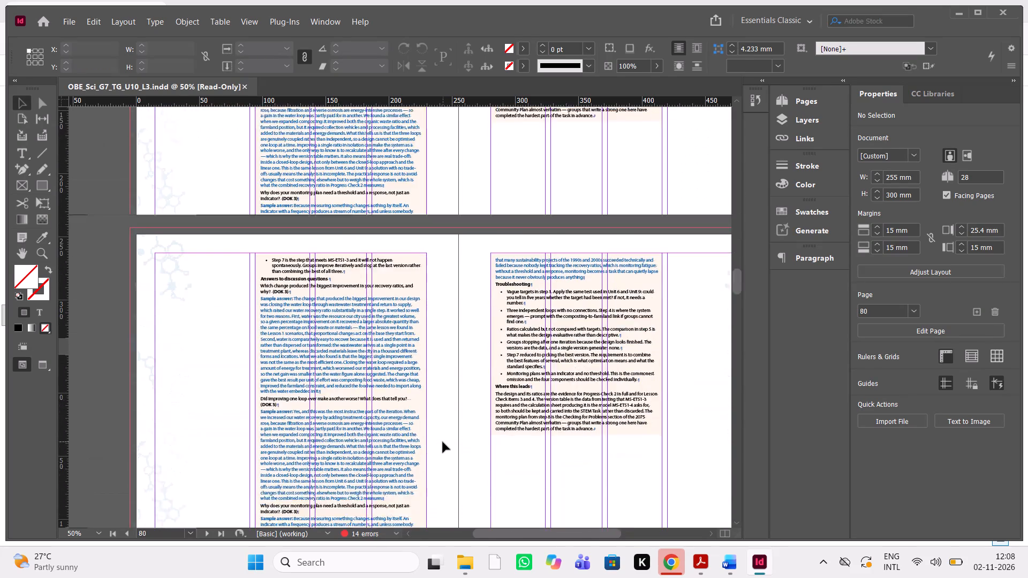
scroll(443, 442, "down", 8)
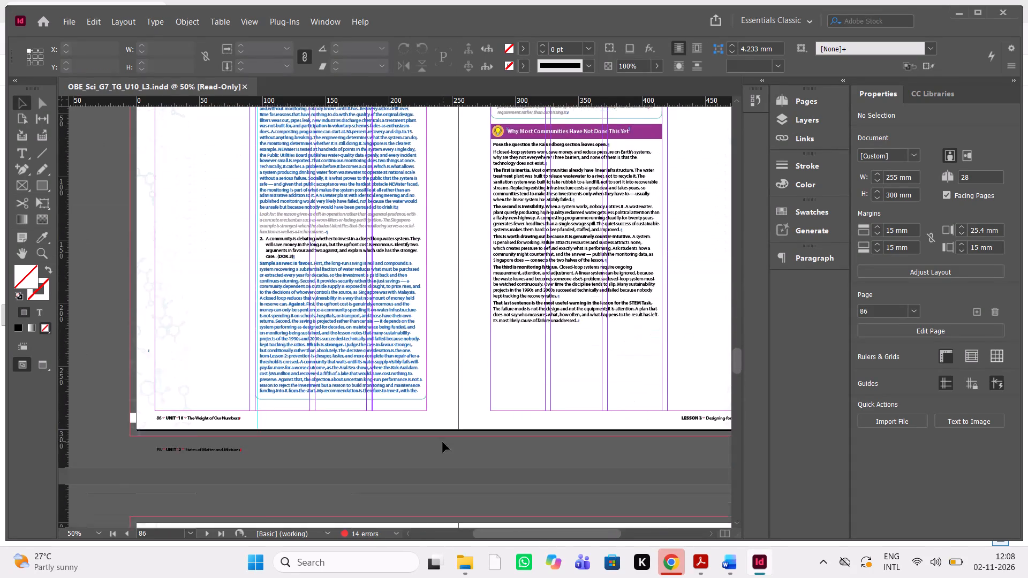
scroll(443, 442, "left", 1)
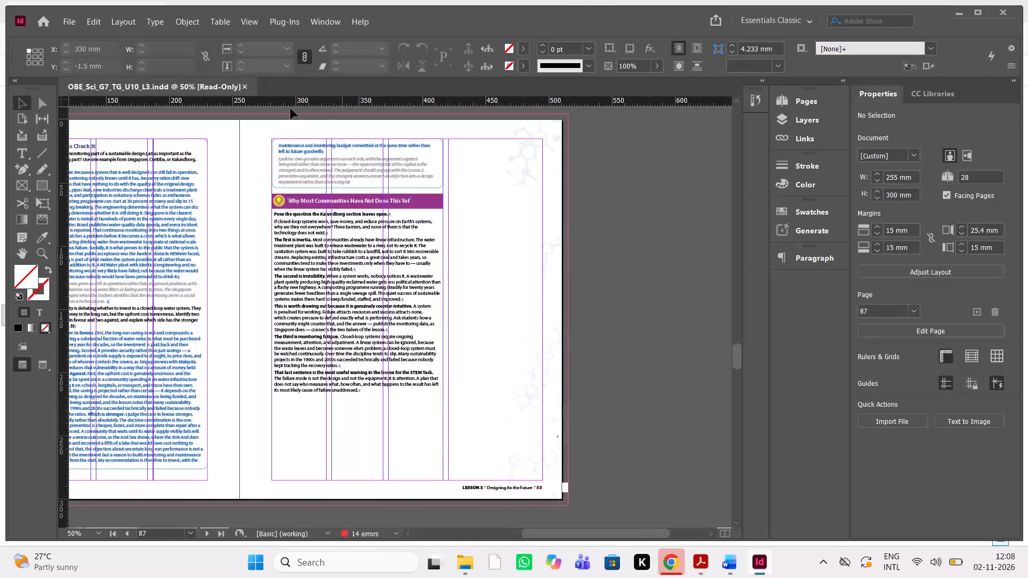
left_click(246, 87)
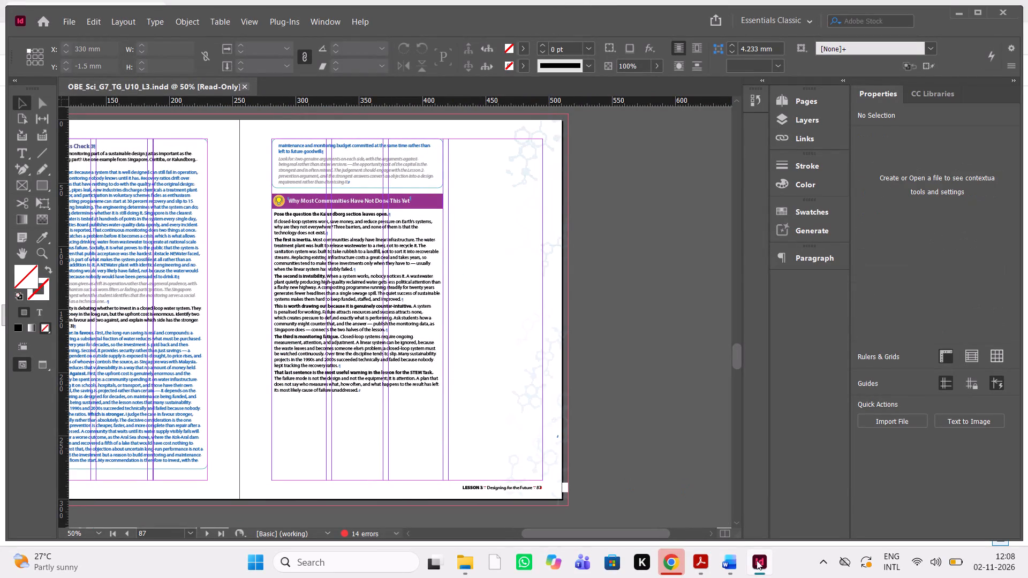
Return to Binder2.pdf in Acrobat and post the comment "add SB image" in the margin beside What Sustainable Design Actually Looks Like.
left_click(705, 567)
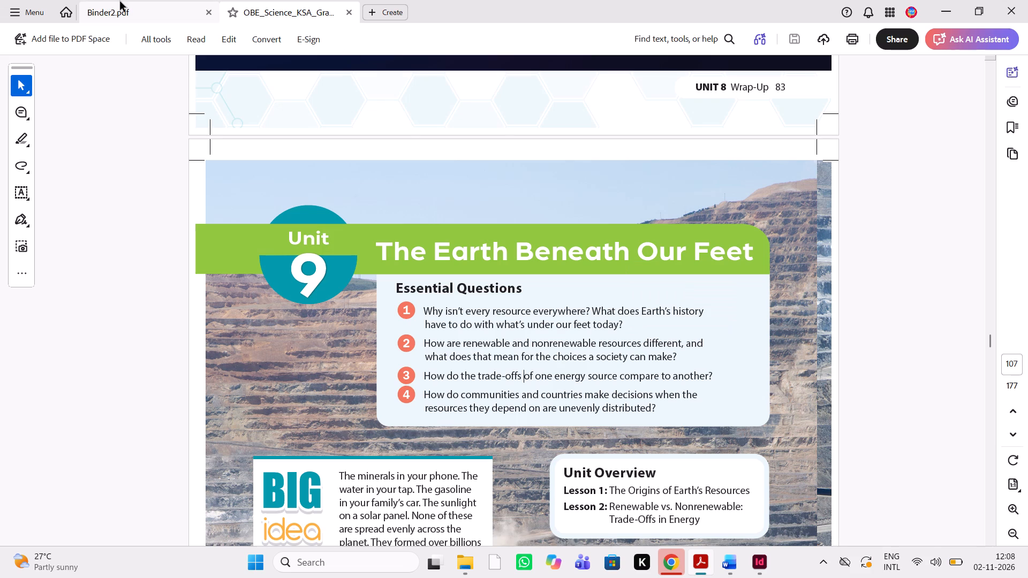
left_click(120, 2)
scroll(385, 236, "right", 1)
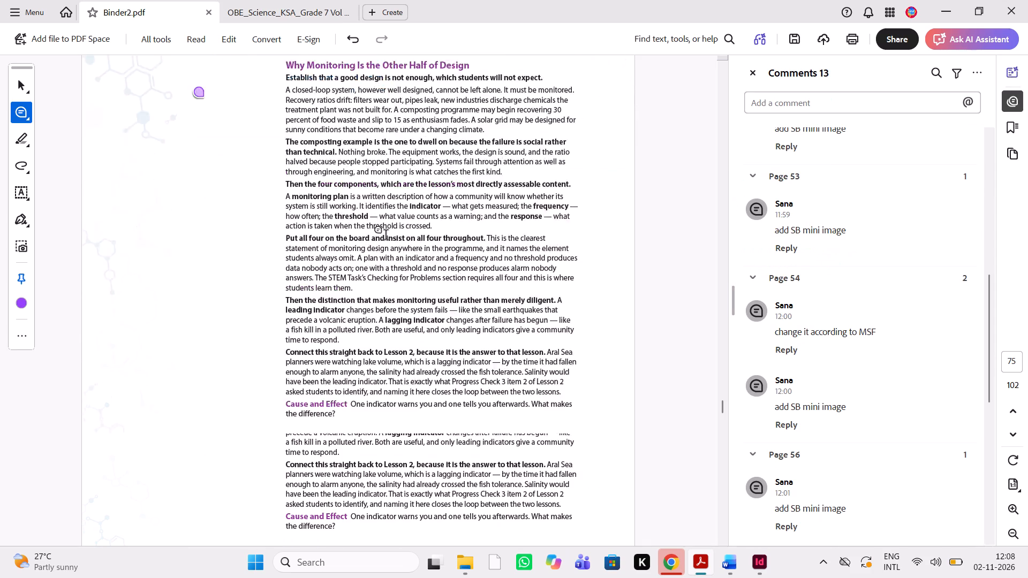
scroll(385, 236, "right", 1)
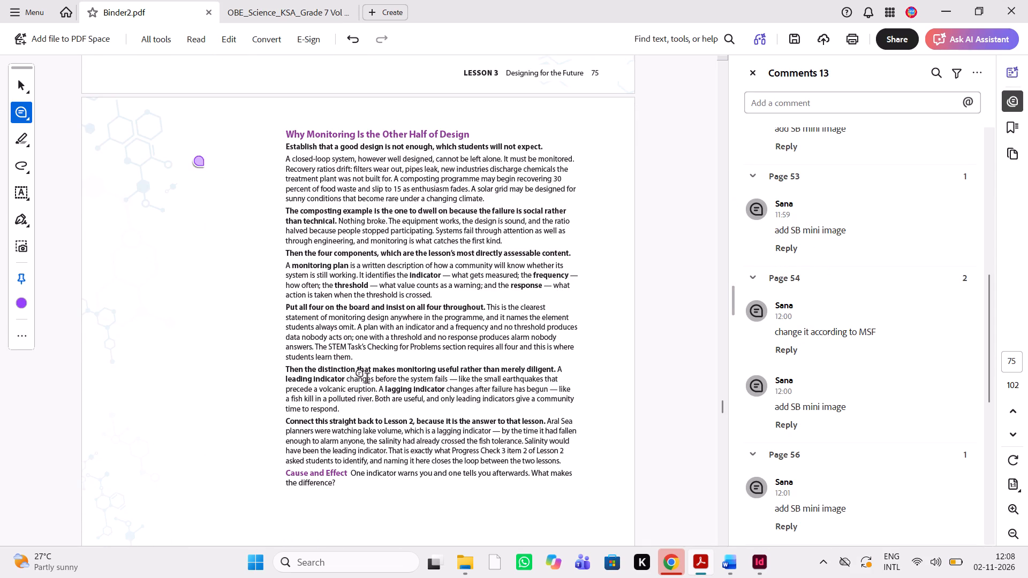
scroll(367, 379, "down", 7)
scroll(306, 451, "down", 14)
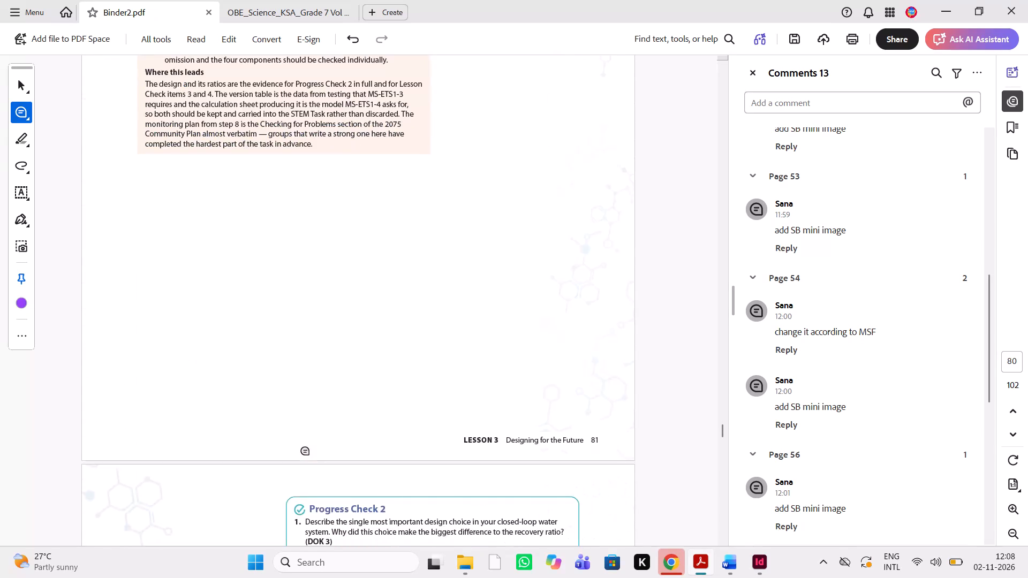
scroll(306, 451, "down", 13)
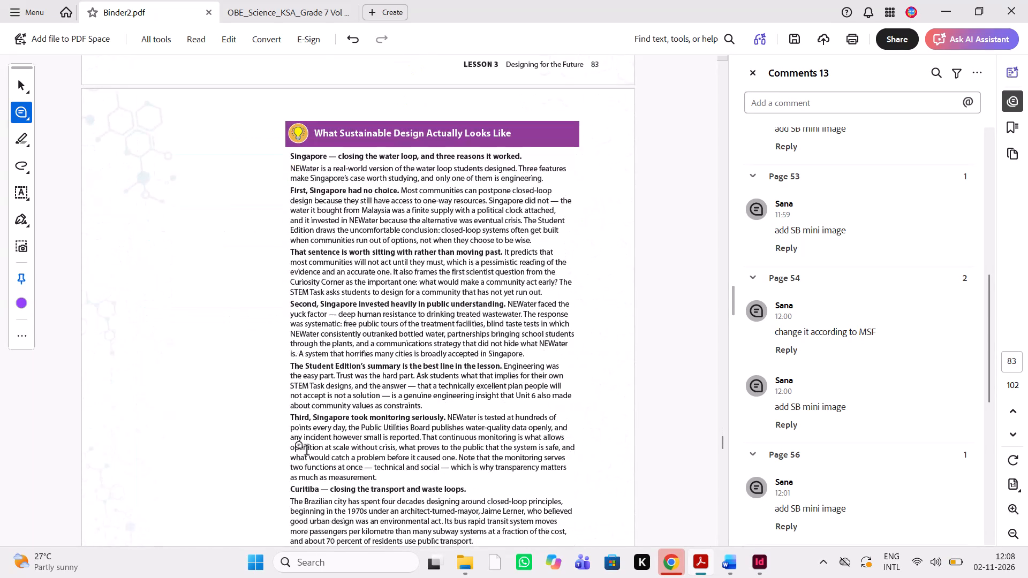
scroll(306, 451, "down", 1)
left_click(203, 141)
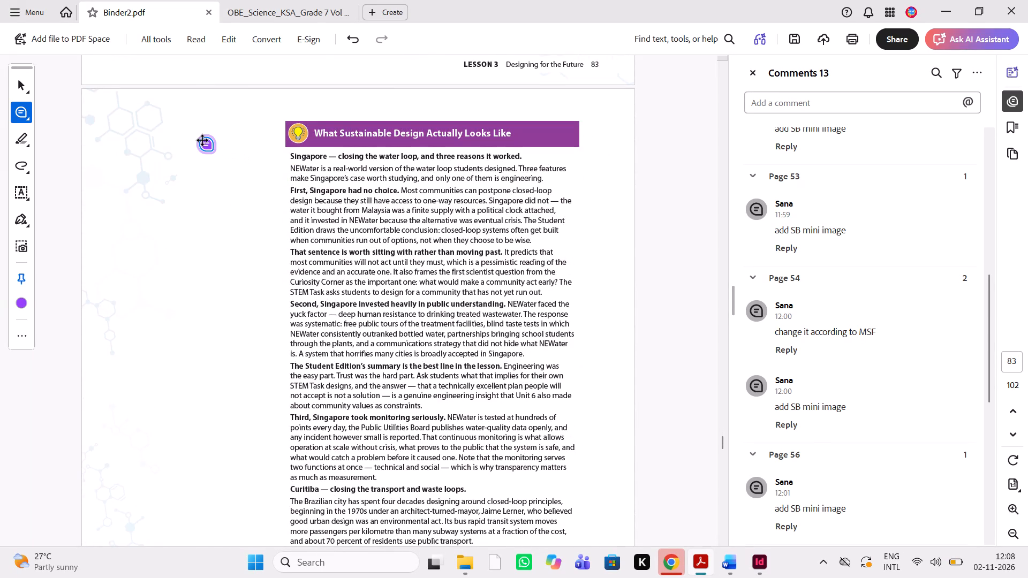
type("add SB")
key("space")
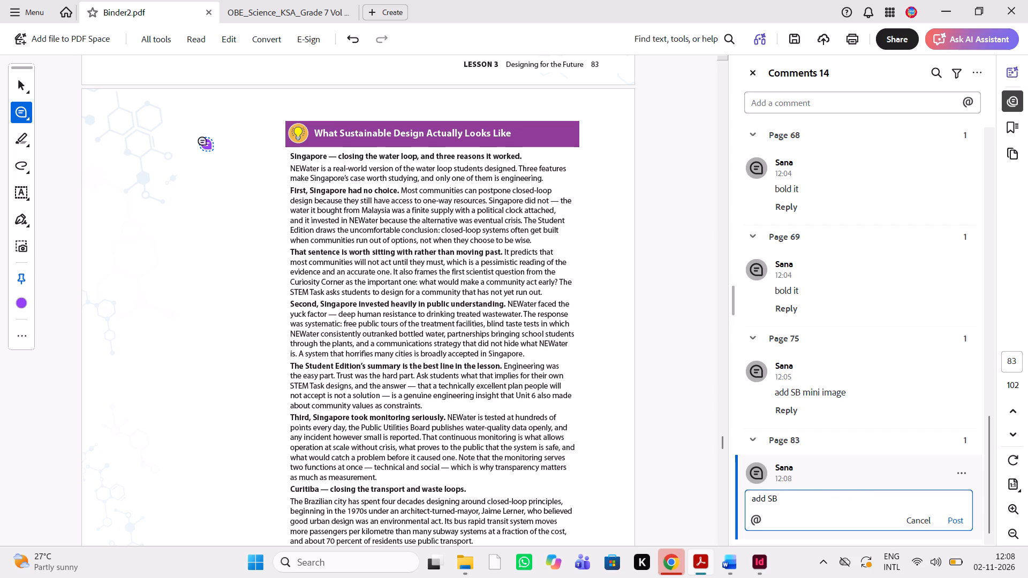
type("imagerev")
key("BackSpace")
key("BackSpace")
key("BackSpace")
left_click(966, 523)
left_click(957, 522)
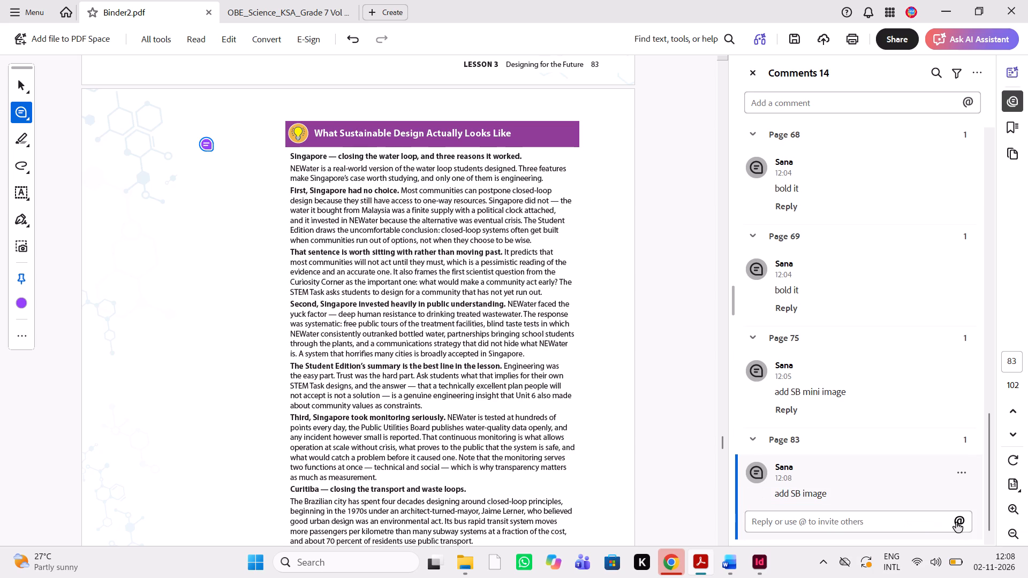
Compare the What Sustainable Design Actually Looks Like section in the PDF with the Word manuscript, through Kalundborg to Progress Check 3.
left_click(740, 564)
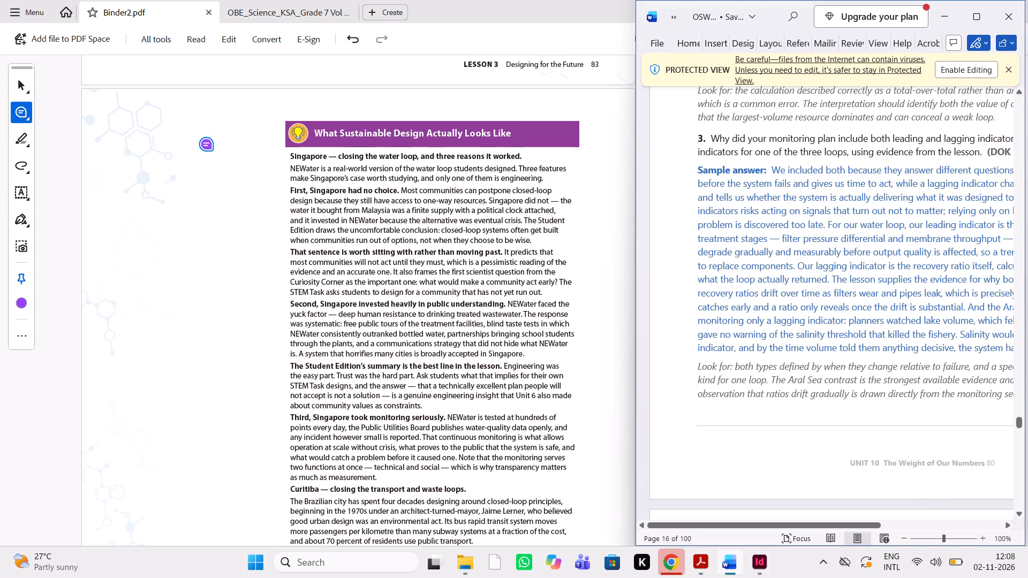
scroll(856, 259, "down", 4)
scroll(856, 259, "up", 2)
scroll(856, 259, "right", 1)
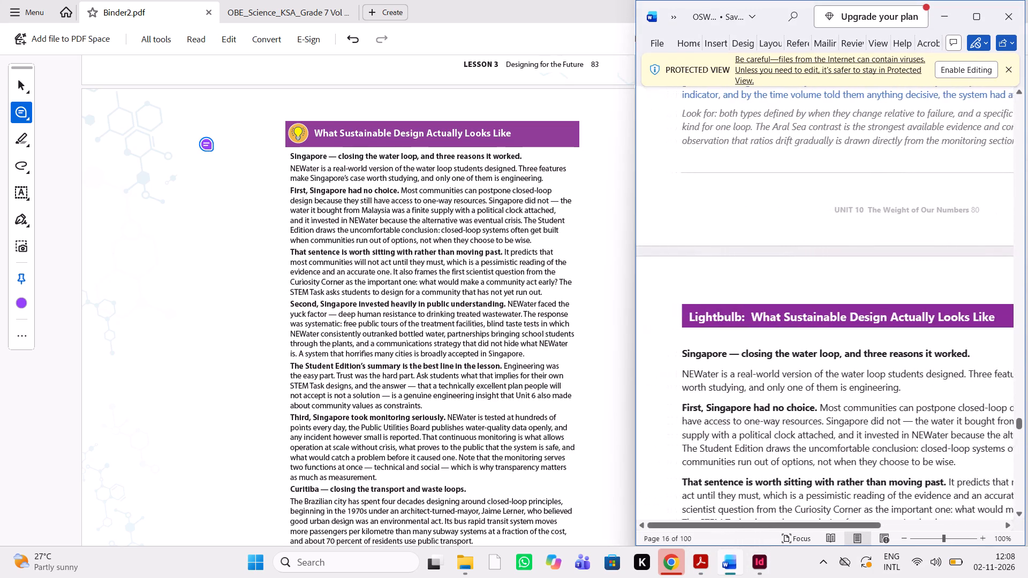
scroll(410, 221, "down", 3)
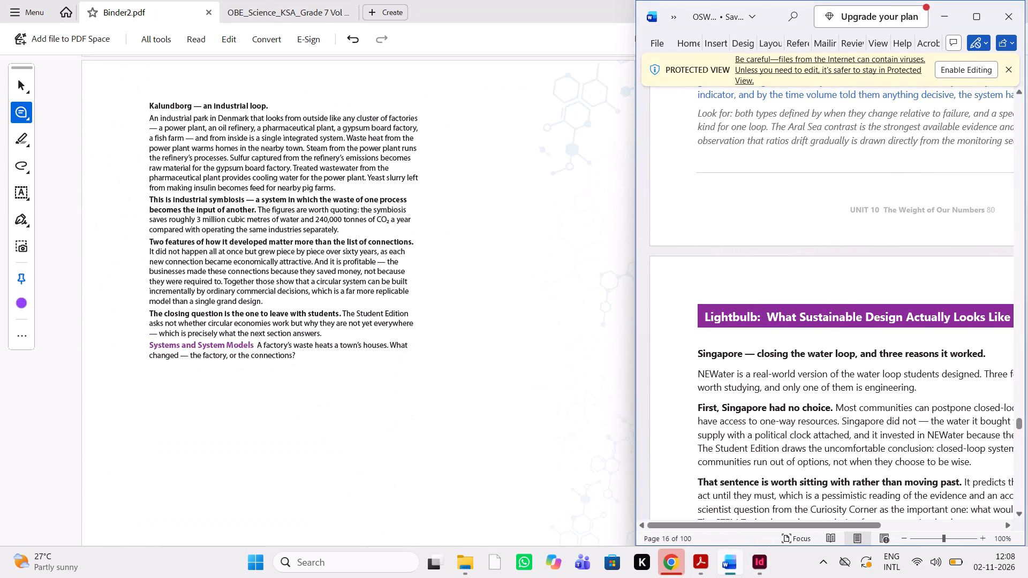
scroll(798, 296, "down", 4)
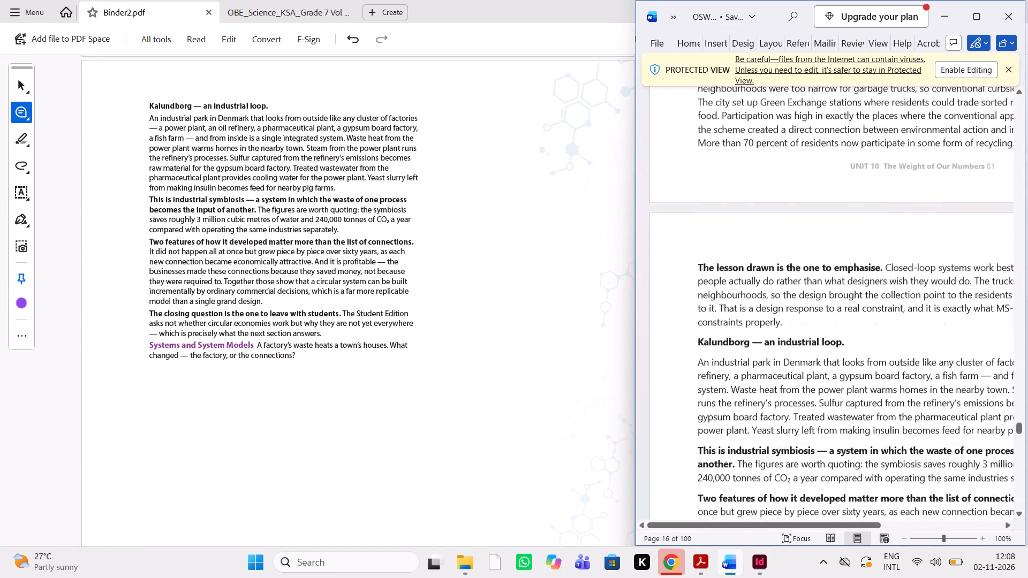
scroll(798, 296, "down", 3)
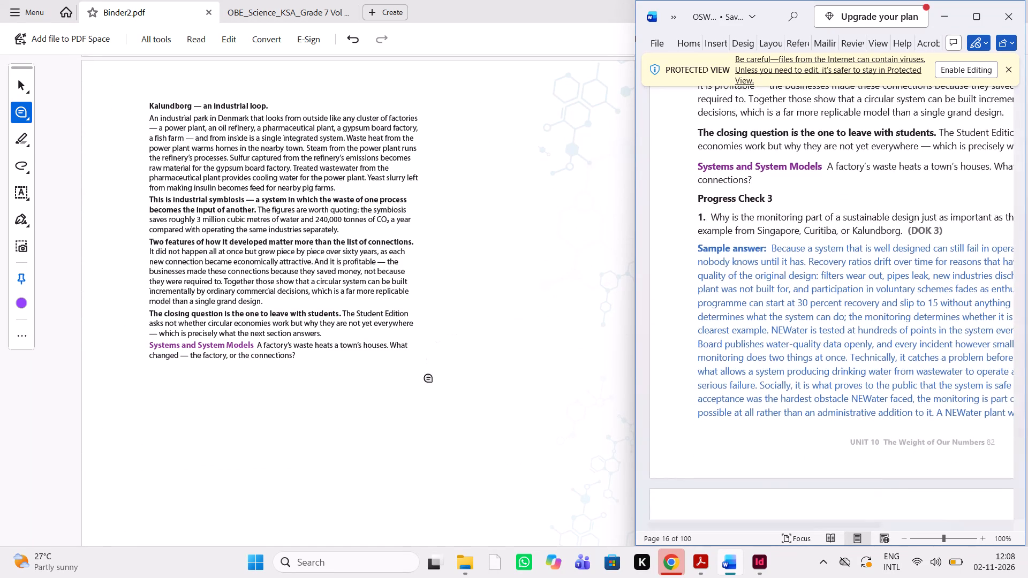
Compare Progress Check 3 and the opening of Why Most Communities Have Not Done This Yet with the Word manuscript.
scroll(429, 378, "down", 3)
scroll(429, 378, "left", 1)
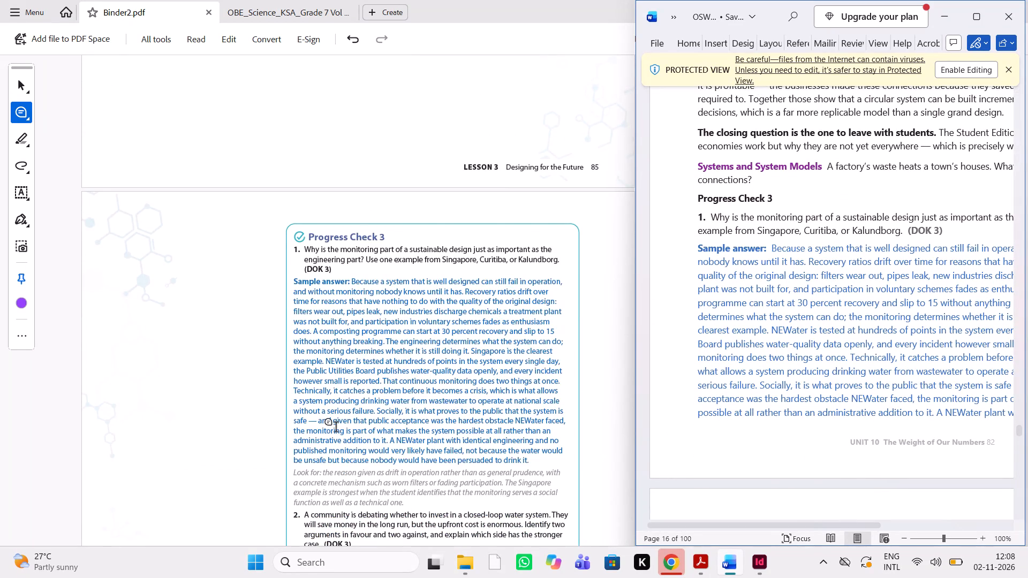
scroll(336, 428, "down", 5)
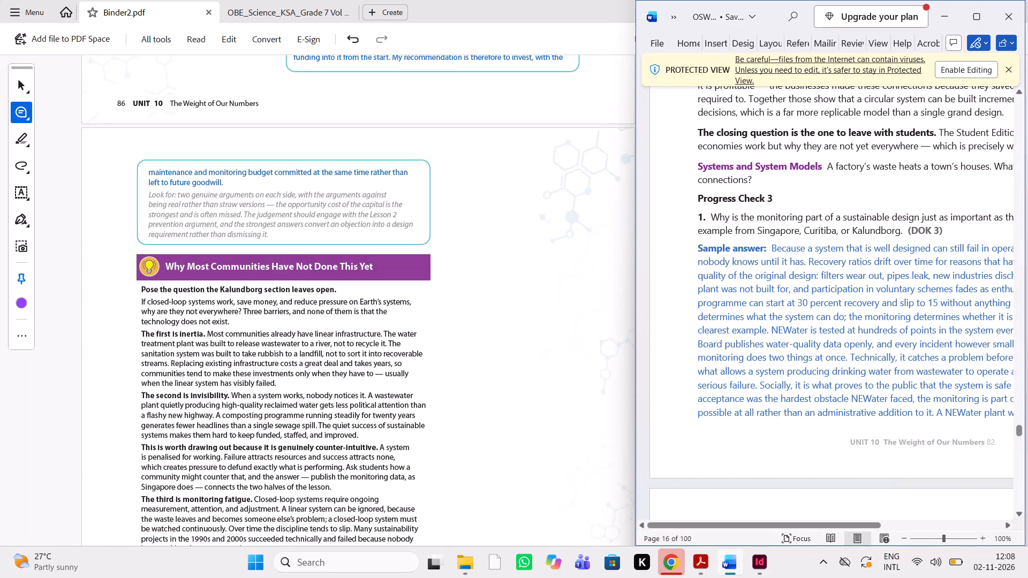
scroll(771, 392, "down", 4)
scroll(771, 392, "up", 1)
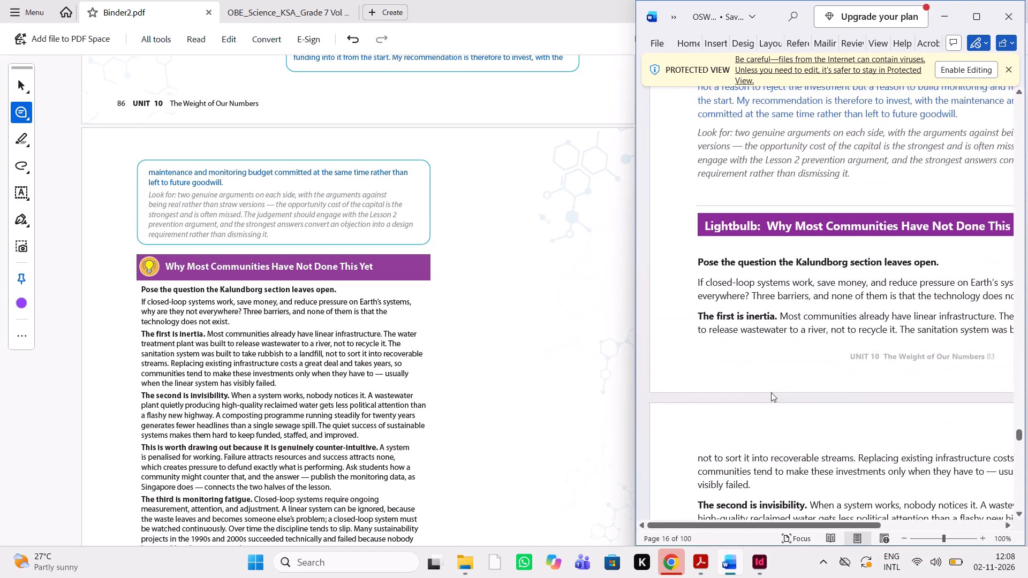
scroll(473, 341, "left", 1)
scroll(864, 303, "left", 1)
scroll(864, 303, "right", 2)
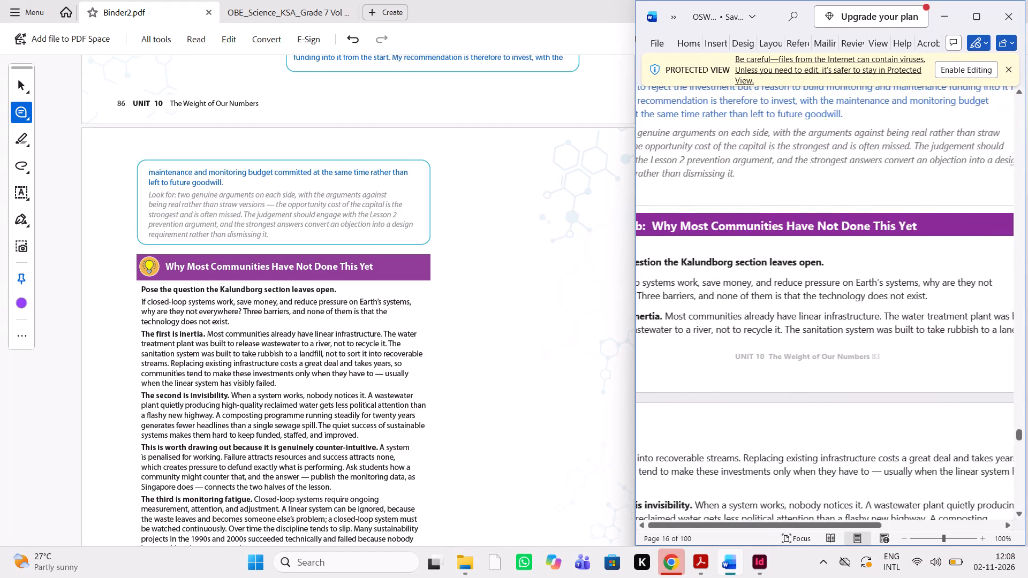
scroll(864, 303, "right", 1)
Add the comment "add SB mini image" in the margin beside the Why Most Communities Have Not Done This Yet heading in Binder2.pdf.
left_click(547, 286)
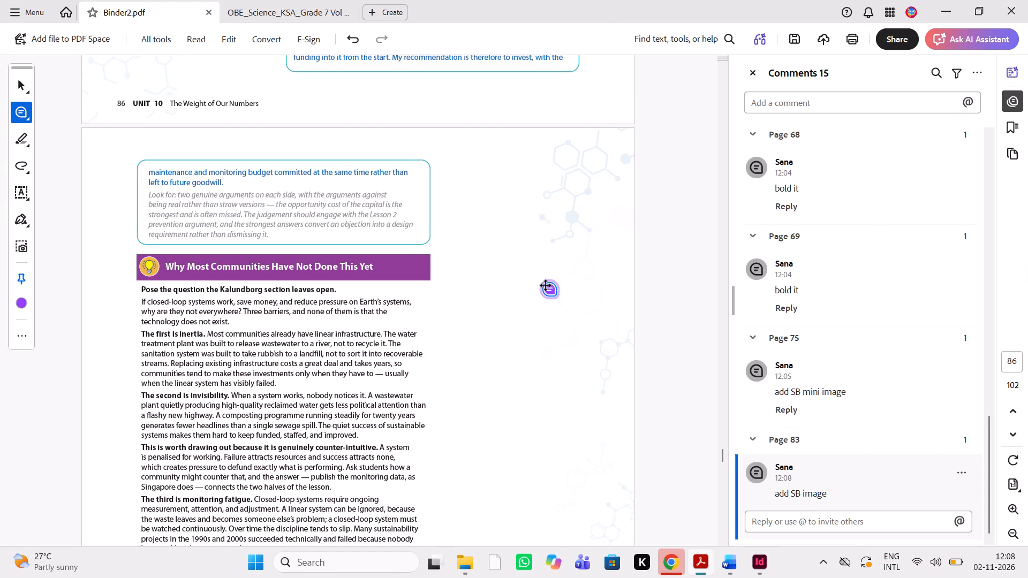
type("add")
key("space")
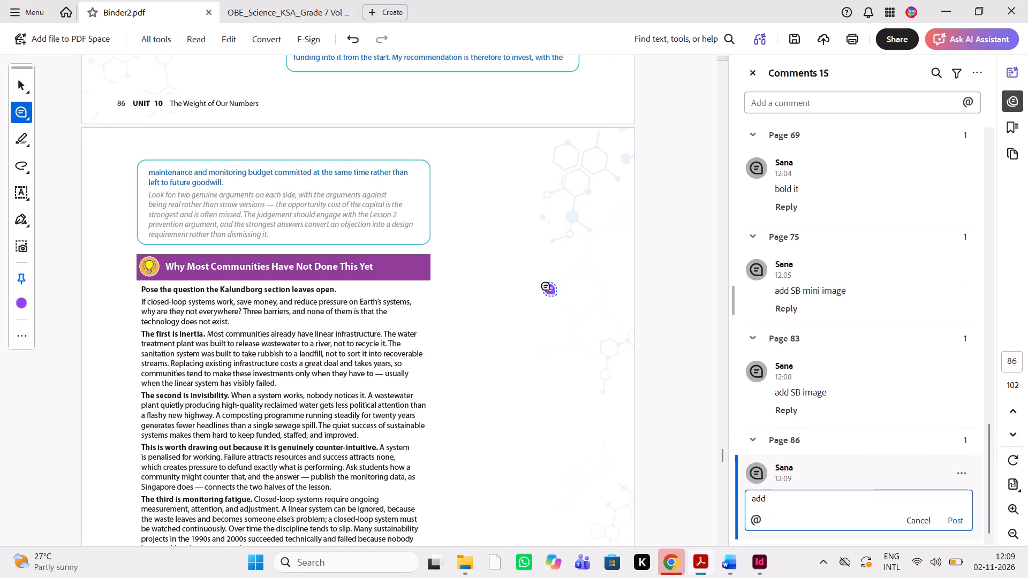
type("SB mimi i")
key("BackSpace")
key("BackSpace")
key("BackSpace")
key("BackSpace")
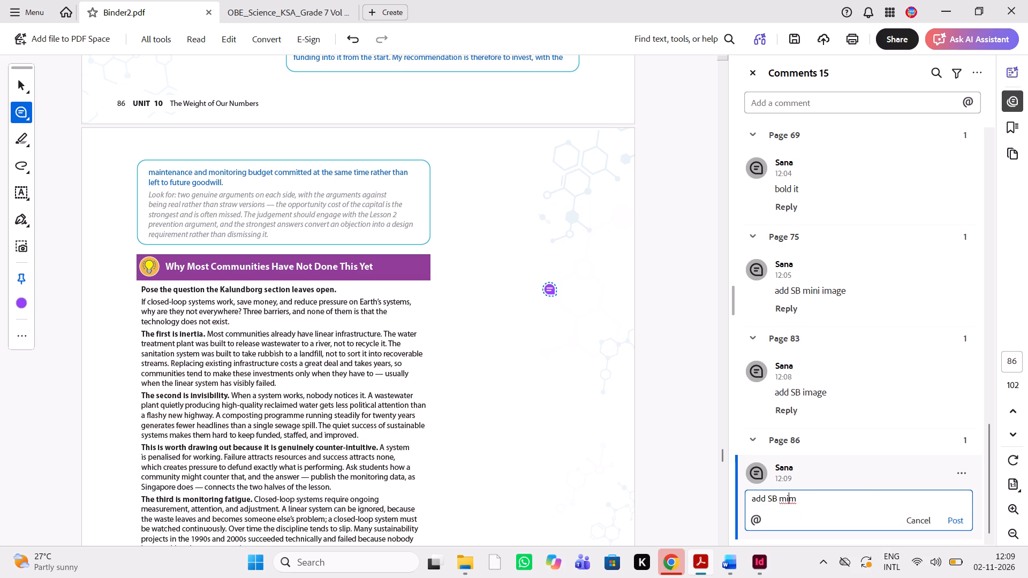
type("ni img")
key("BackSpace")
key("BackSpace")
type("mage")
key("space")
Check the manuscript as far as Sustainability Is Not About Going Backward and add the comment "add SB mini image" beside that PDF heading.
left_click(723, 559)
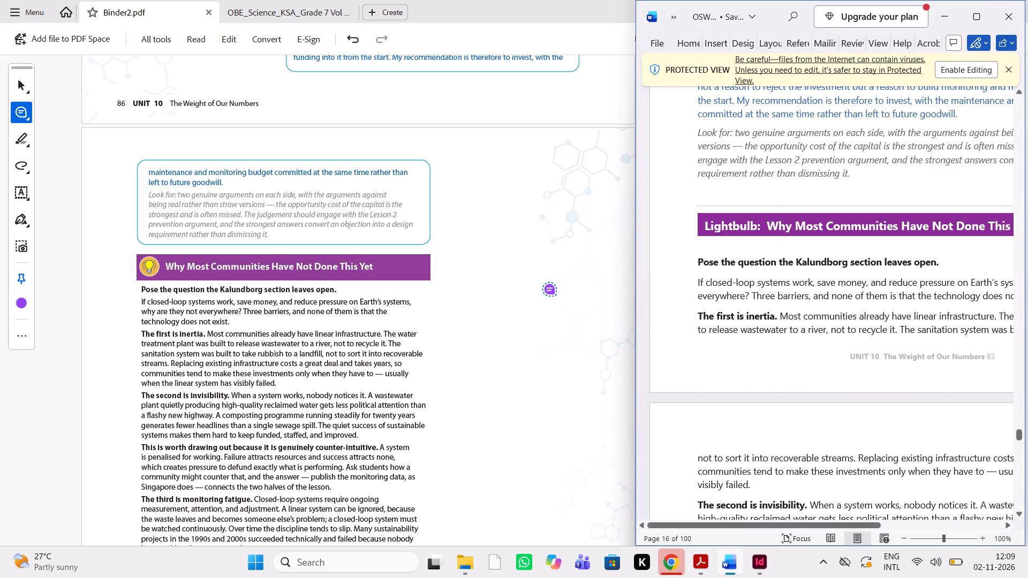
scroll(337, 379, "down", 3)
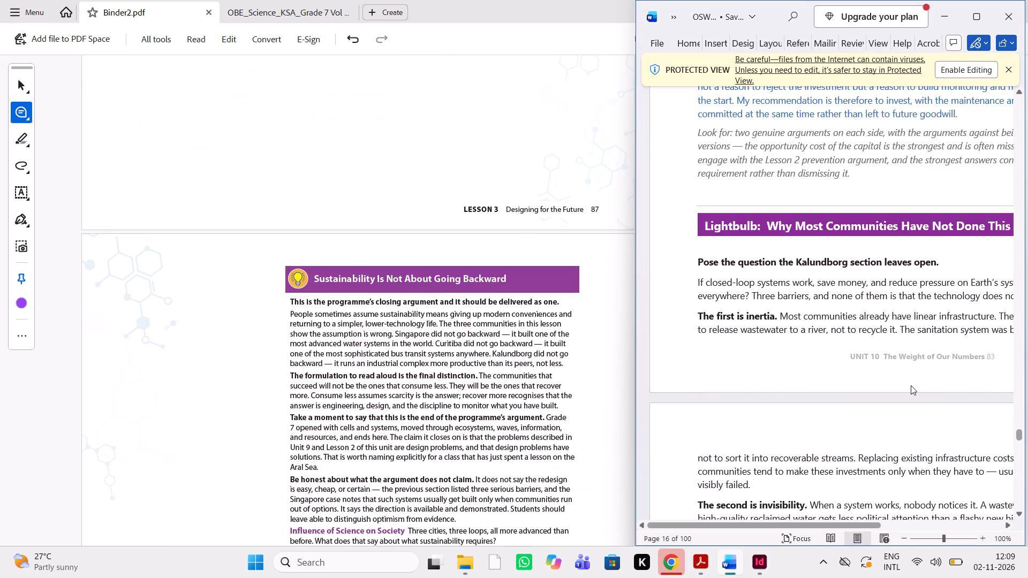
scroll(911, 385, "down", 4)
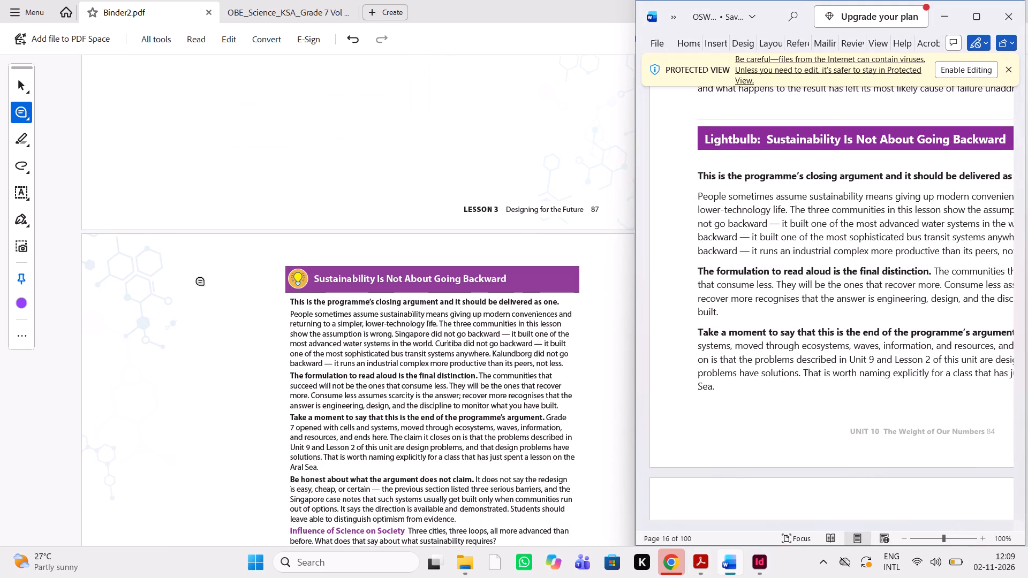
left_click(189, 291)
type("add SB mini image")
key("space")
Compare Progress Check 4, English Language Learners and Differentiated Instruction in the PDF with the Word manuscript.
scroll(444, 387, "down", 2)
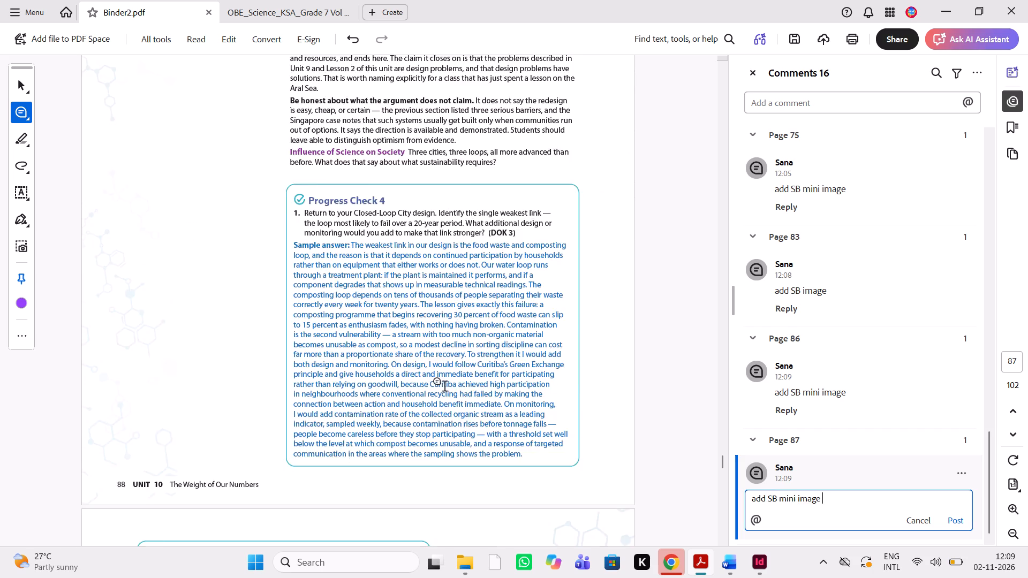
scroll(444, 387, "down", 1)
left_click(738, 561)
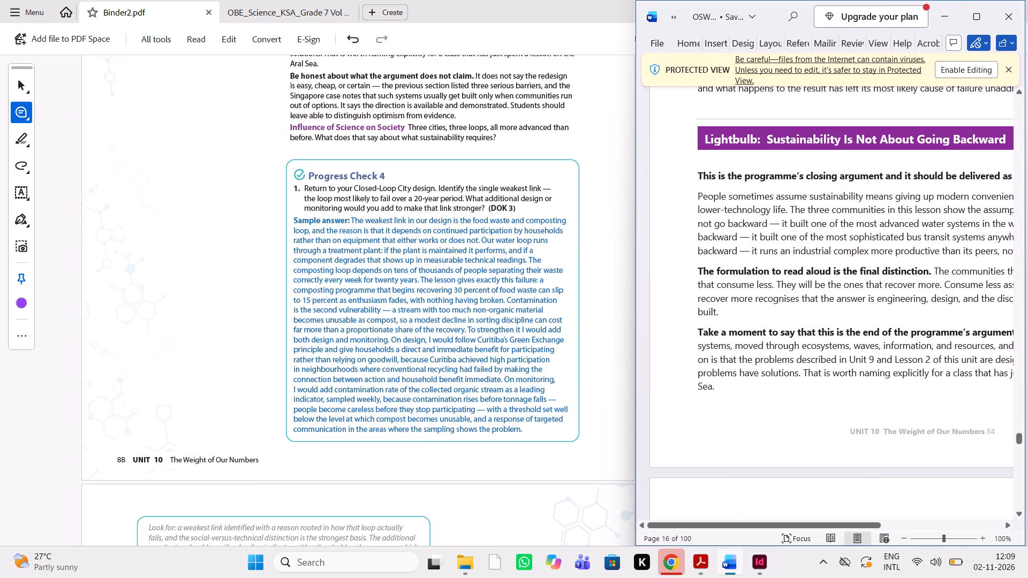
scroll(872, 374, "down", 2)
scroll(361, 373, "down", 8)
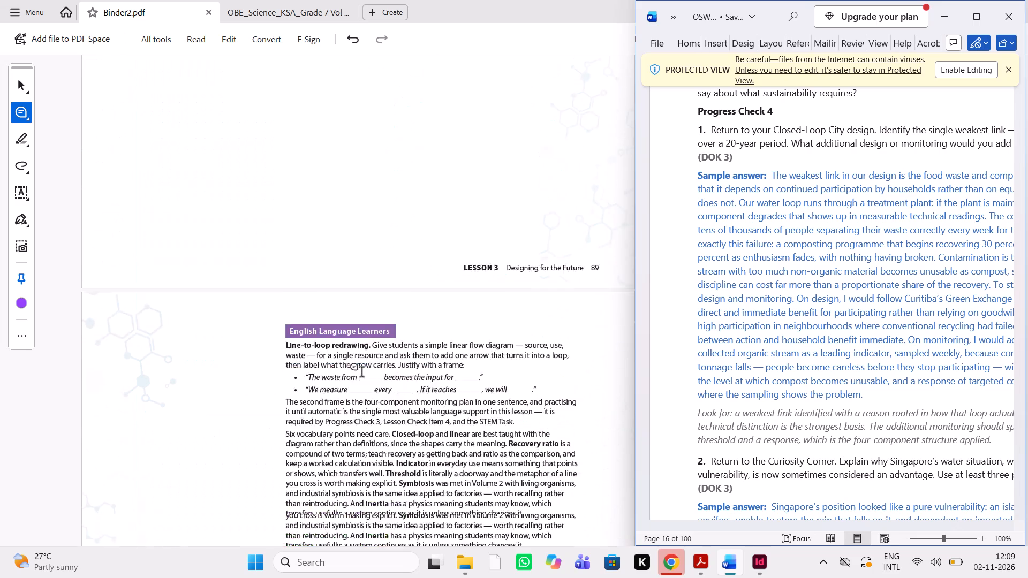
scroll(361, 373, "down", 1)
scroll(361, 373, "up", 2)
scroll(361, 373, "down", 2)
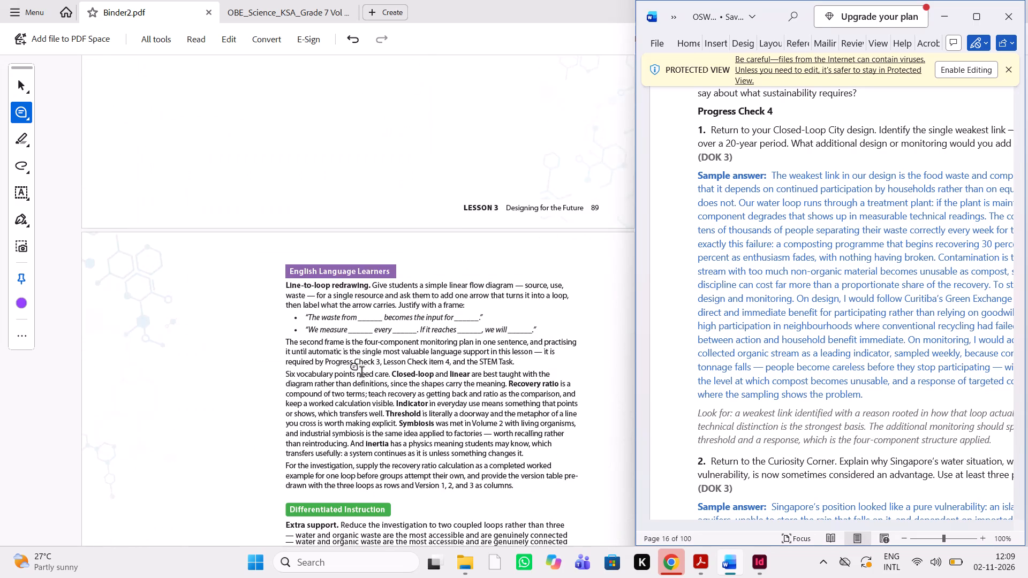
scroll(361, 373, "down", 1)
scroll(361, 373, "up", 6)
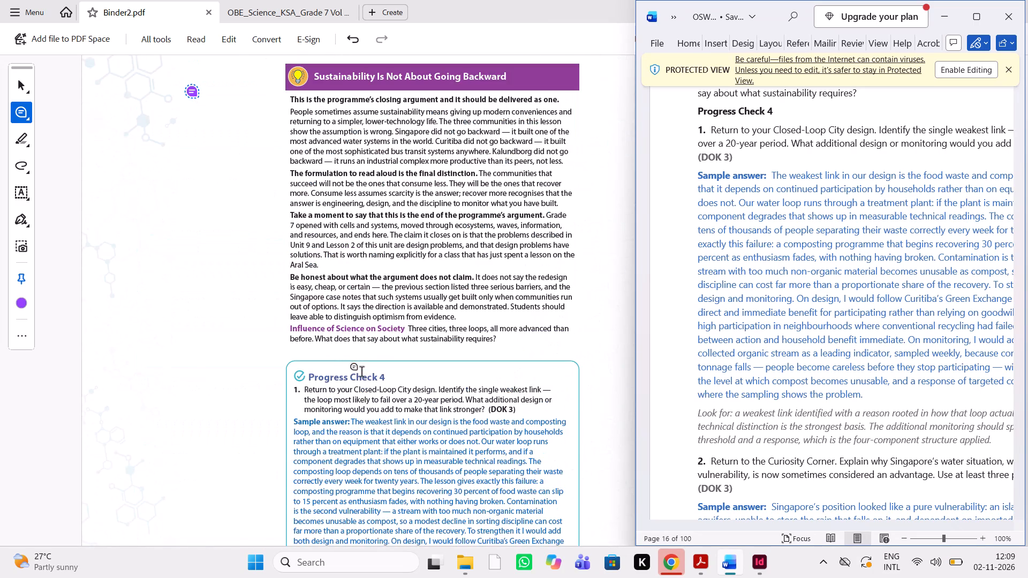
scroll(361, 373, "down", 7)
scroll(770, 287, "down", 2)
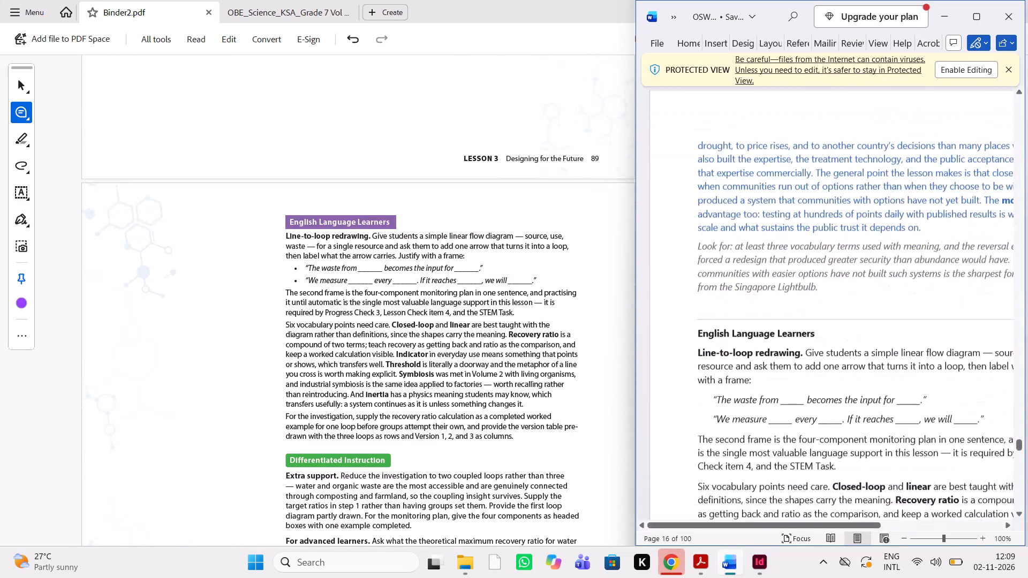
scroll(770, 287, "down", 2)
scroll(770, 287, "up", 1)
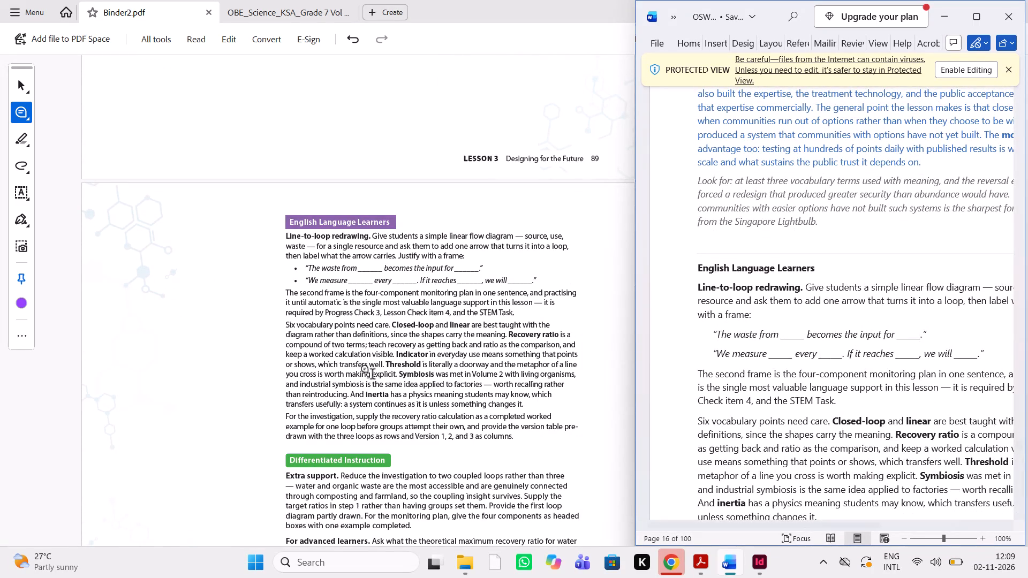
scroll(372, 375, "down", 2)
scroll(714, 405, "down", 1)
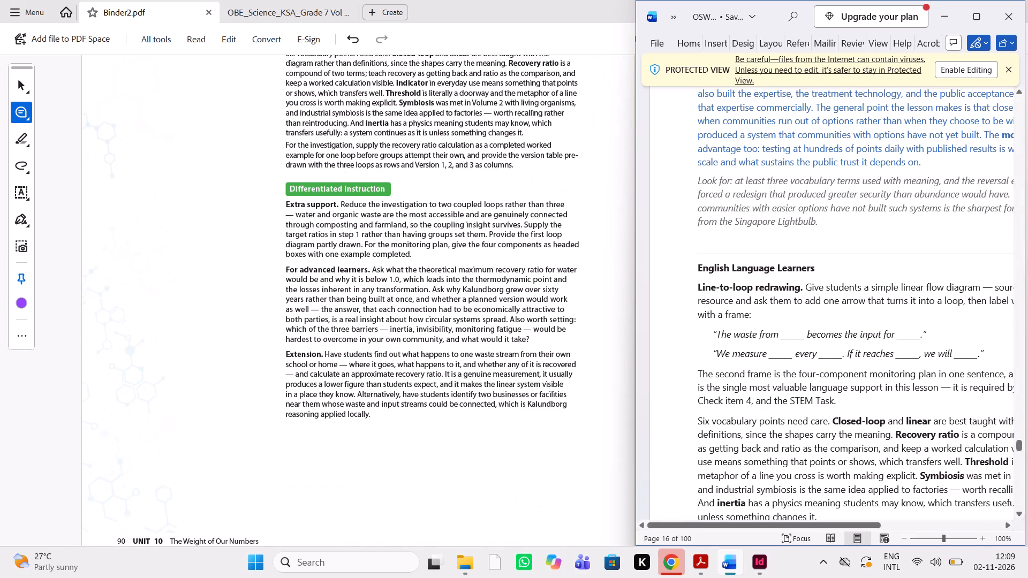
Check the Power Up: Bhutan's Different Measure of Success pages, including the student book mini image and Thinking Questions, against the Word manuscript.
scroll(714, 405, "down", 2)
scroll(289, 334, "down", 3)
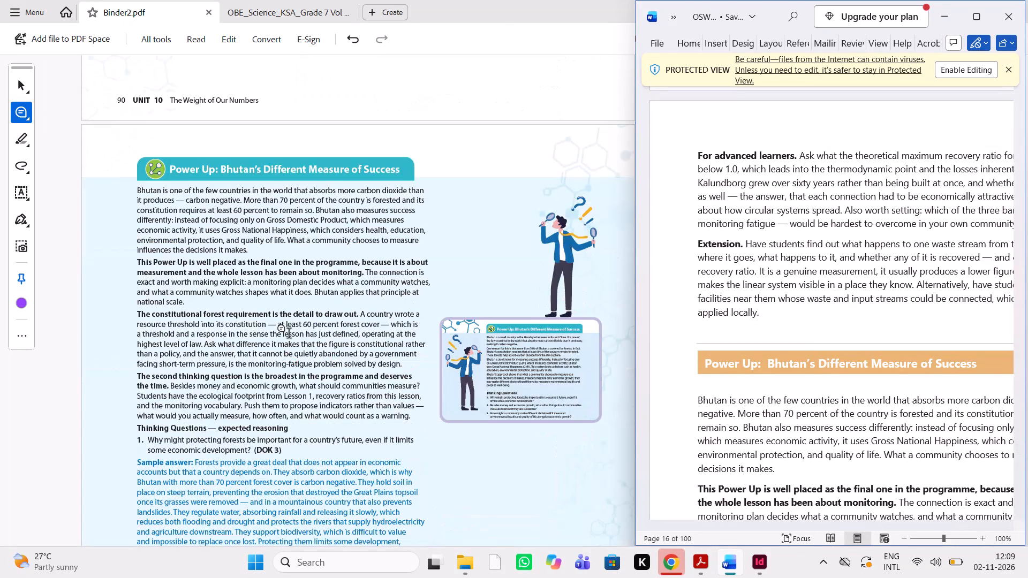
scroll(289, 334, "down", 2)
scroll(289, 334, "up", 2)
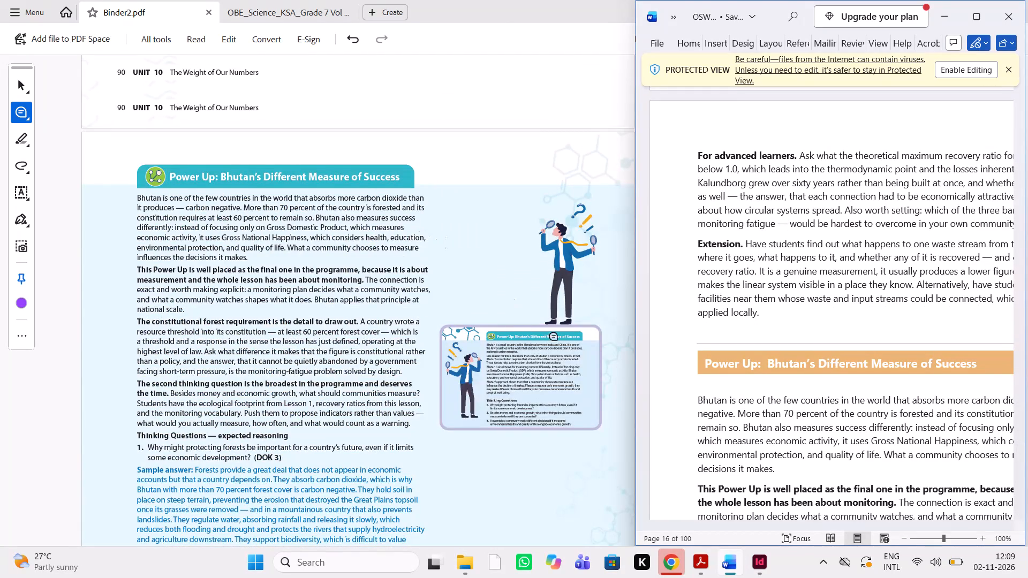
scroll(555, 337, "up", 2)
scroll(555, 337, "up", 1, "ctrl")
scroll(555, 337, "down", 1, "ctrl")
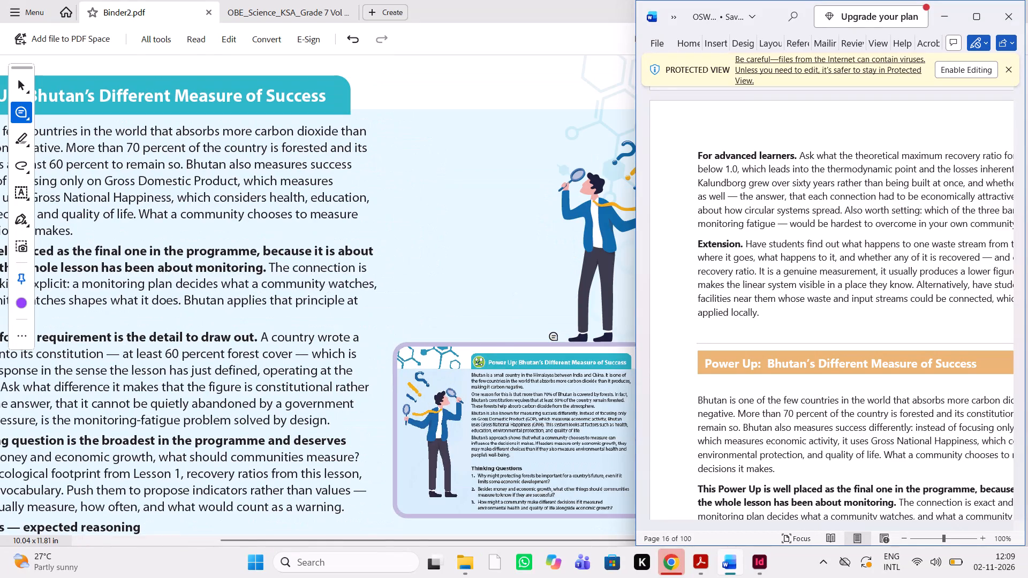
scroll(555, 337, "down", 1, "ctrl")
scroll(555, 337, "down", 2)
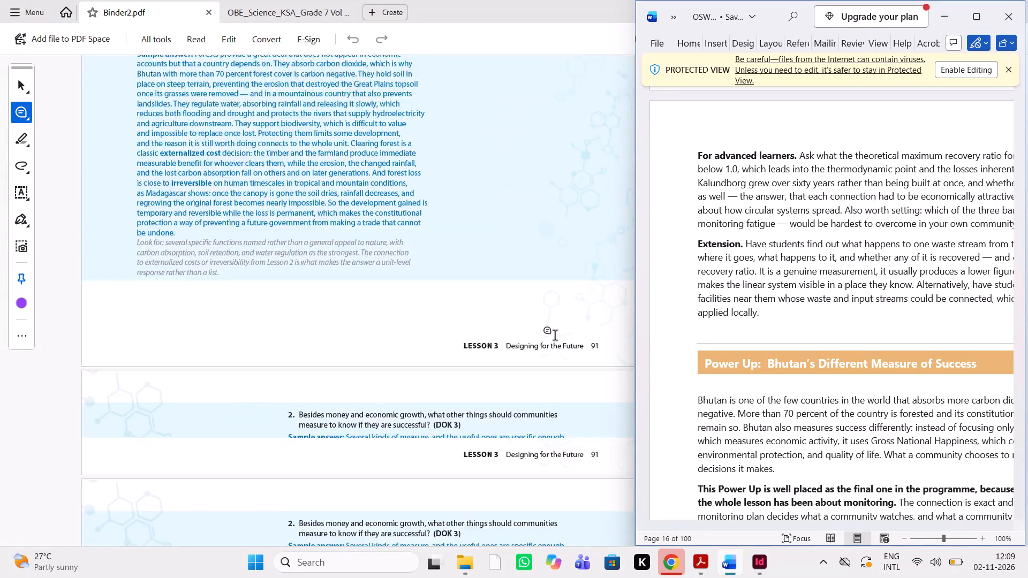
scroll(555, 337, "down", 2)
scroll(832, 336, "down", 4)
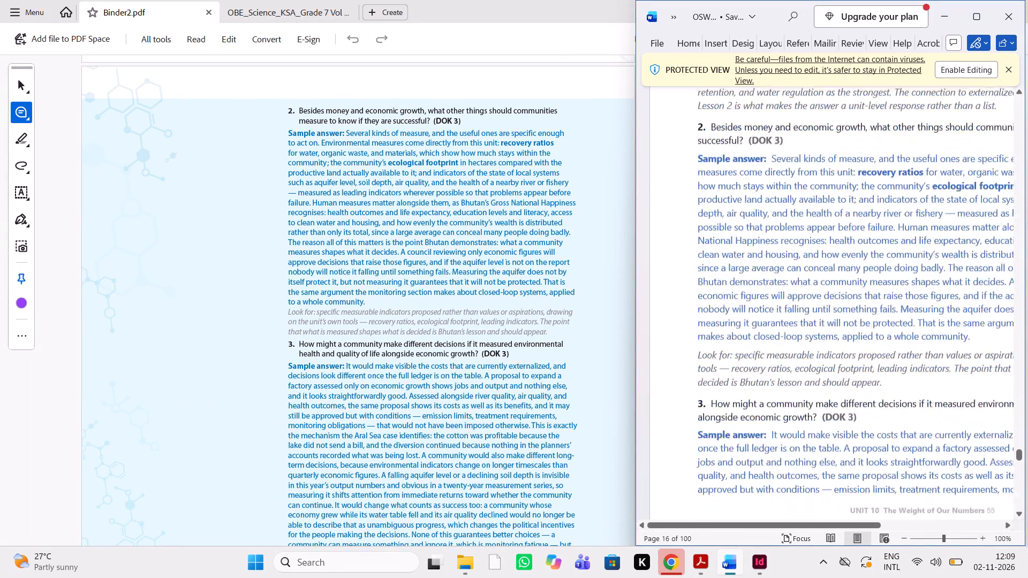
Examine the Lesson Check — Answers pages and their student book mini image, continuing to the Lesson Summary and Skill Mastery headings.
scroll(832, 336, "down", 1)
scroll(436, 336, "down", 11)
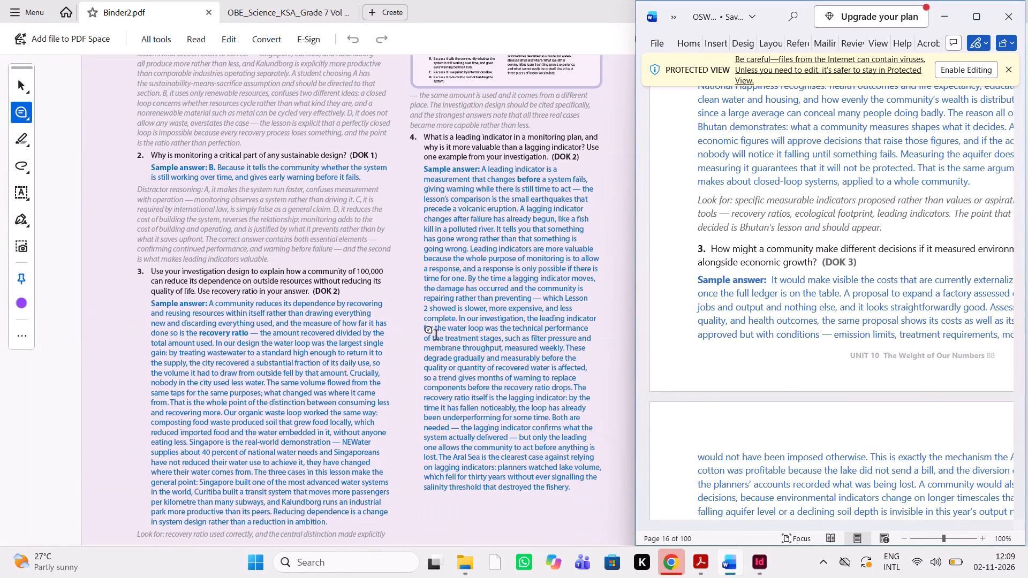
scroll(507, 424, "up", 1)
scroll(485, 270, "up", 2, "ctrl")
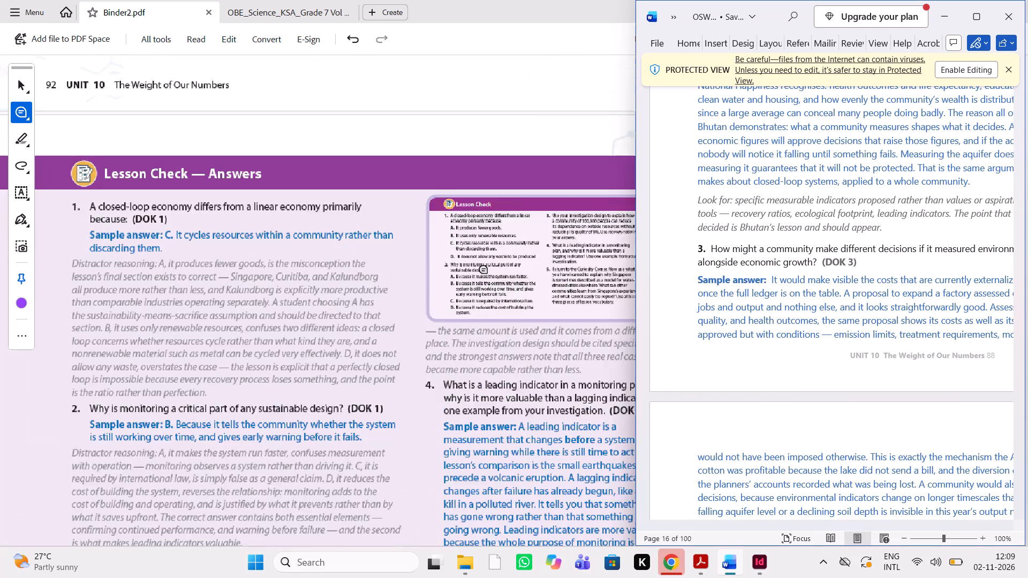
scroll(485, 270, "up", 2, "ctrl")
scroll(485, 270, "up", 1)
scroll(485, 270, "down", 3, "ctrl")
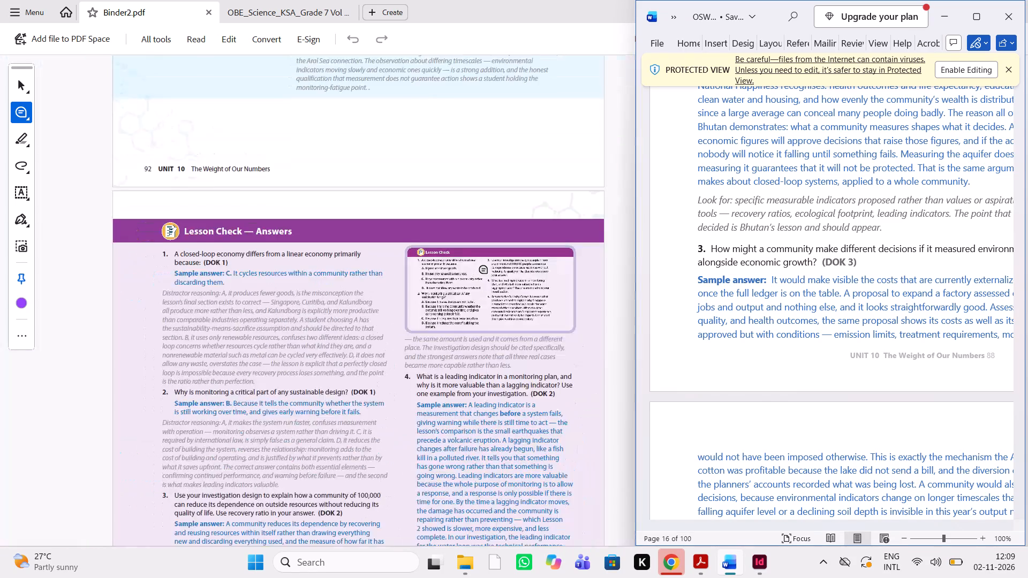
scroll(485, 270, "down", 2, "ctrl")
scroll(485, 270, "down", 5)
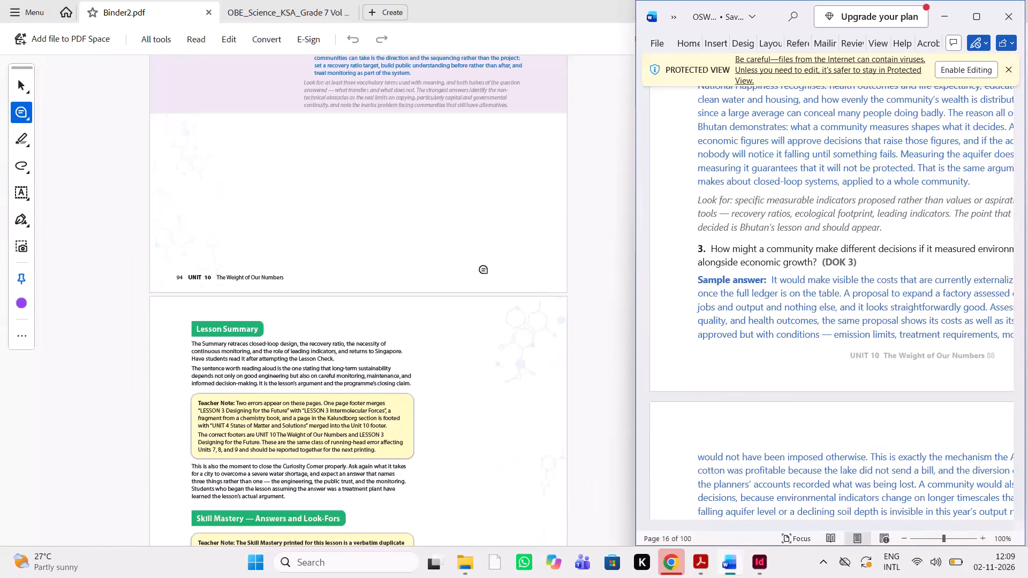
scroll(485, 270, "down", 1)
Look back through the PDF from the Lesson 3 Lesson Summary to Lesson 2's Resilience, Tipping Points, and Irreversibility section.
scroll(485, 270, "up", 9)
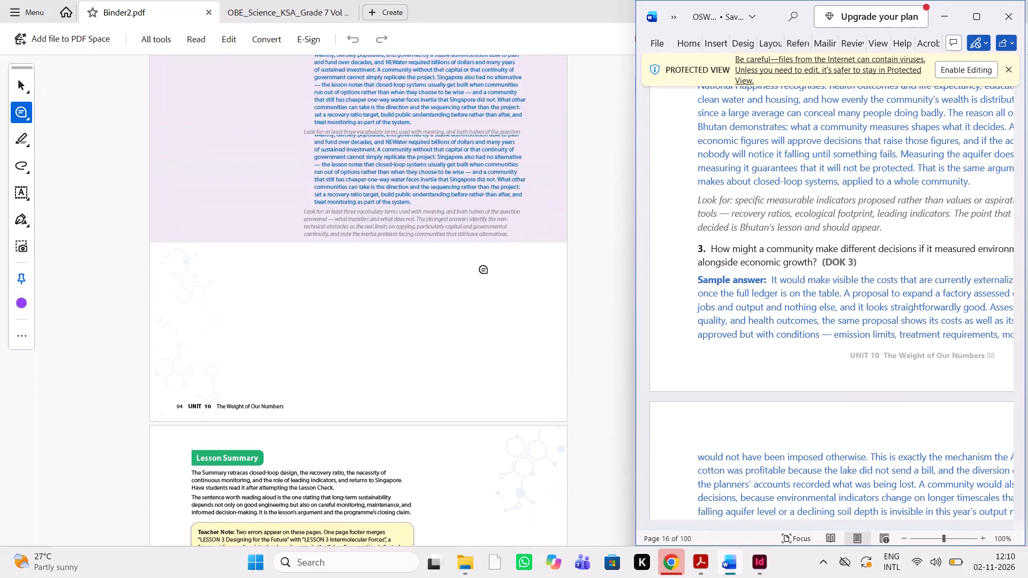
scroll(485, 270, "up", 20)
scroll(485, 270, "up", 20)
scroll(485, 270, "up", 20)
scroll(485, 270, "up", 20)
scroll(485, 270, "up", 20)
scroll(485, 270, "up", 20)
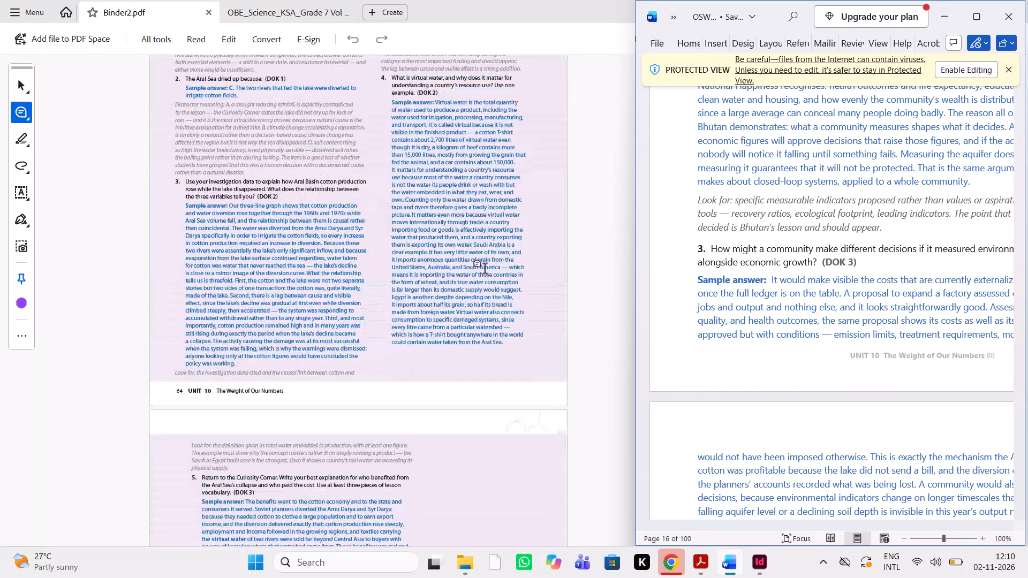
scroll(485, 270, "up", 20)
scroll(485, 270, "up", 20)
scroll(485, 270, "up", 20)
scroll(485, 270, "up", 20)
scroll(485, 270, "up", 19)
scroll(485, 270, "up", 20)
scroll(485, 270, "up", 1)
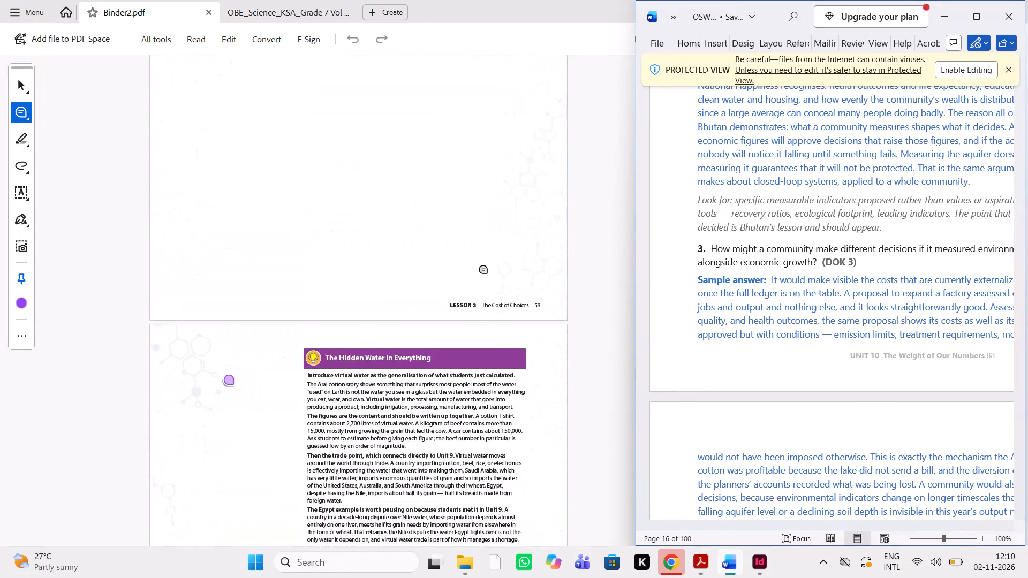
scroll(485, 270, "up", 7)
scroll(485, 270, "up", 20)
scroll(485, 270, "up", 20)
scroll(485, 270, "up", 13)
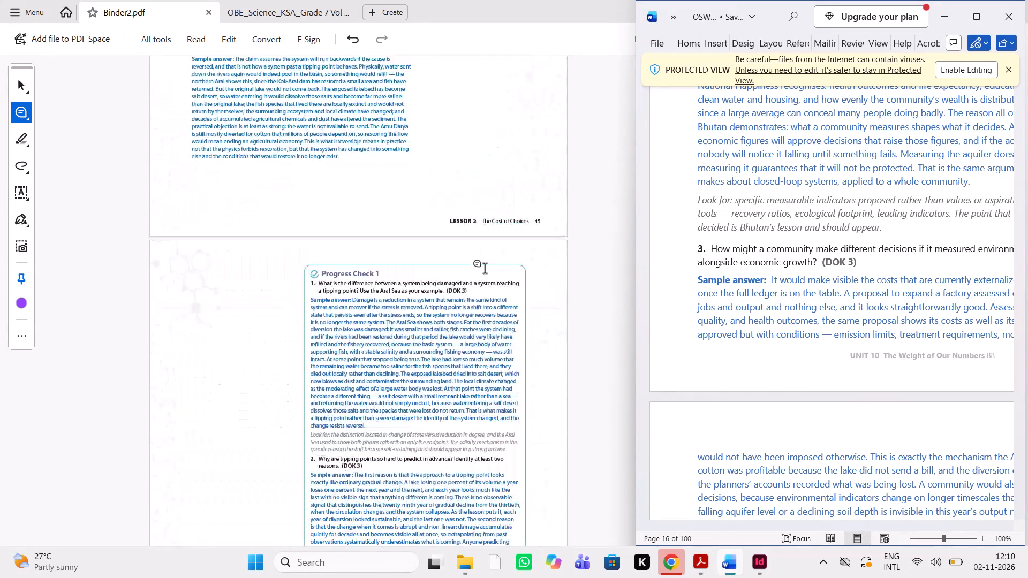
scroll(485, 270, "up", 16)
Recheck the Lesson 2 pages and their placed comments in the PDF, from Resilience, Tipping Points, and Irreversibility through to the closing reflection questions.
scroll(485, 270, "down", 1)
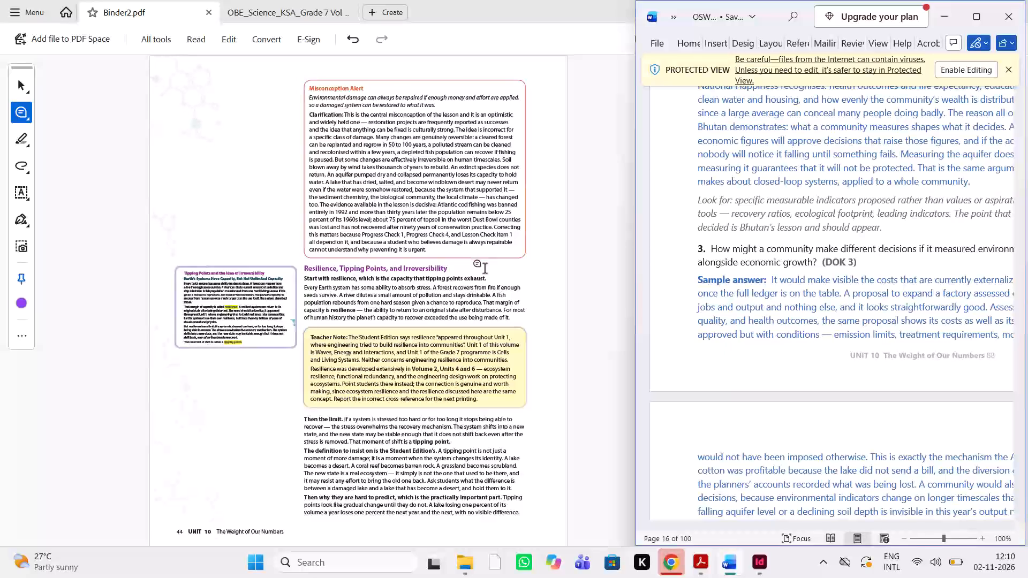
scroll(485, 270, "down", 3)
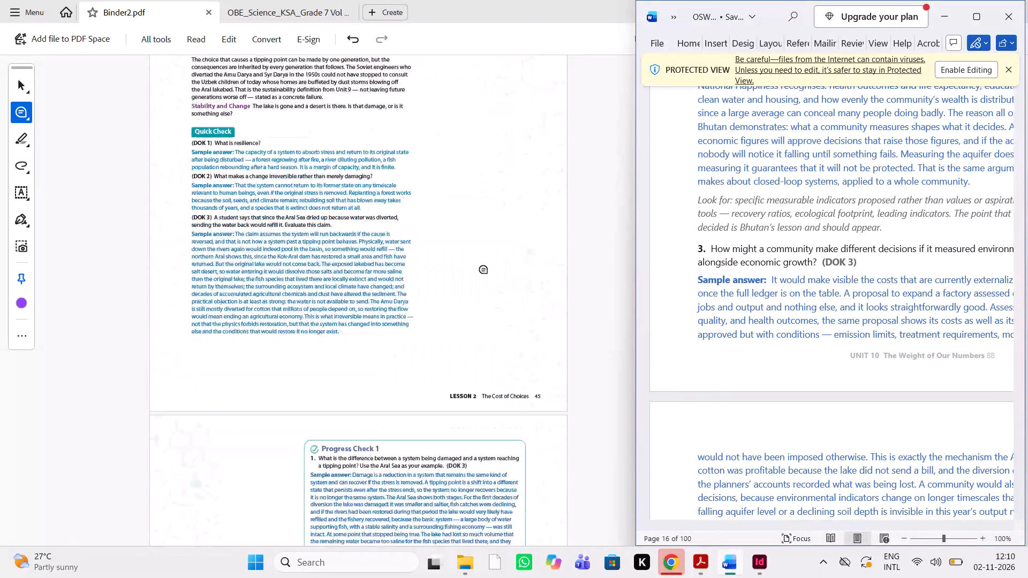
scroll(485, 270, "down", 9)
scroll(485, 270, "up", 1)
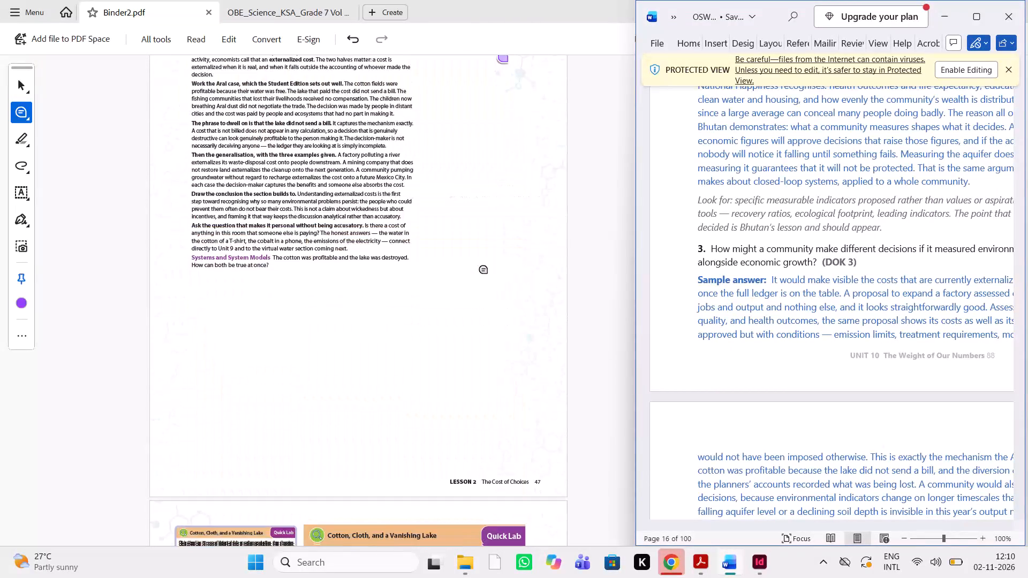
scroll(485, 270, "down", 2)
scroll(485, 270, "down", 20)
scroll(485, 270, "down", 12)
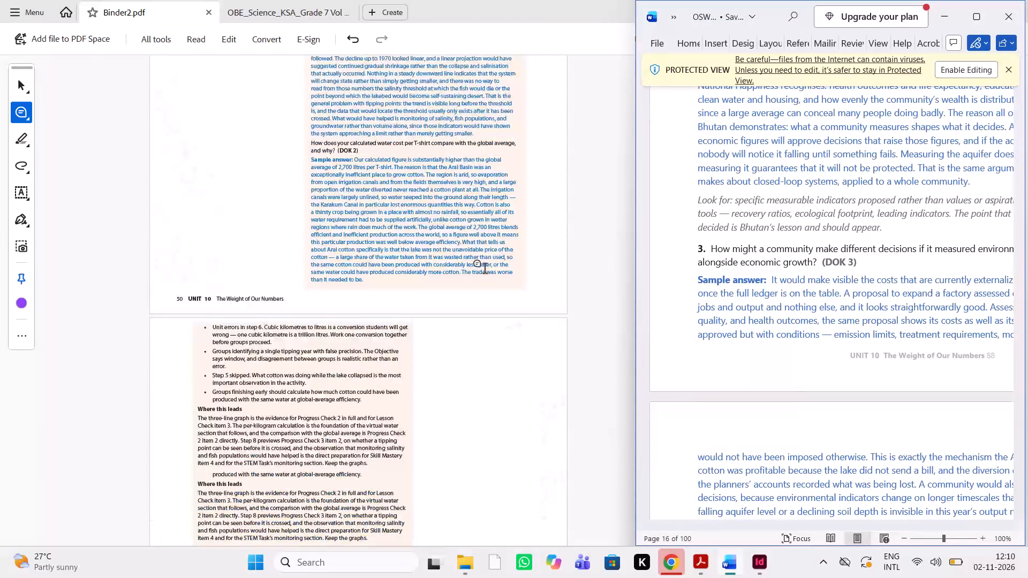
scroll(485, 270, "down", 20)
scroll(485, 270, "down", 10)
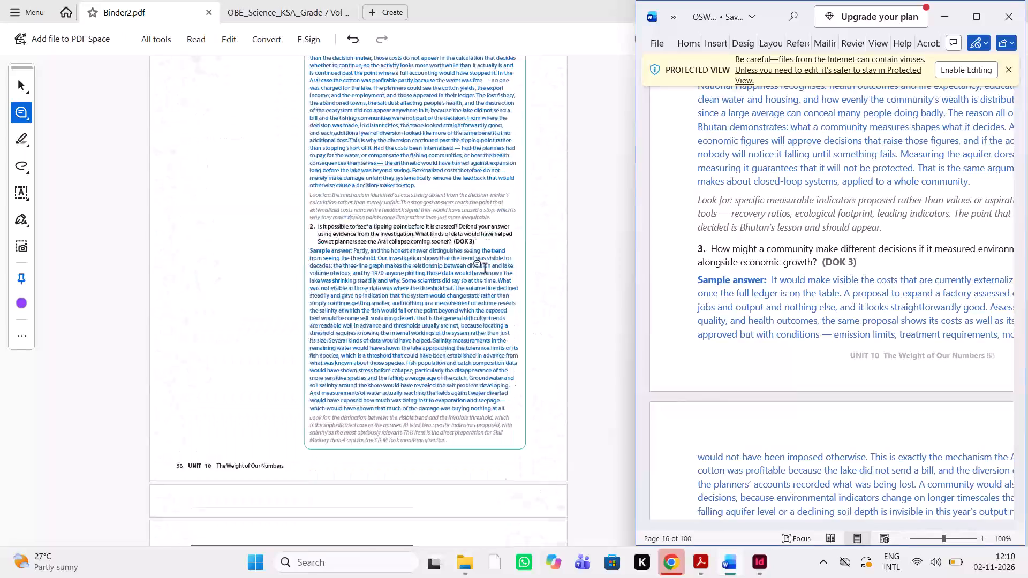
scroll(485, 270, "down", 4)
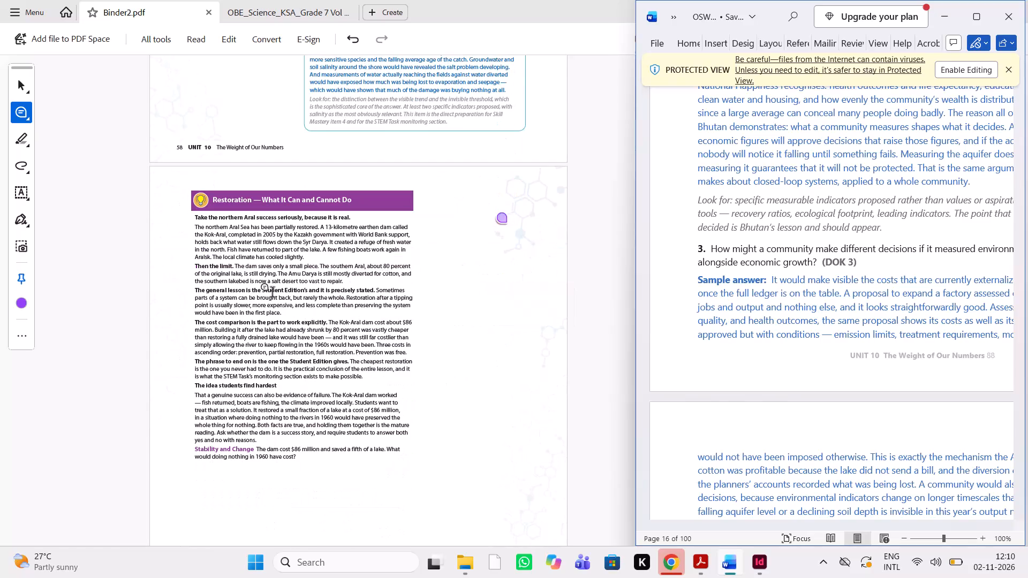
scroll(272, 293, "down", 13)
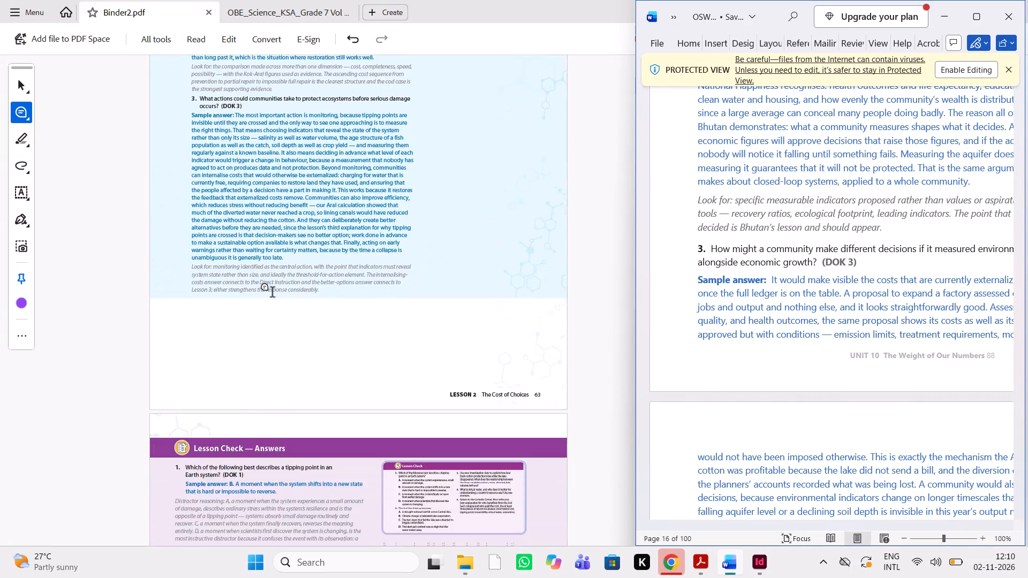
scroll(272, 293, "down", 14)
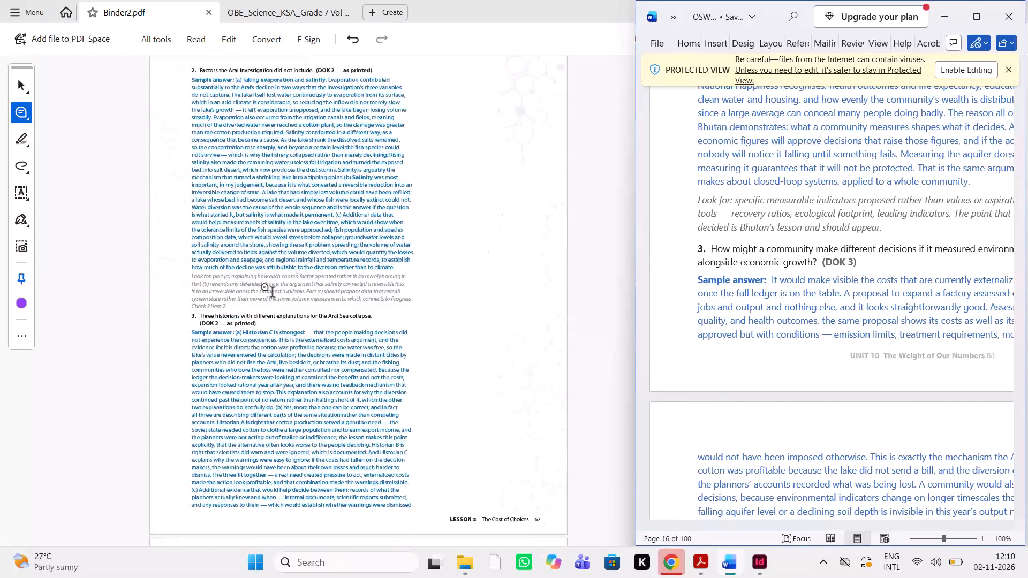
scroll(837, 362, "down", 5)
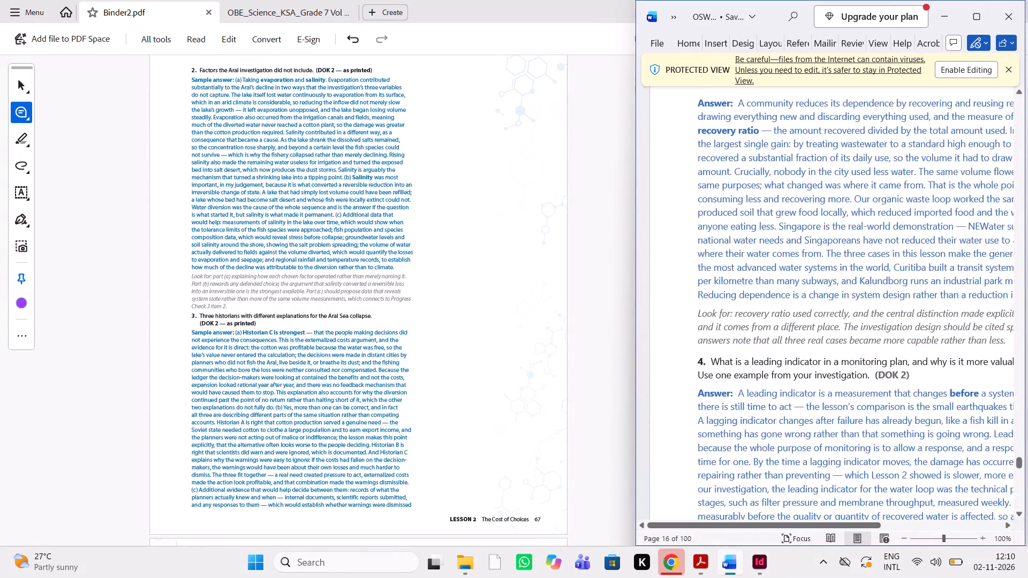
scroll(837, 362, "down", 6)
scroll(399, 376, "down", 6)
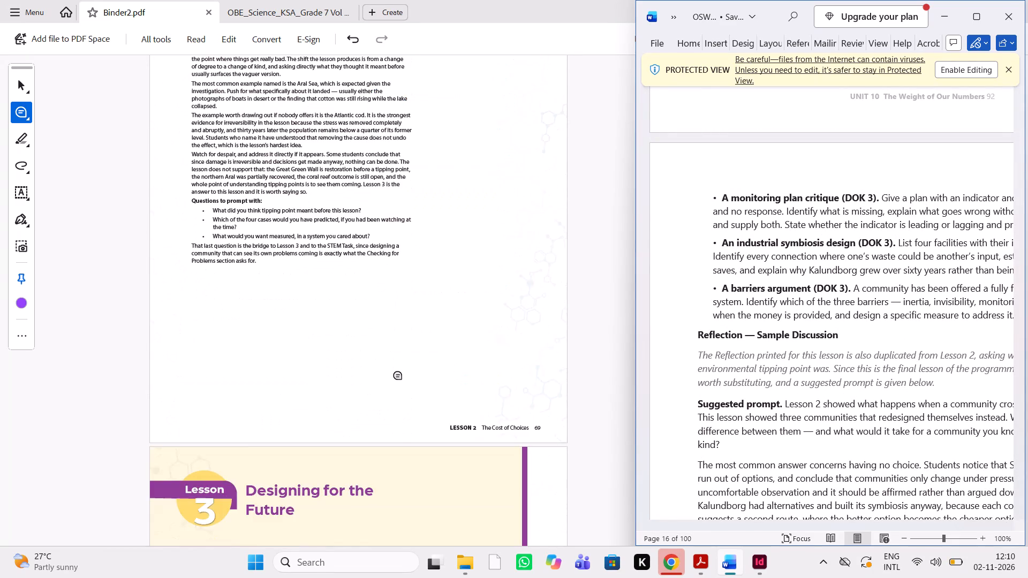
Recheck the Lesson 3 Designing for the Future pages and their comments in the PDF, continuing through to A closing question.
scroll(399, 376, "down", 4)
scroll(399, 376, "up", 2)
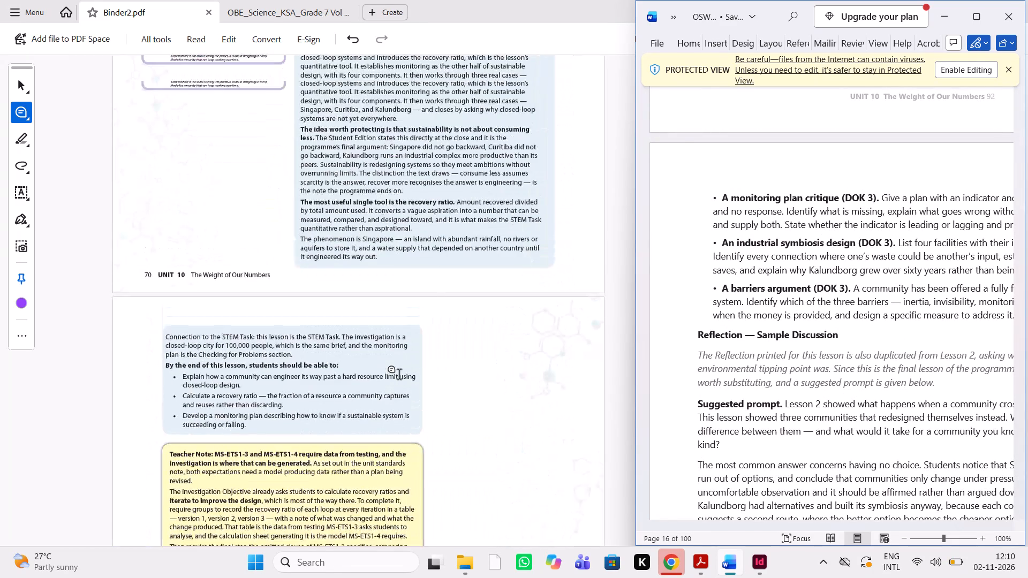
scroll(399, 376, "up", 2)
scroll(399, 376, "right", 1)
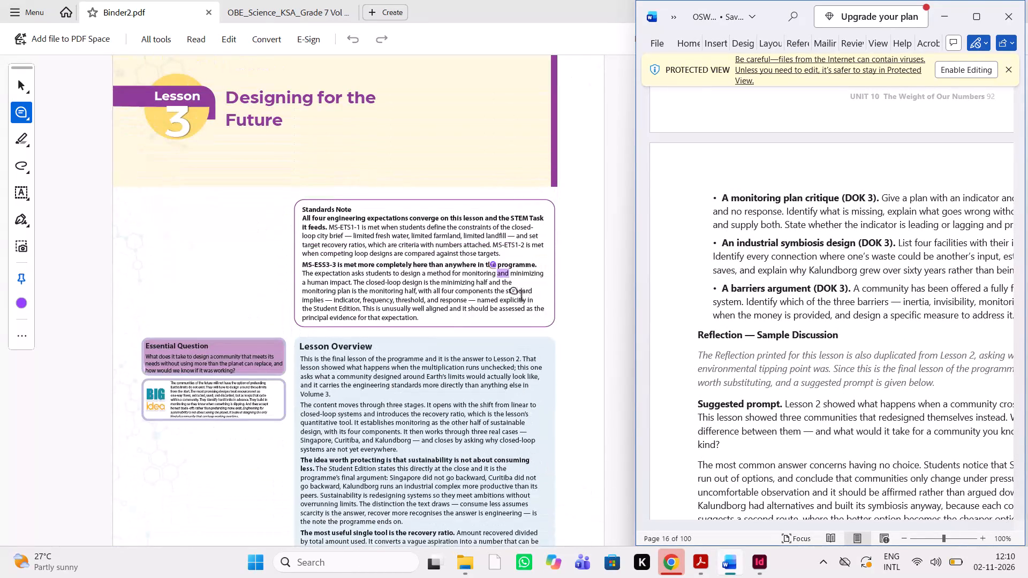
scroll(350, 346, "down", 7)
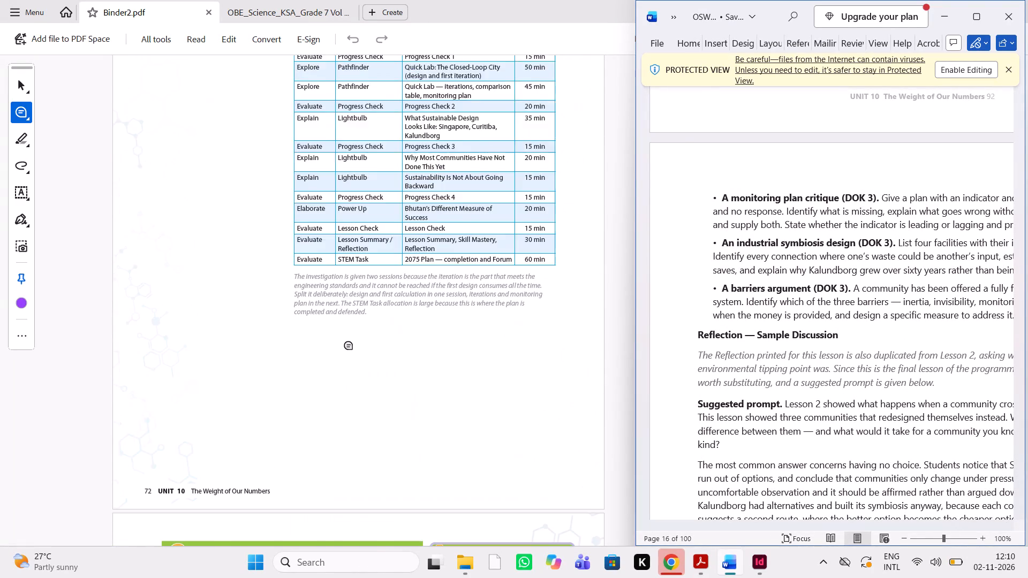
scroll(350, 346, "down", 16)
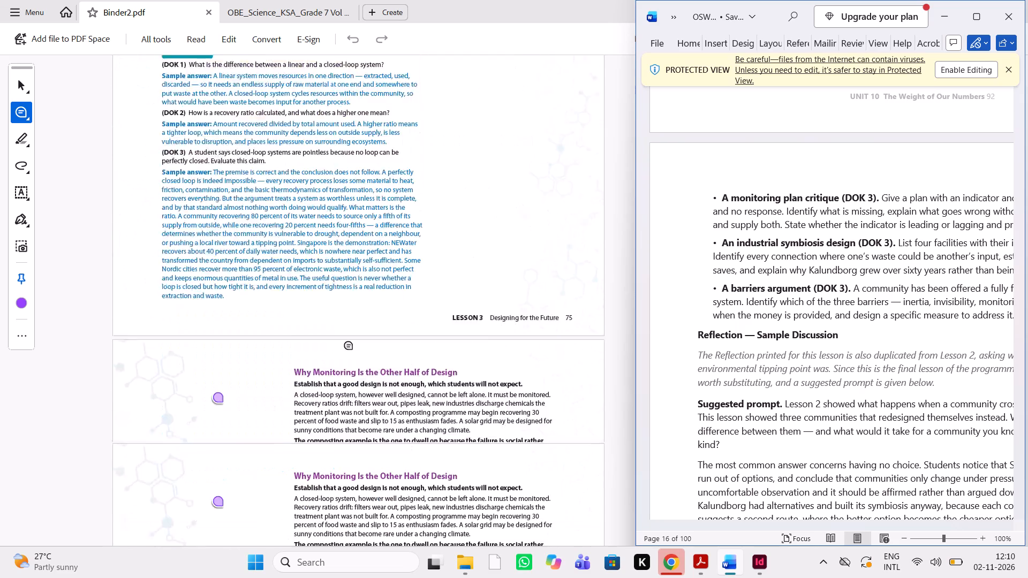
scroll(350, 346, "down", 4)
scroll(350, 346, "down", 20)
scroll(350, 346, "down", 17)
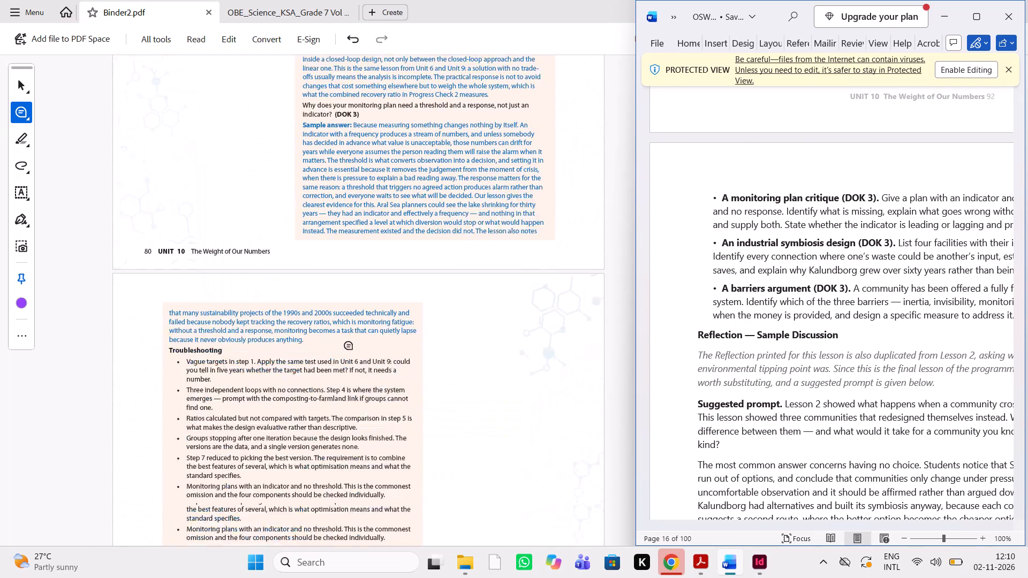
scroll(350, 346, "down", 20)
scroll(350, 346, "down", 20)
scroll(350, 346, "down", 20)
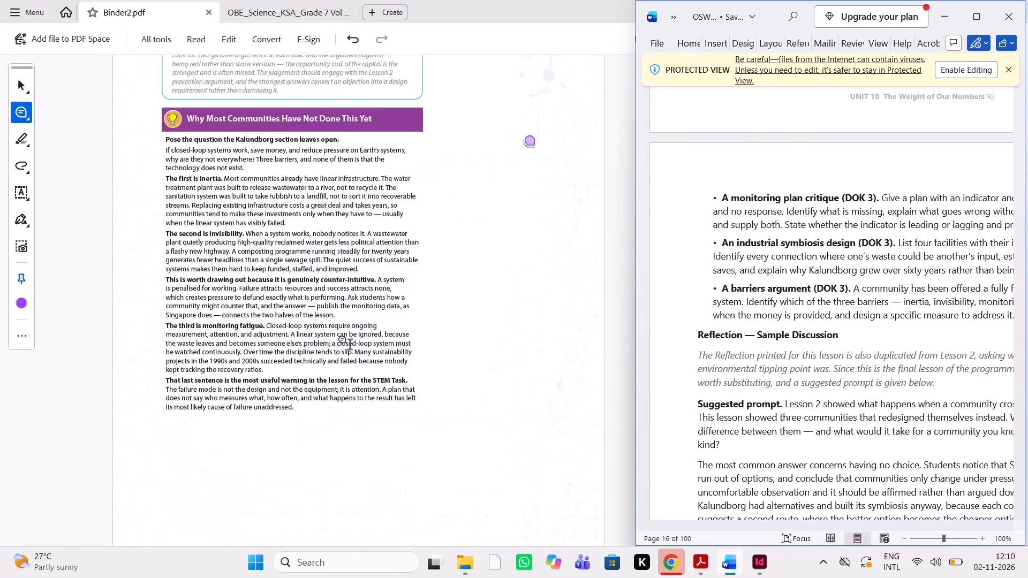
scroll(350, 346, "down", 20)
scroll(350, 346, "down", 20)
scroll(350, 346, "down", 3)
scroll(350, 346, "up", 4)
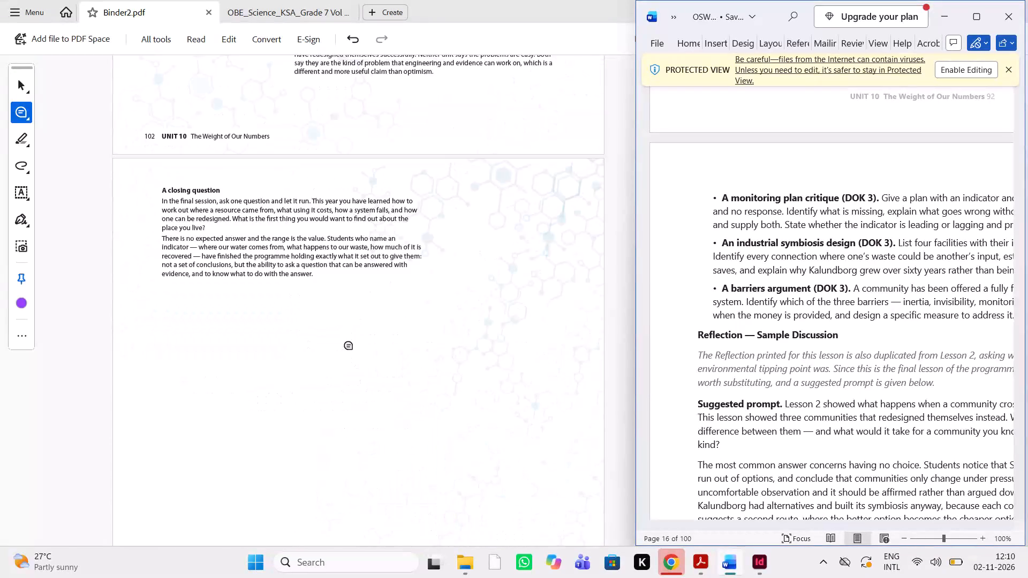
Compare the Lesson 3 substitute Skill Mastery tasks and Reflection in the PDF with the Word manuscript.
scroll(350, 346, "up", 7)
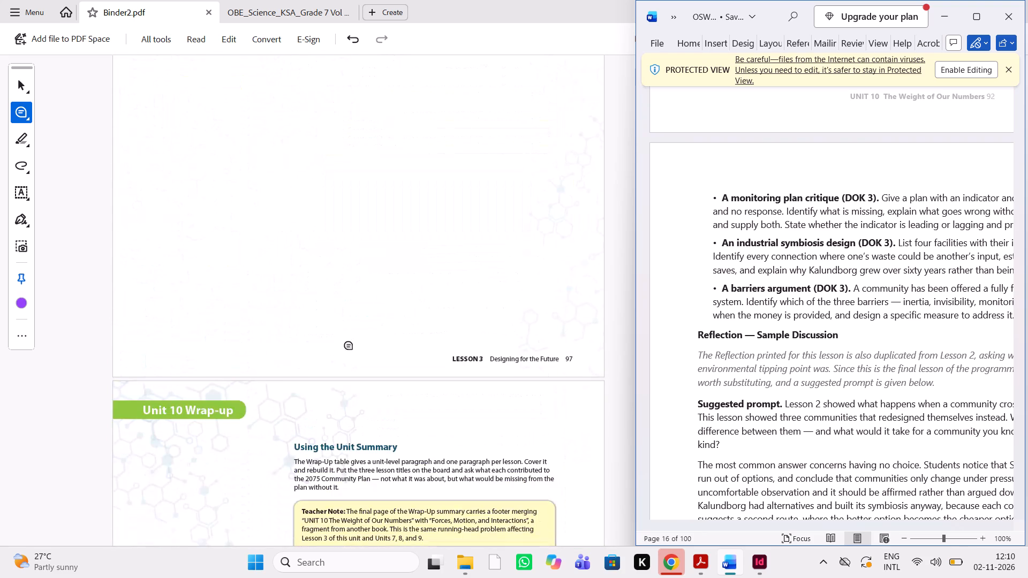
scroll(396, 399, "up", 7)
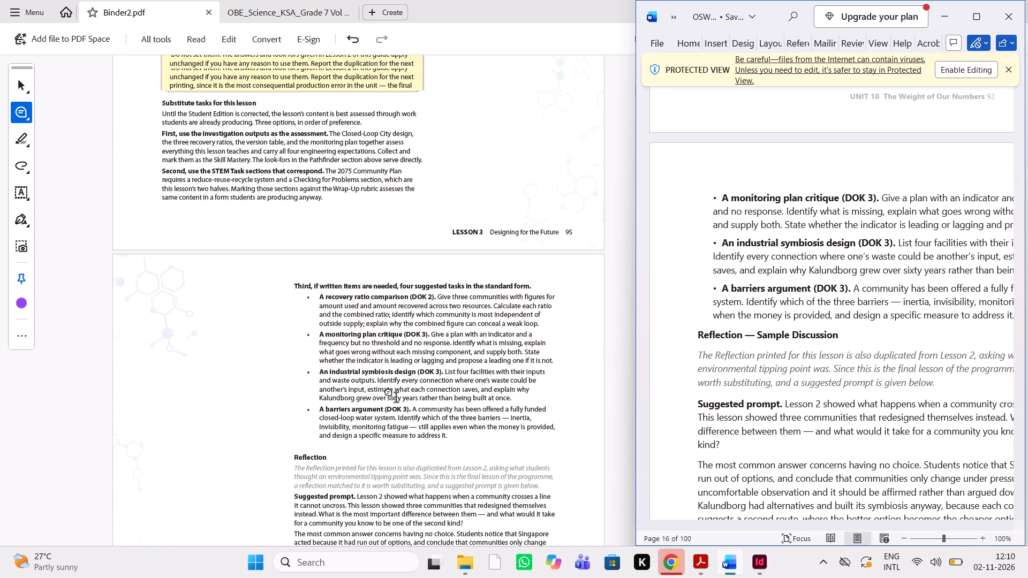
scroll(396, 399, "up", 2)
scroll(396, 399, "down", 2)
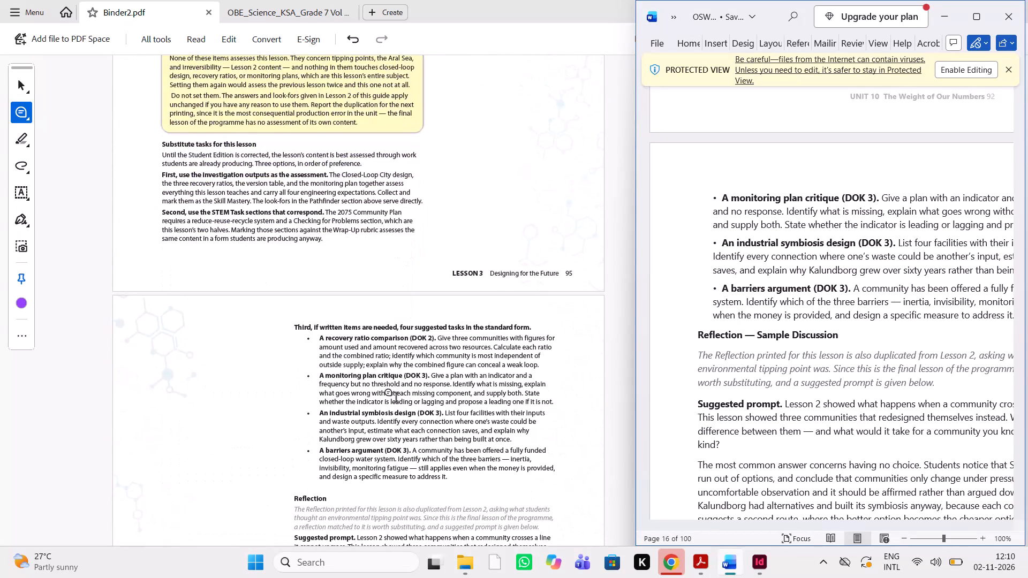
scroll(396, 399, "down", 1)
scroll(738, 422, "down", 2)
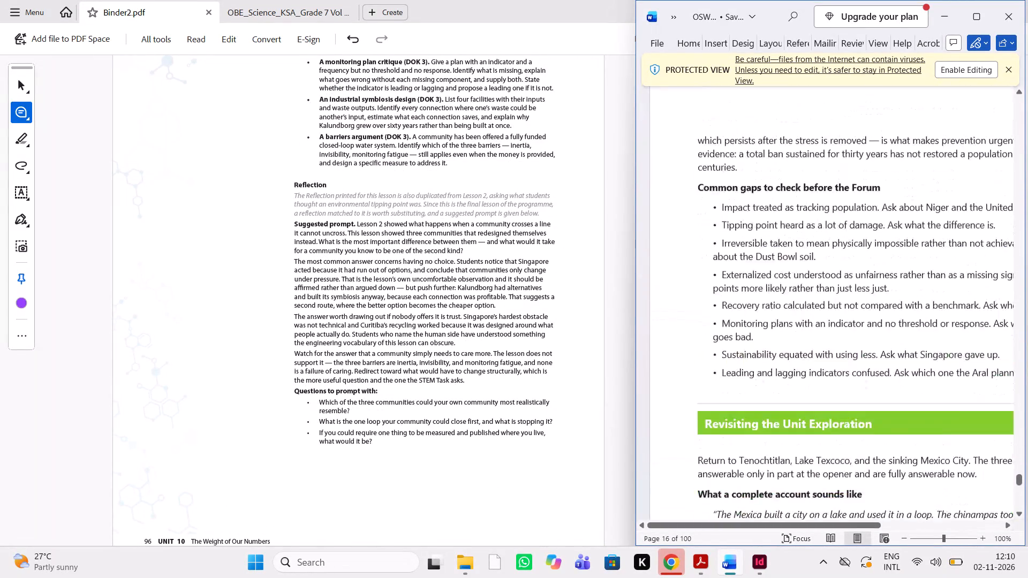
scroll(738, 422, "down", 2)
scroll(738, 422, "up", 1)
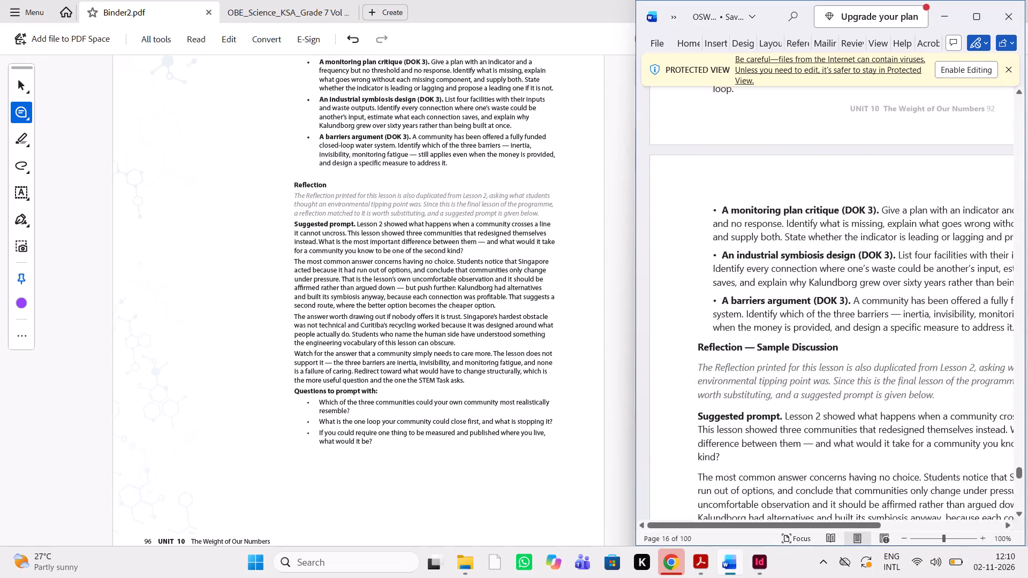
scroll(341, 324, "down", 2)
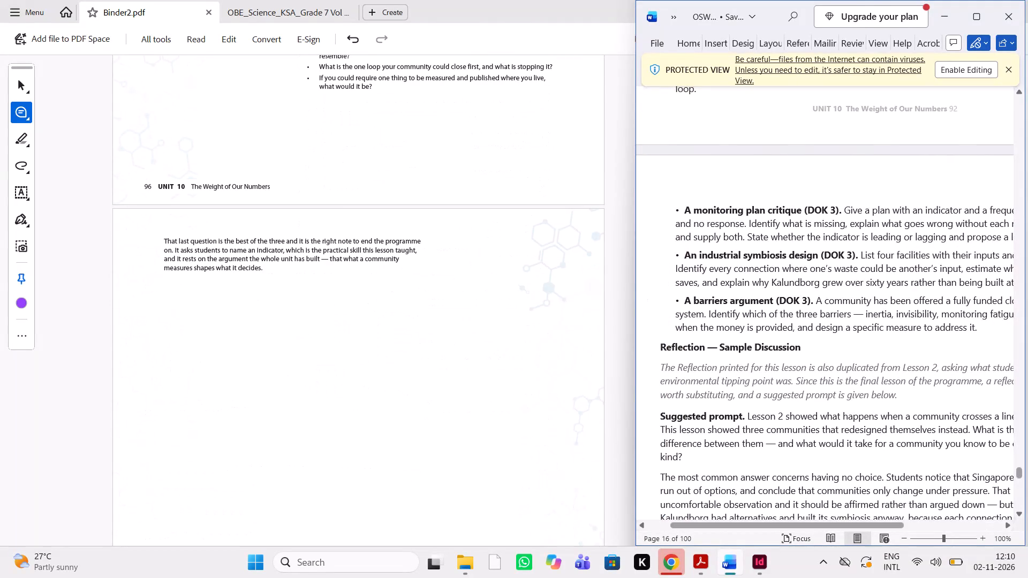
scroll(696, 399, "down", 2)
scroll(356, 402, "down", 3)
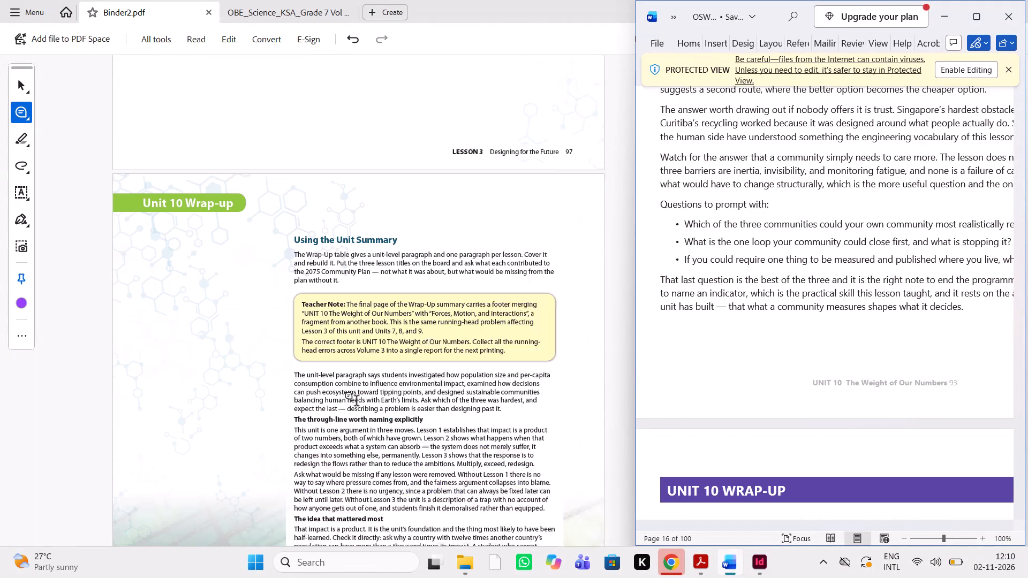
Compare the Unit 10 Wrap-up pages in the PDF with the Word manuscript, from Using the Unit Summary through Revisiting the Unit Exploration.
scroll(356, 402, "down", 1)
scroll(750, 374, "down", 4)
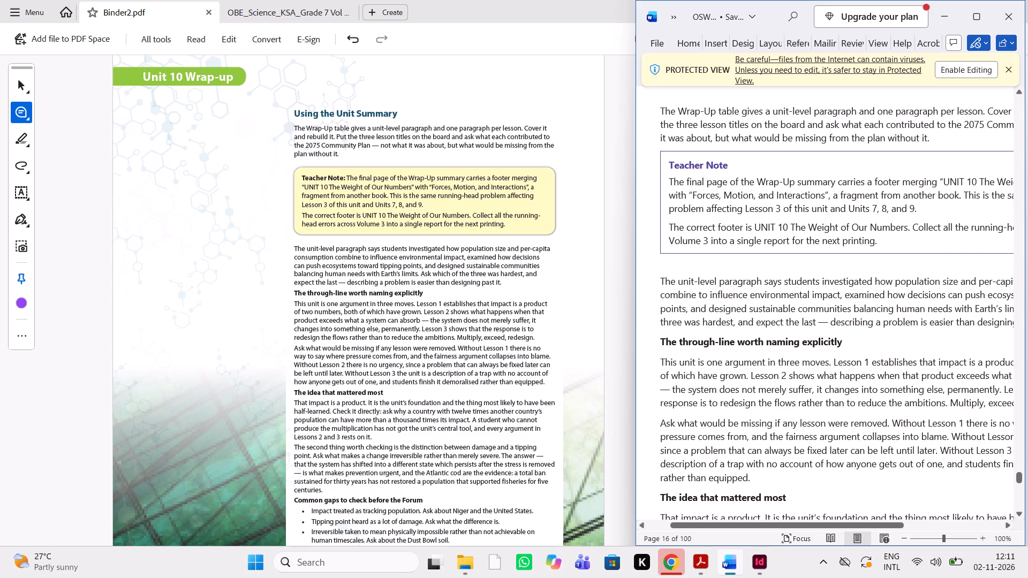
scroll(750, 374, "down", 2)
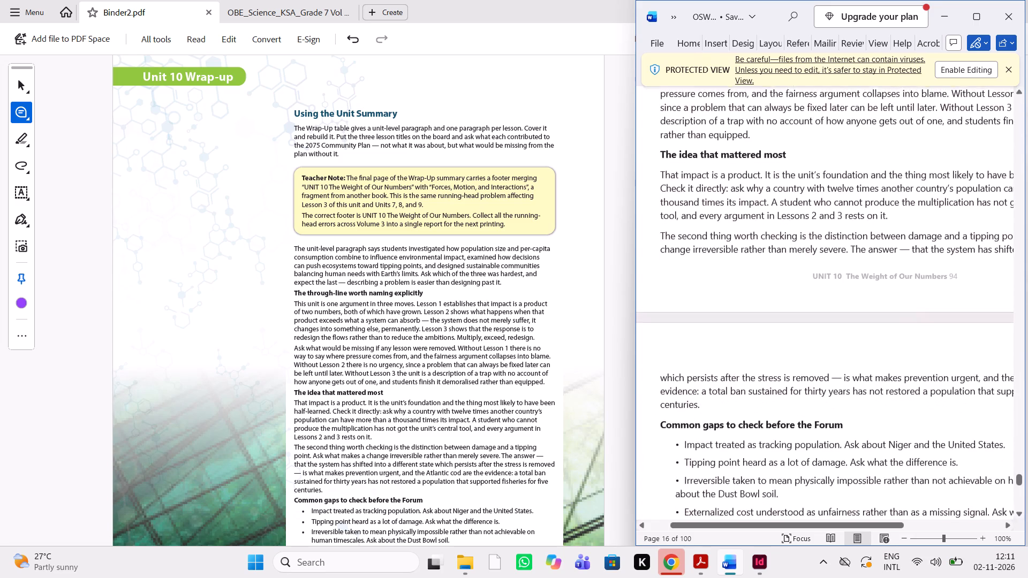
scroll(360, 344, "down", 2)
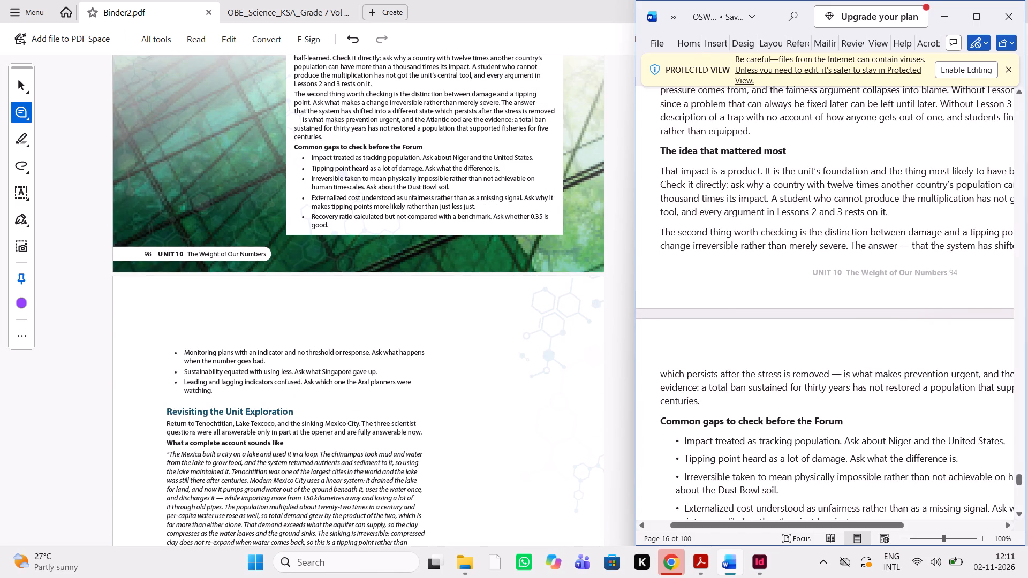
scroll(775, 345, "down", 3)
scroll(690, 340, "left", 3)
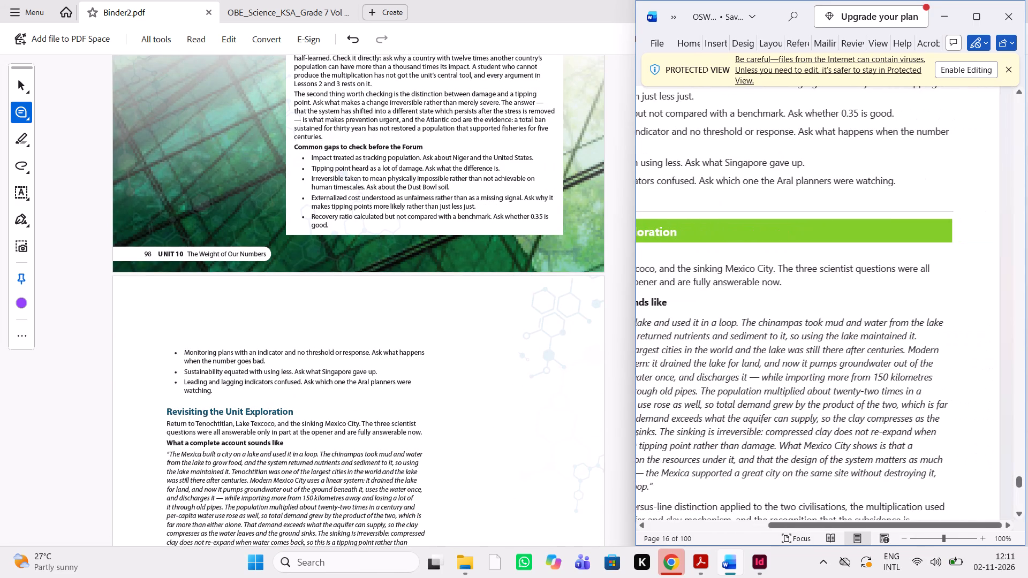
scroll(690, 340, "right", 2)
scroll(690, 340, "up", 1)
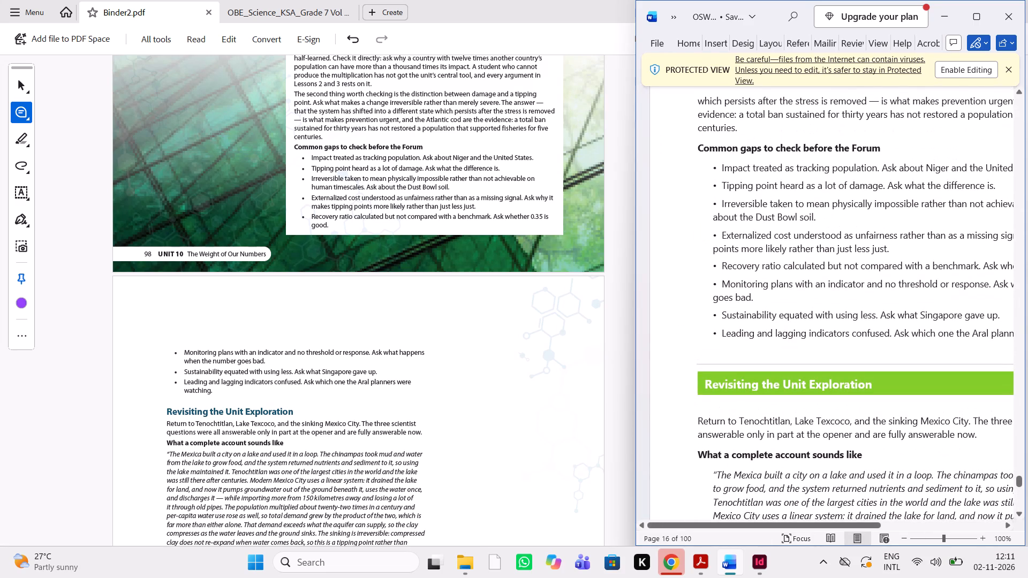
scroll(754, 326, "right", 2)
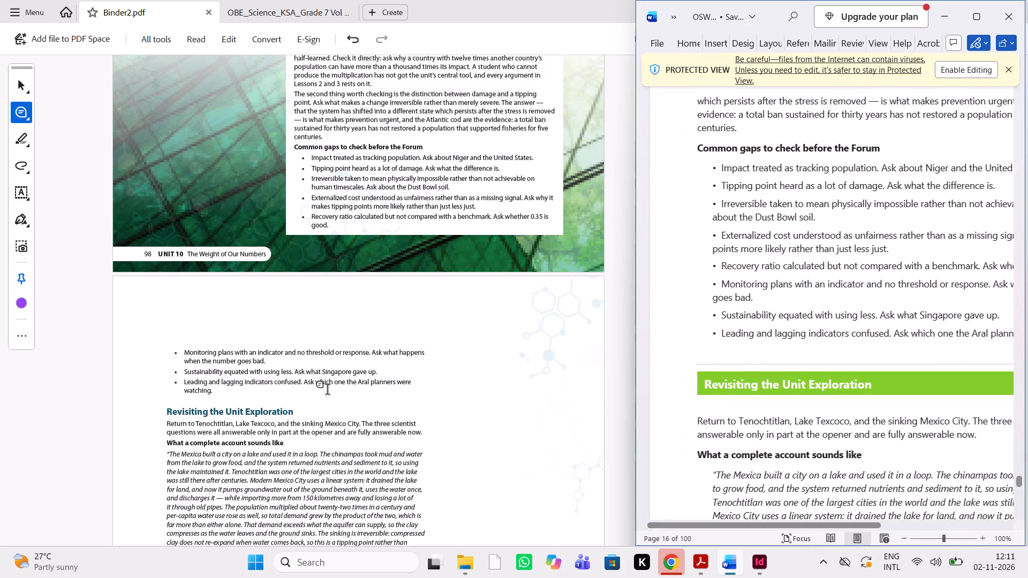
scroll(309, 405, "down", 2)
scroll(750, 328, "down", 2)
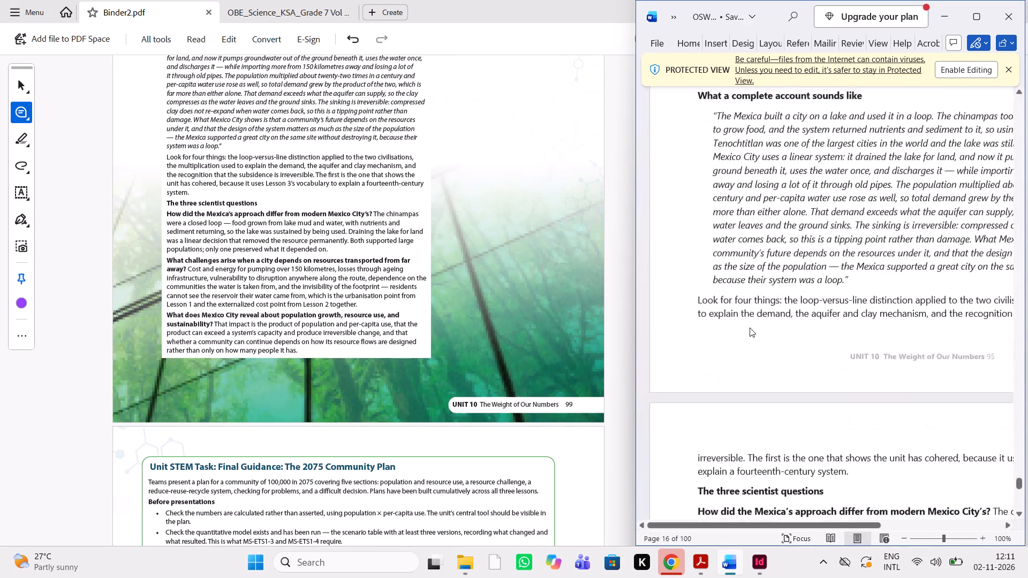
scroll(750, 328, "down", 3)
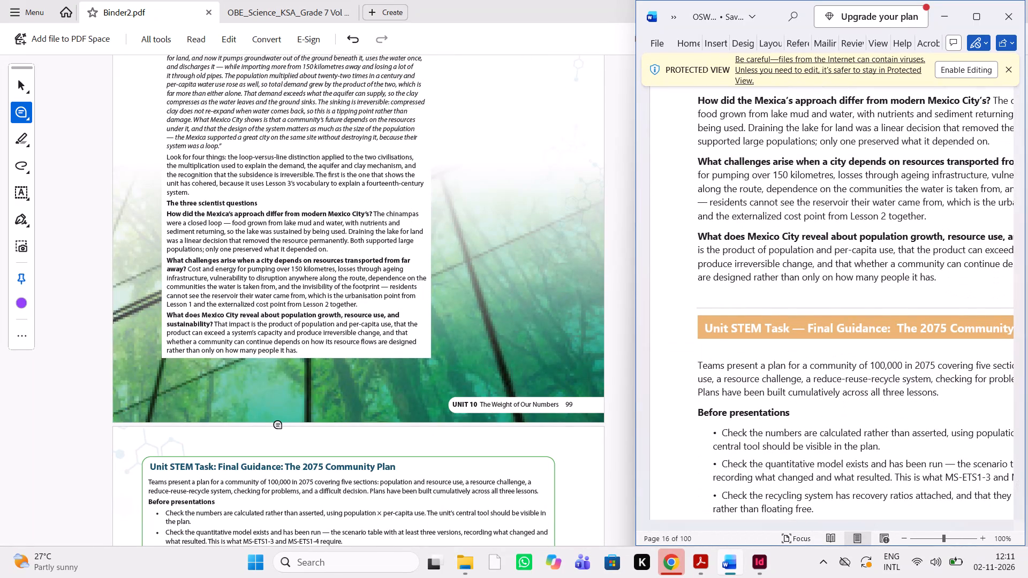
Compare the Unit STEM Task final guidance for The 2075 Community Plan and its assessment rubric in the PDF with the Word manuscript.
scroll(279, 425, "down", 1)
scroll(685, 394, "left", 1)
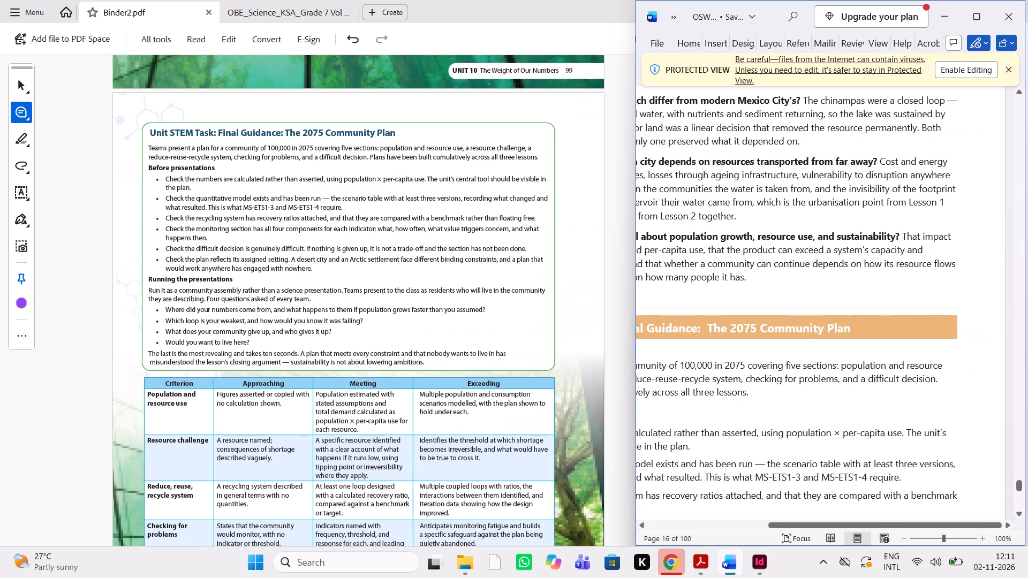
scroll(685, 394, "right", 1)
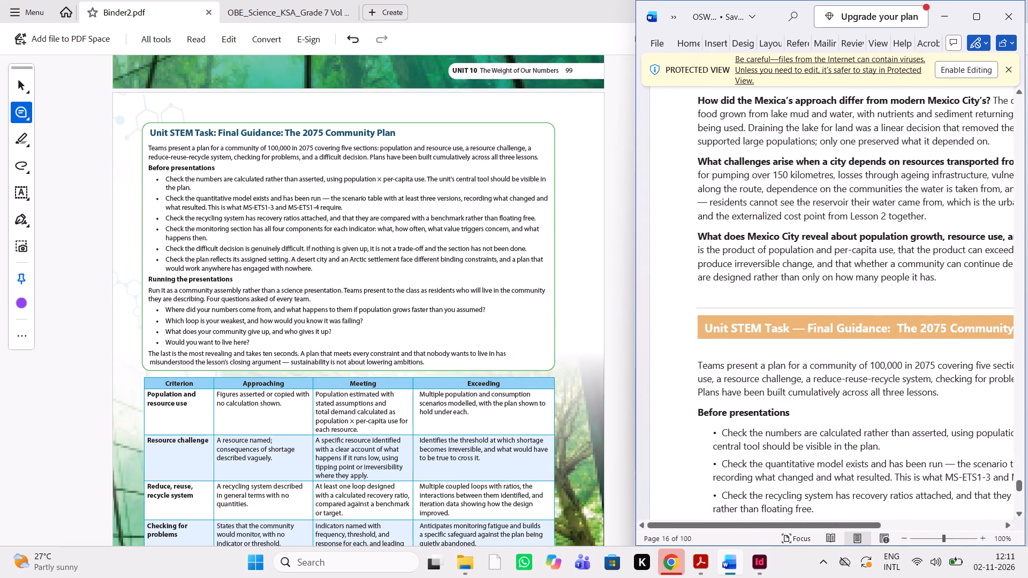
scroll(743, 421, "down", 1)
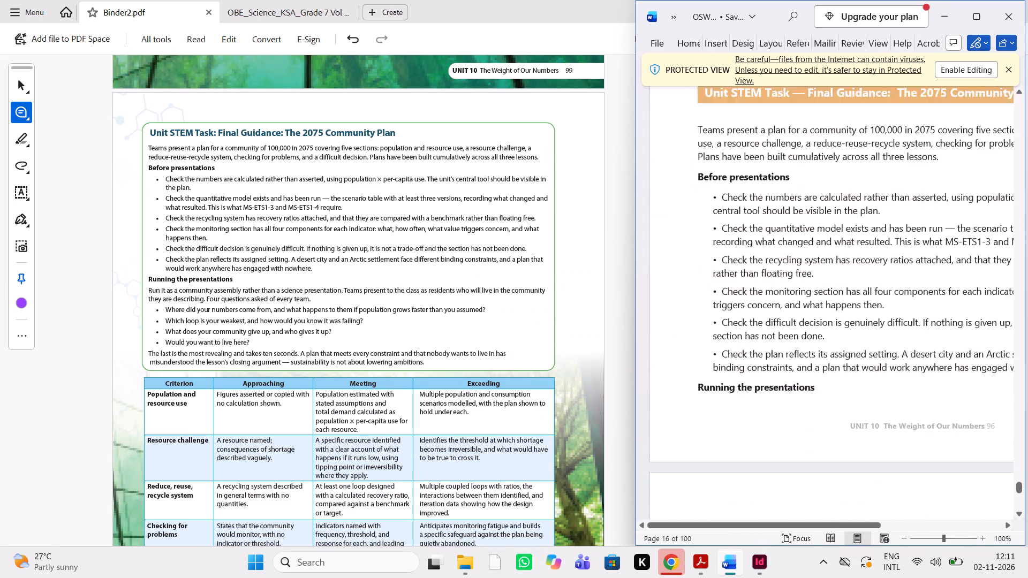
scroll(743, 421, "down", 1)
scroll(743, 421, "left", 2)
scroll(743, 421, "right", 2)
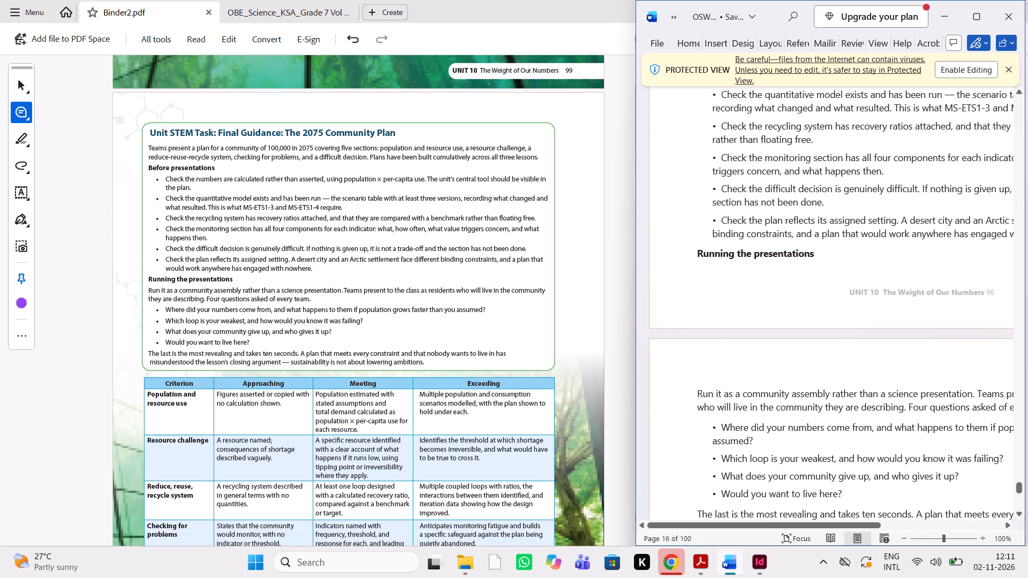
scroll(743, 421, "down", 1)
scroll(396, 344, "down", 1)
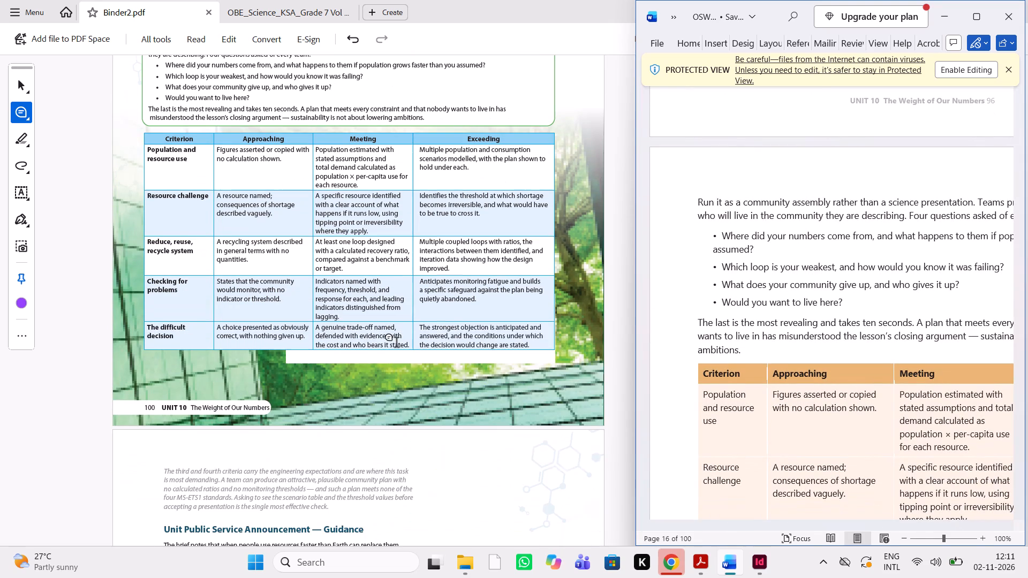
scroll(396, 344, "down", 1)
scroll(802, 362, "down", 1)
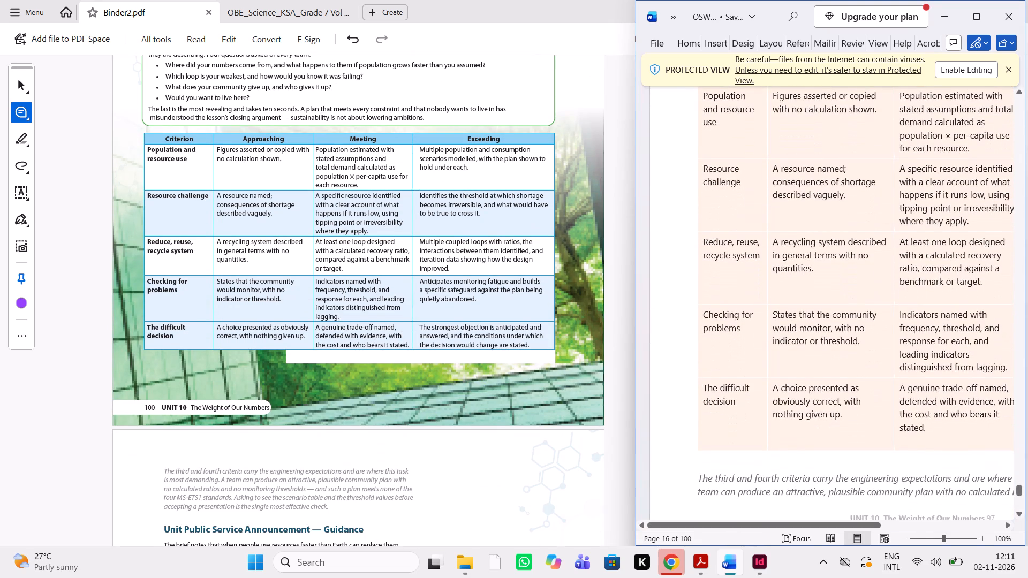
scroll(802, 362, "down", 2)
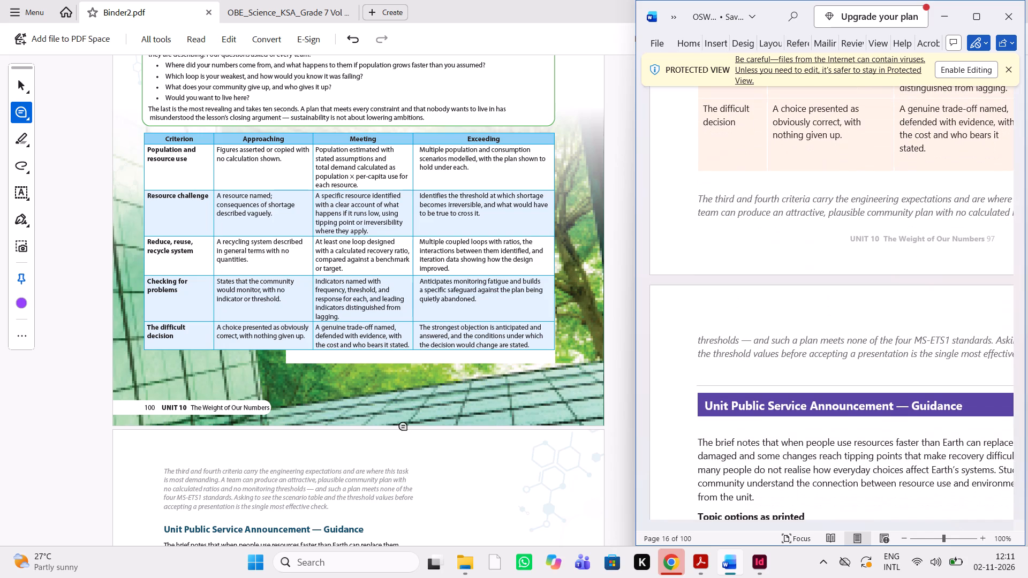
scroll(404, 427, "down", 2)
Draw a rectangle markup around the blank white strip below the STEM task rubric on page 100 and add the comment "delete".
scroll(430, 264, "up", 1)
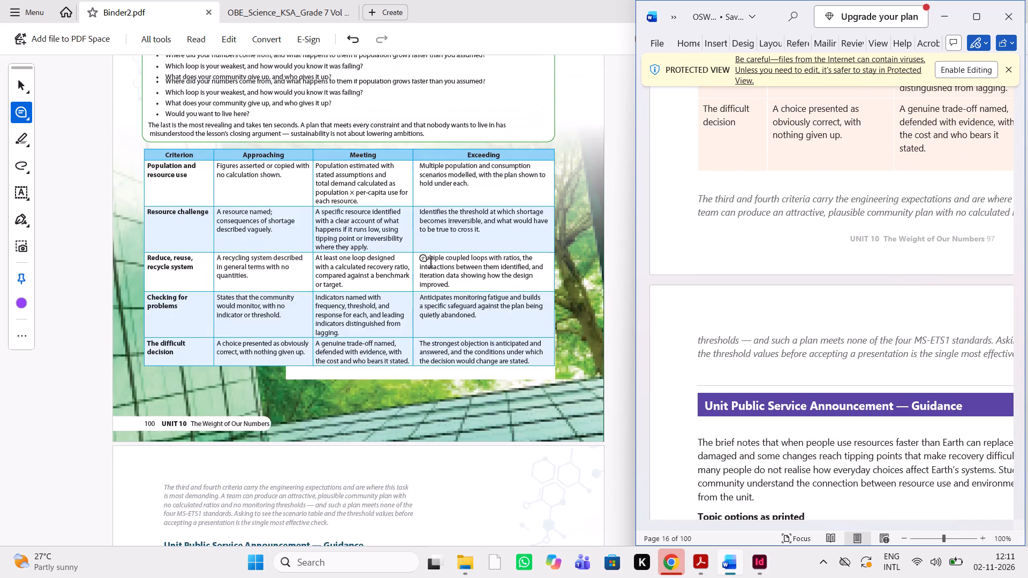
scroll(430, 264, "up", 1)
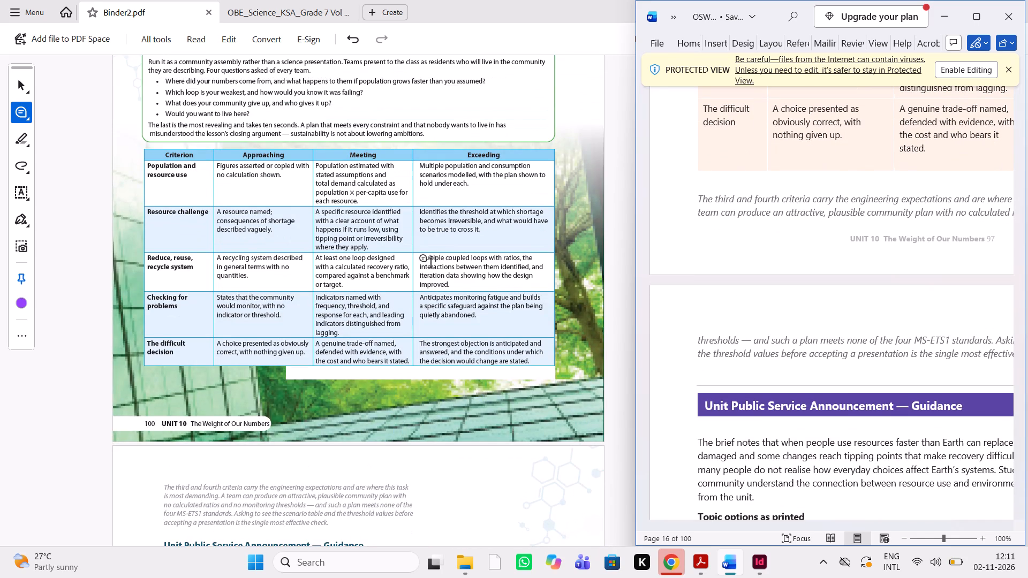
left_click(29, 170)
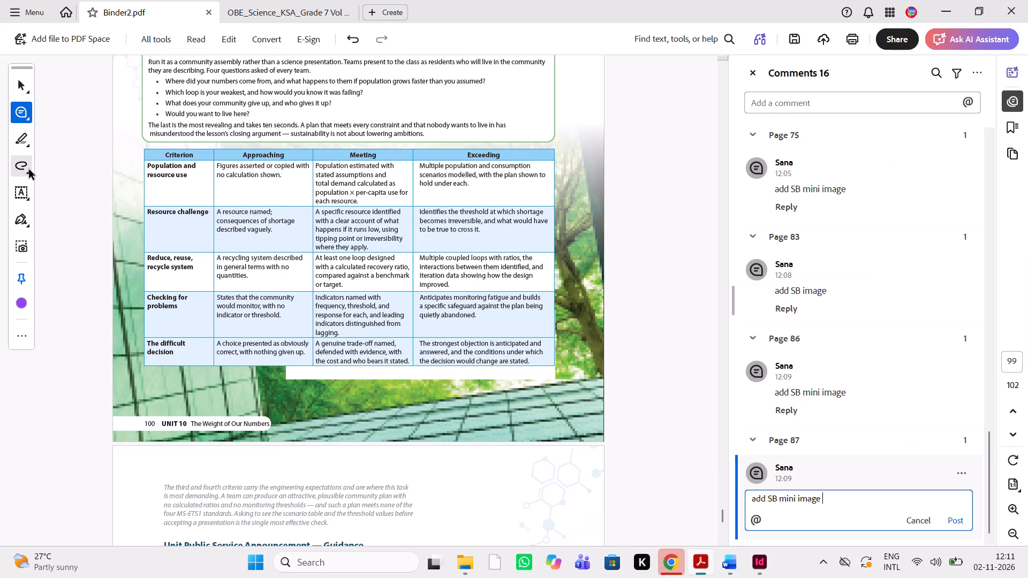
left_click(26, 172)
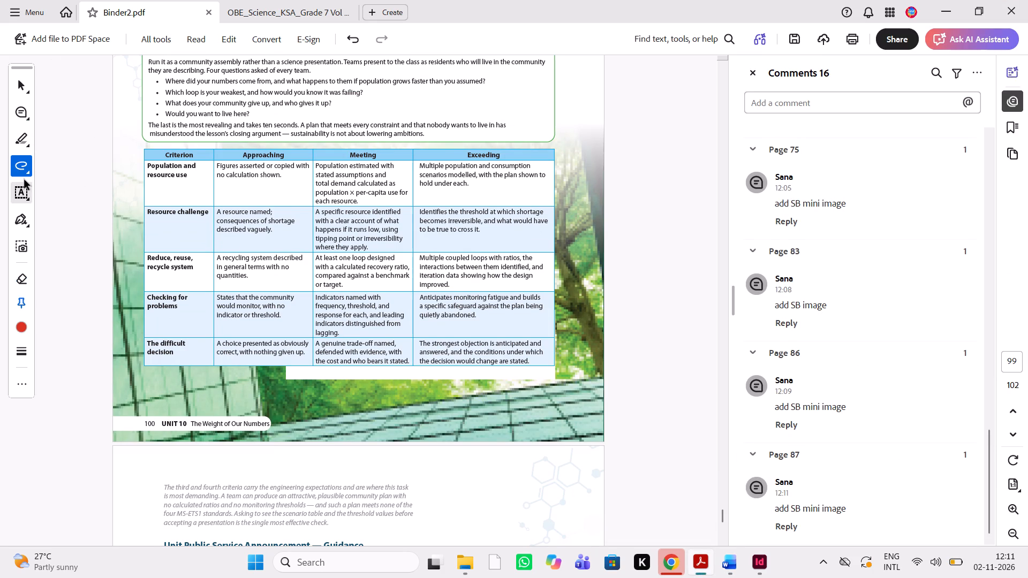
left_click(28, 174)
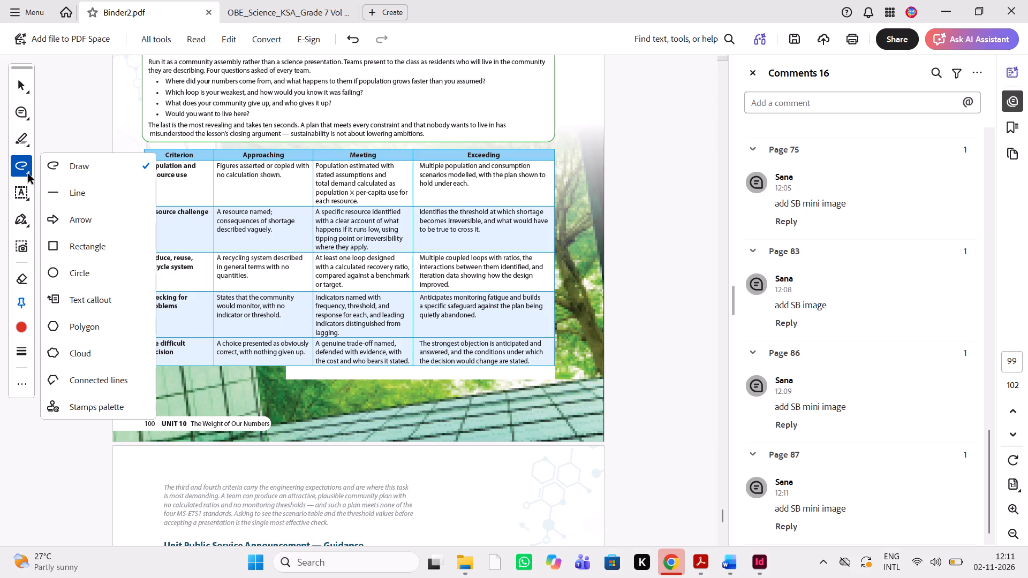
left_click(112, 254)
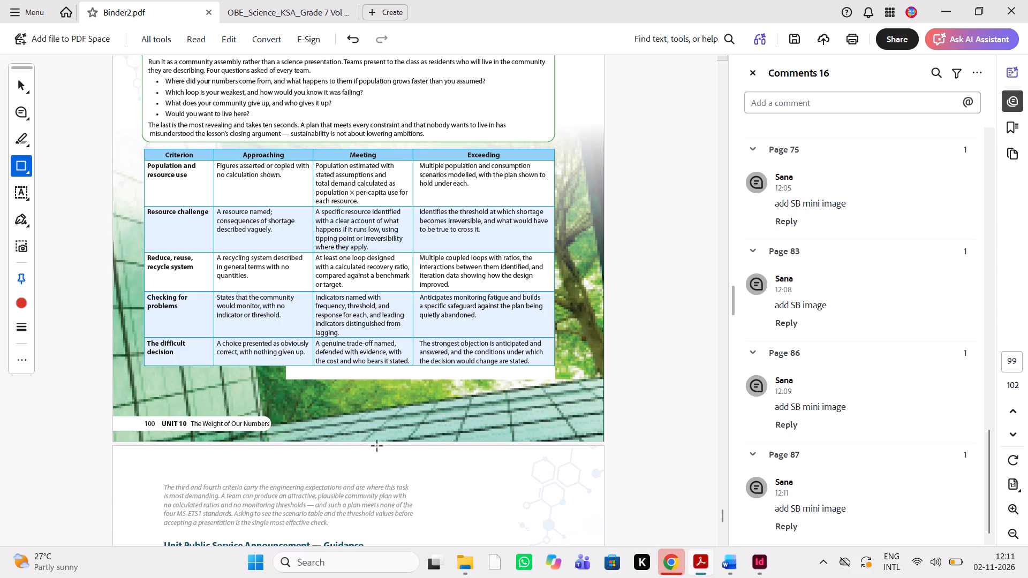
left_click_drag(282, 367, 503, 383)
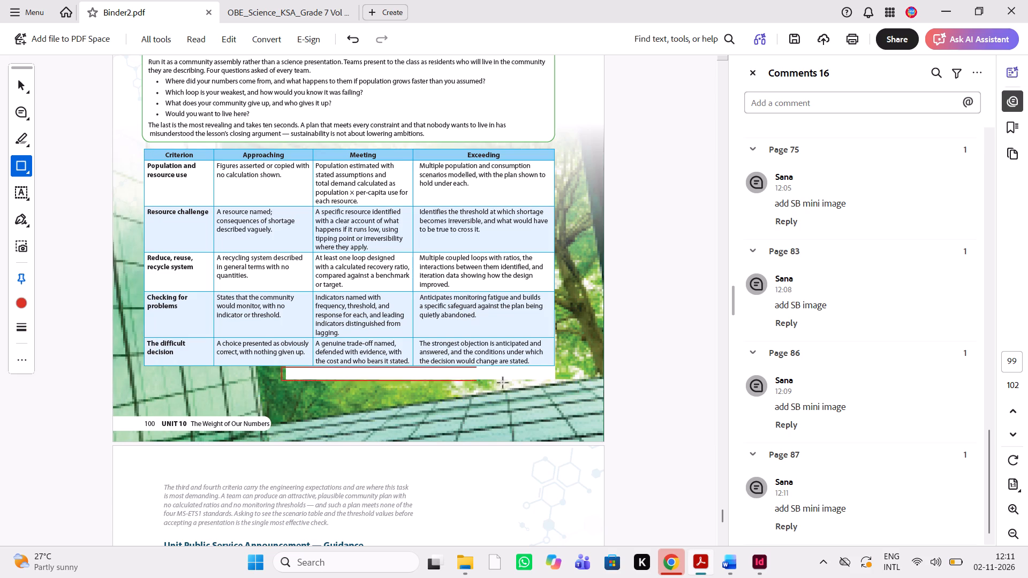
left_click_drag(503, 383, 561, 382)
type("delete")
key("space")
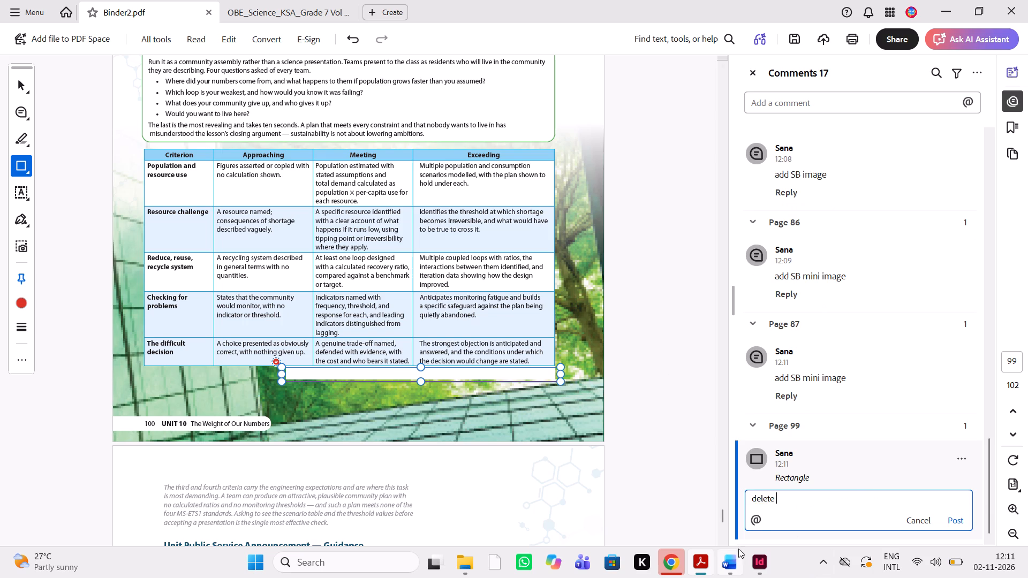
Switch back to the Word manuscript and compare its Unit Public Service Announcement guidance, through the pitfalls to name in advance, with the PDF.
left_click(730, 565)
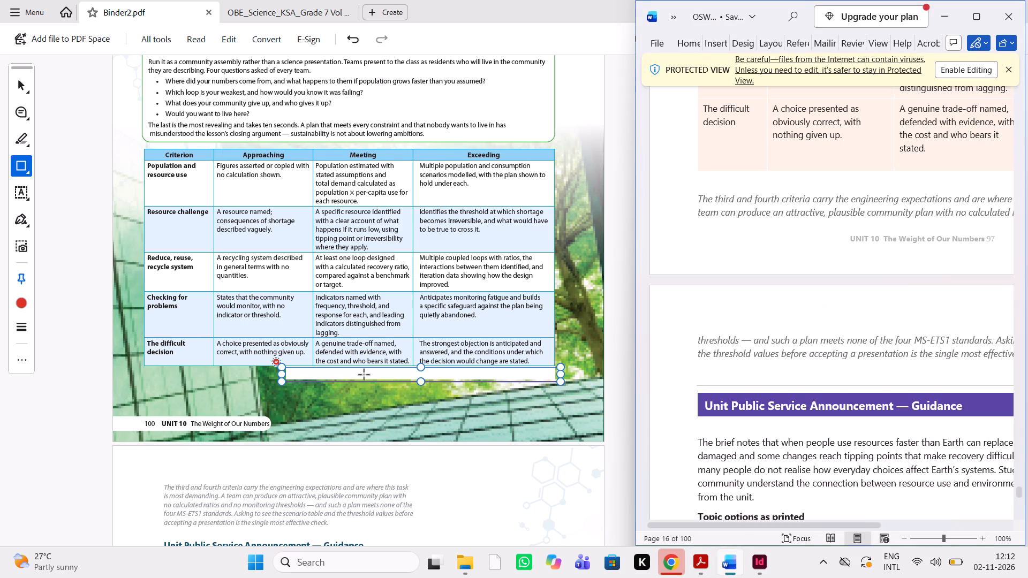
scroll(365, 375, "down", 2)
scroll(1026, 328, "left", 1)
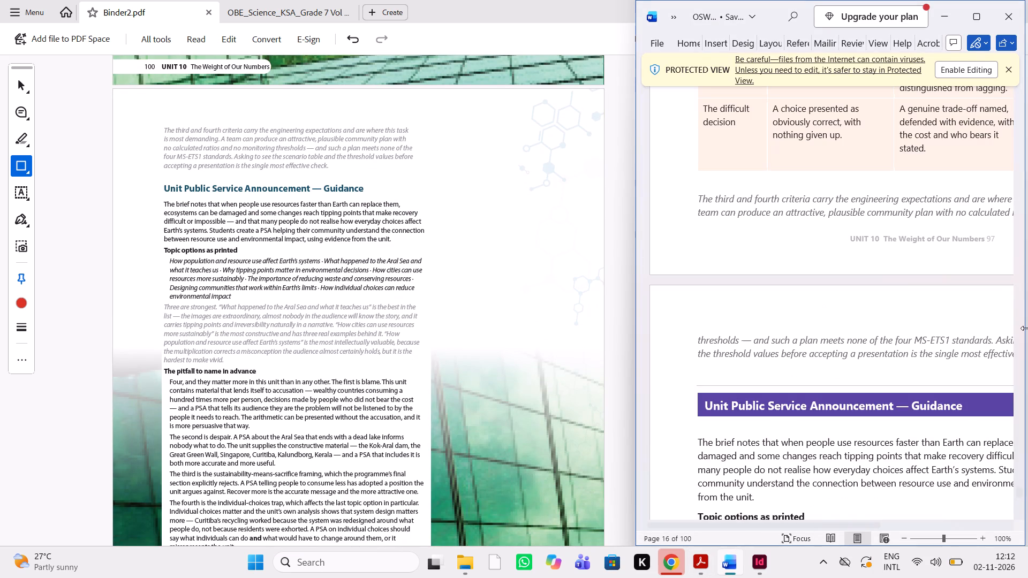
scroll(848, 335, "left", 1)
scroll(848, 335, "down", 3)
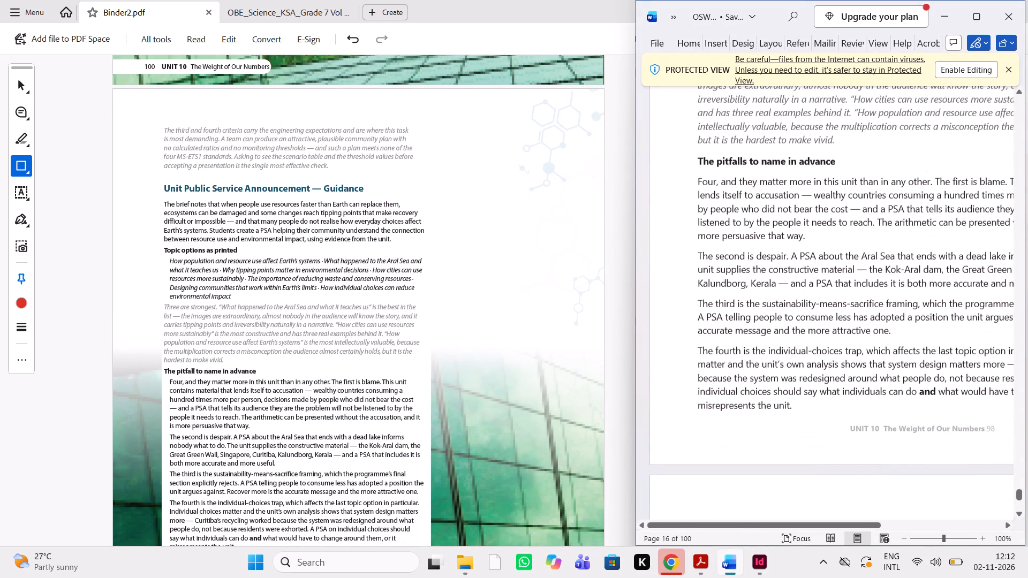
scroll(417, 374, "down", 1)
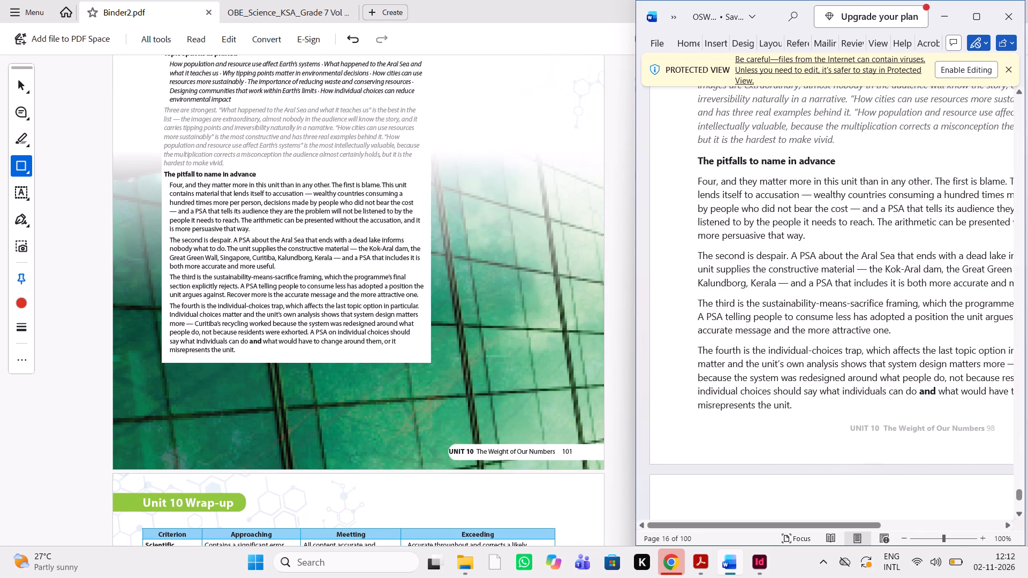
scroll(775, 248, "down", 2)
scroll(775, 248, "up", 1)
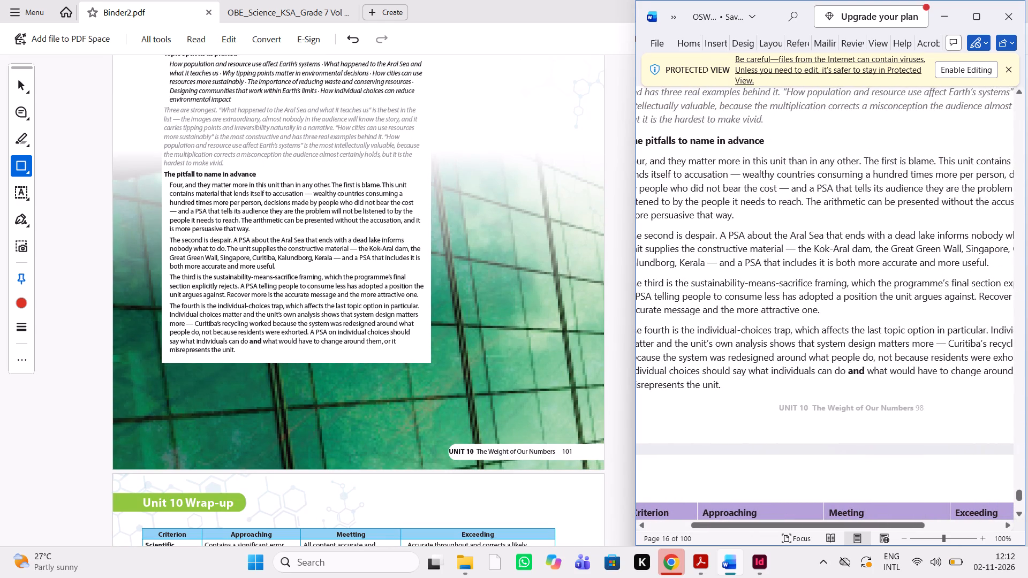
Compare the Public Service Announcement rubric and the Closing the Programme section in the PDF with the Word manuscript, through A closing question.
scroll(312, 368, "down", 2)
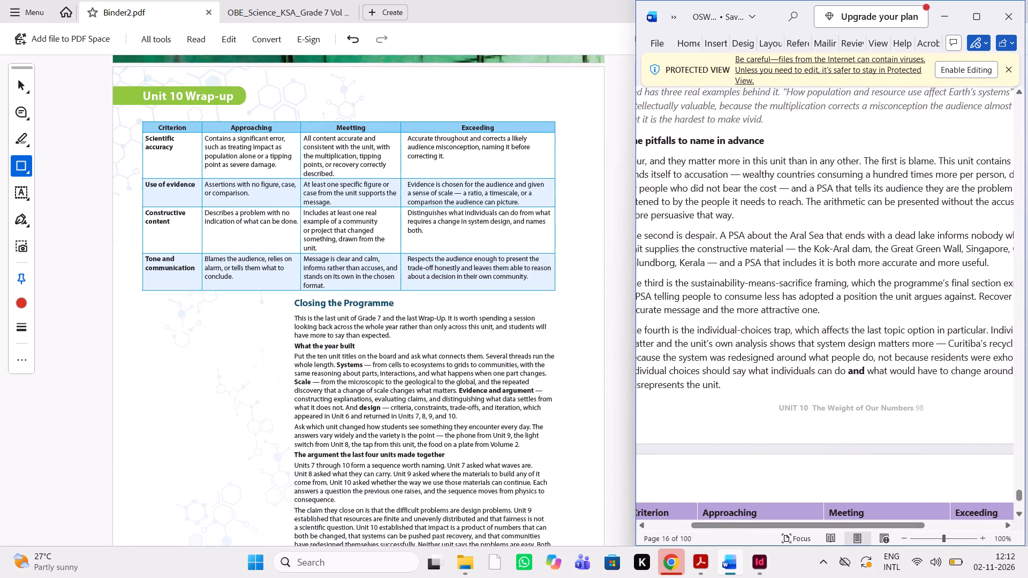
scroll(764, 466, "down", 2)
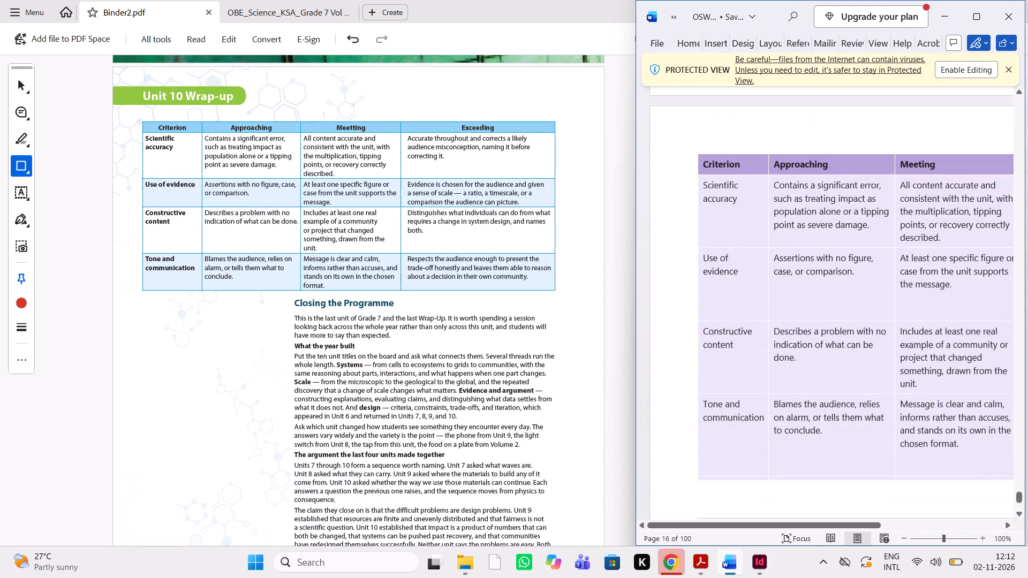
scroll(764, 466, "down", 1)
scroll(764, 466, "left", 1)
scroll(764, 466, "down", 1)
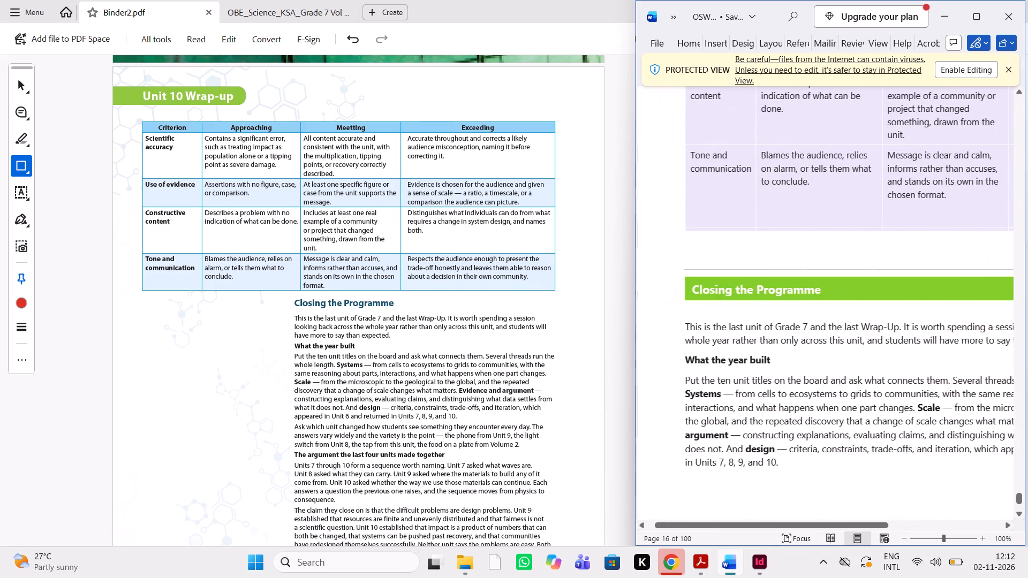
scroll(398, 501, "down", 2)
scroll(647, 402, "down", 2)
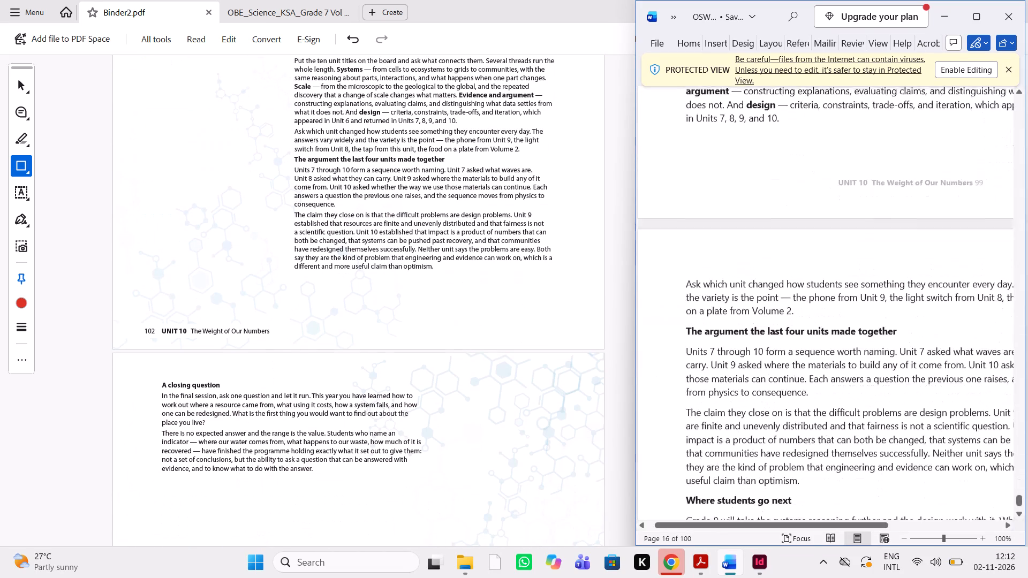
scroll(773, 393, "down", 1)
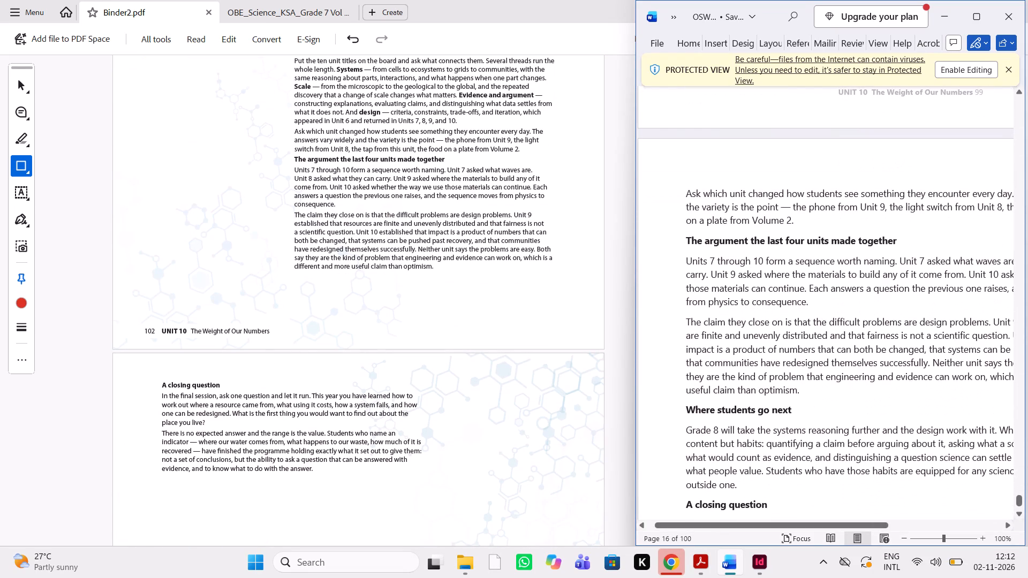
scroll(773, 393, "left", 1)
scroll(773, 393, "down", 1)
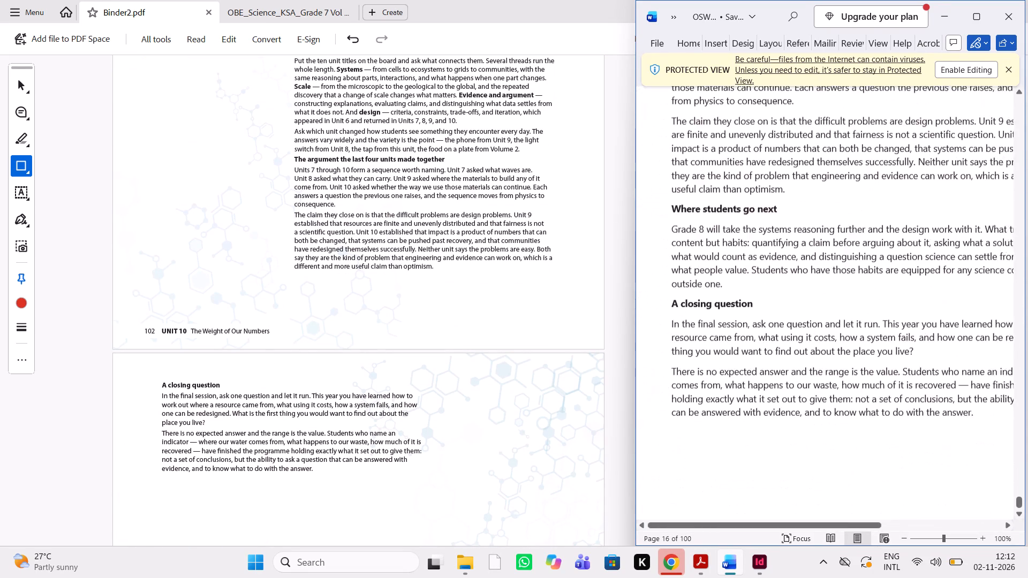
scroll(773, 393, "down", 1)
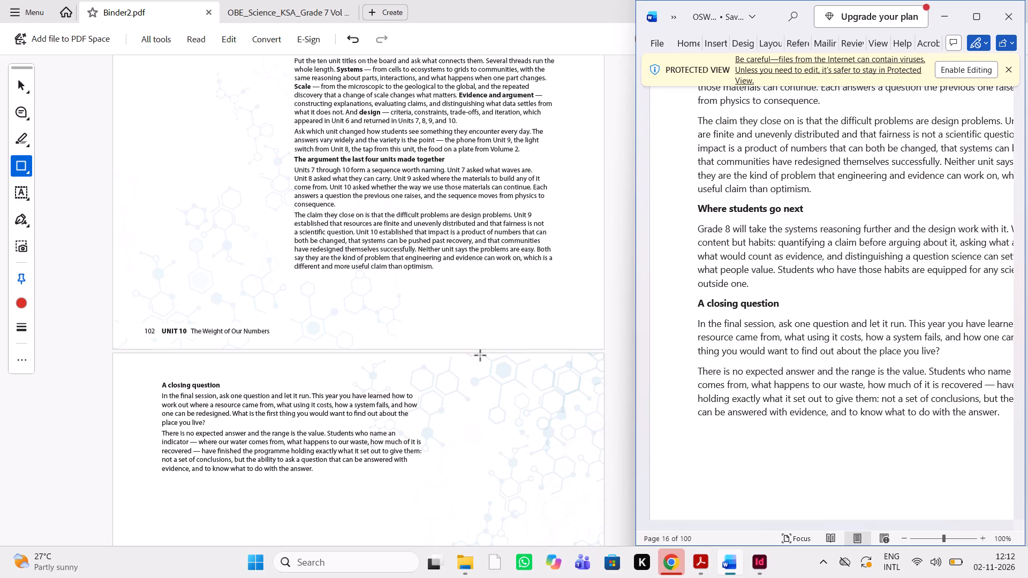
Recheck the Closing the Programme passages from What the year built to A closing question, including Where students go next, against the Word manuscript.
scroll(470, 224, "up", 1)
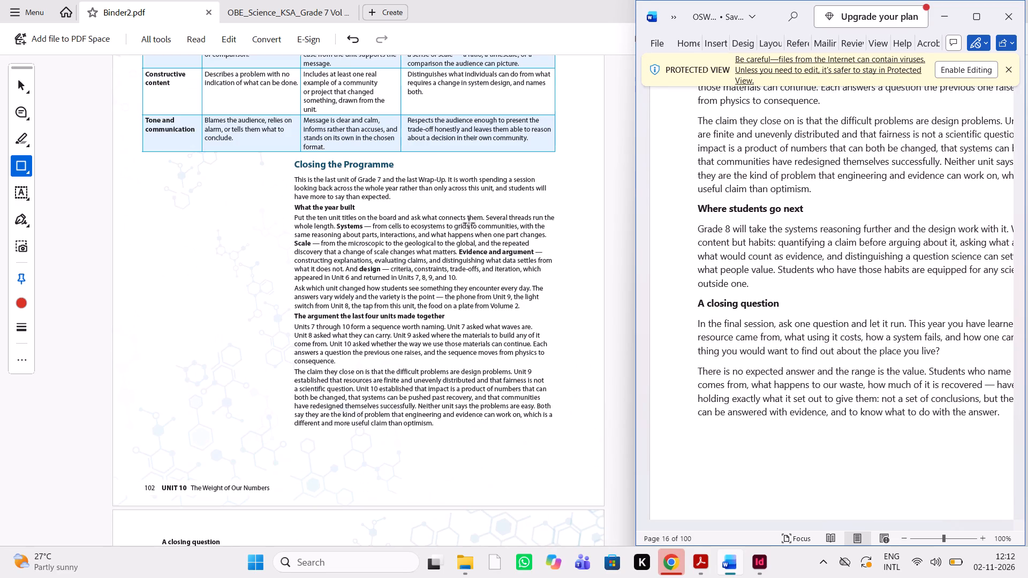
scroll(836, 147, "up", 3)
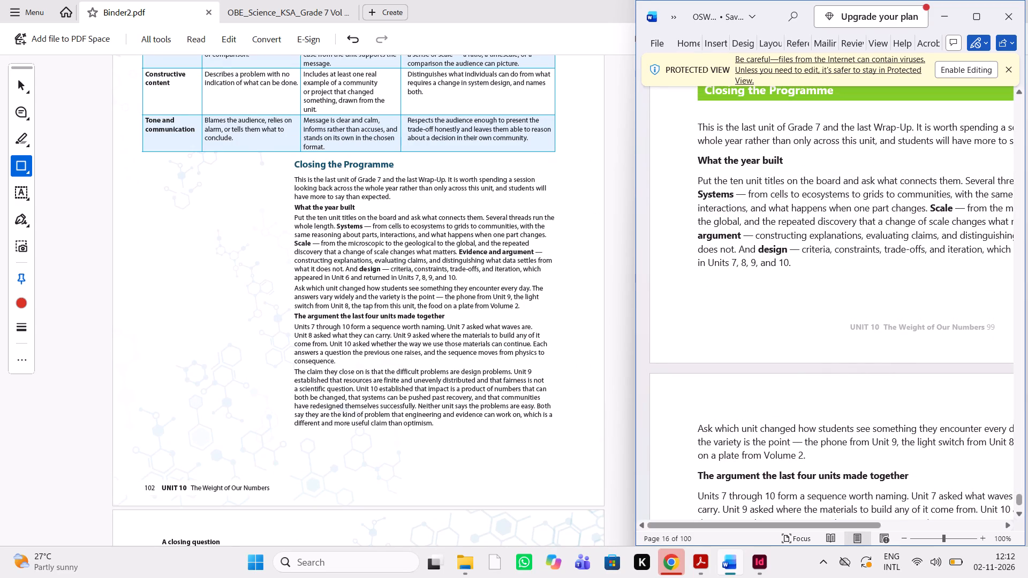
scroll(737, 273, "down", 1)
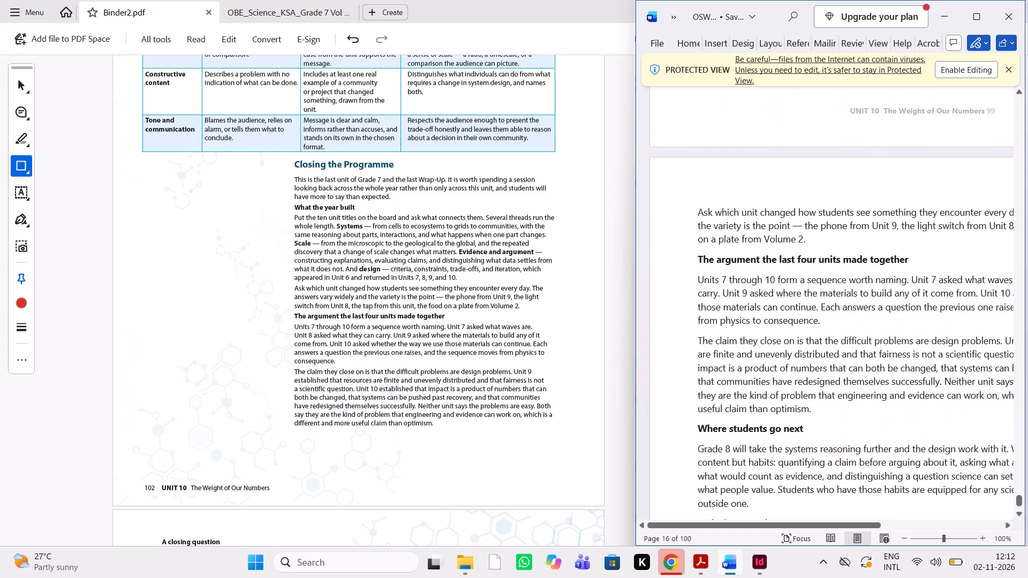
scroll(478, 348, "right", 1)
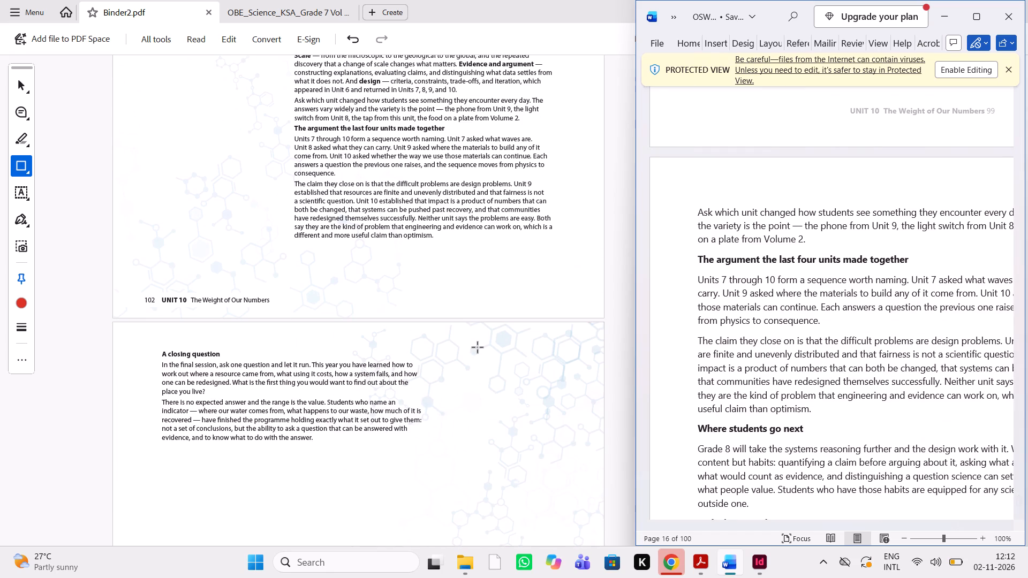
scroll(478, 348, "right", 1)
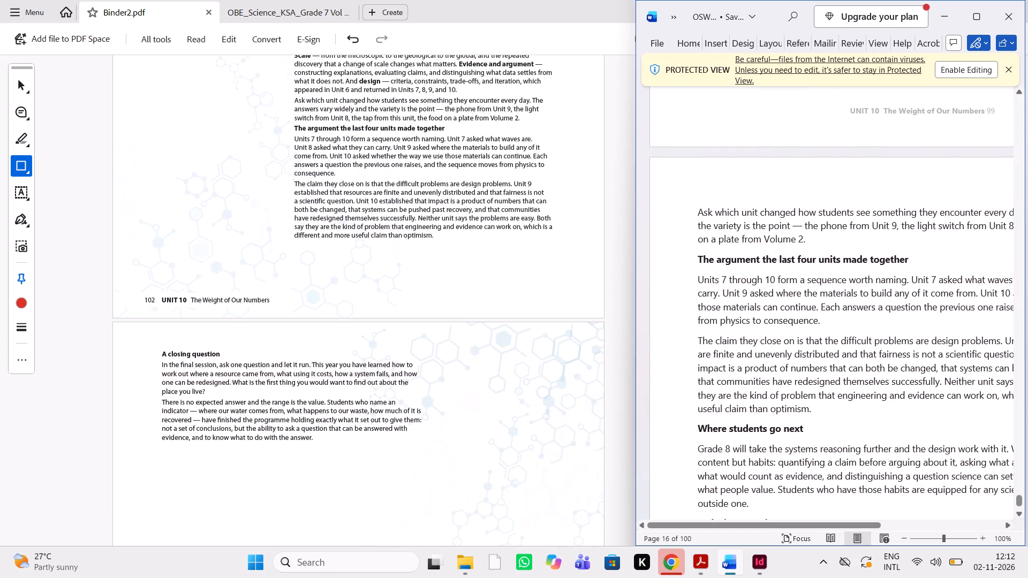
scroll(755, 389, "down", 1)
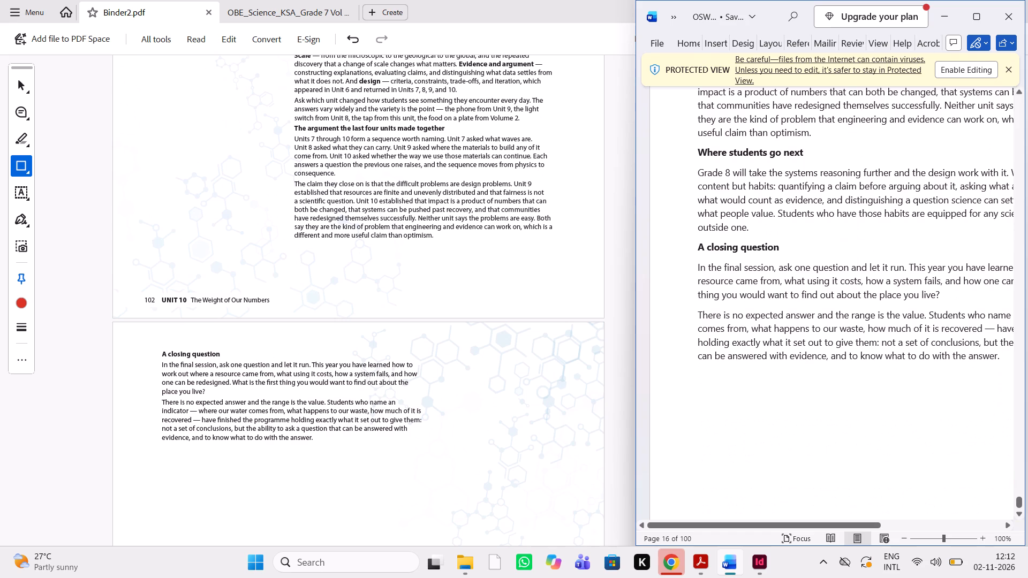
scroll(755, 389, "up", 1)
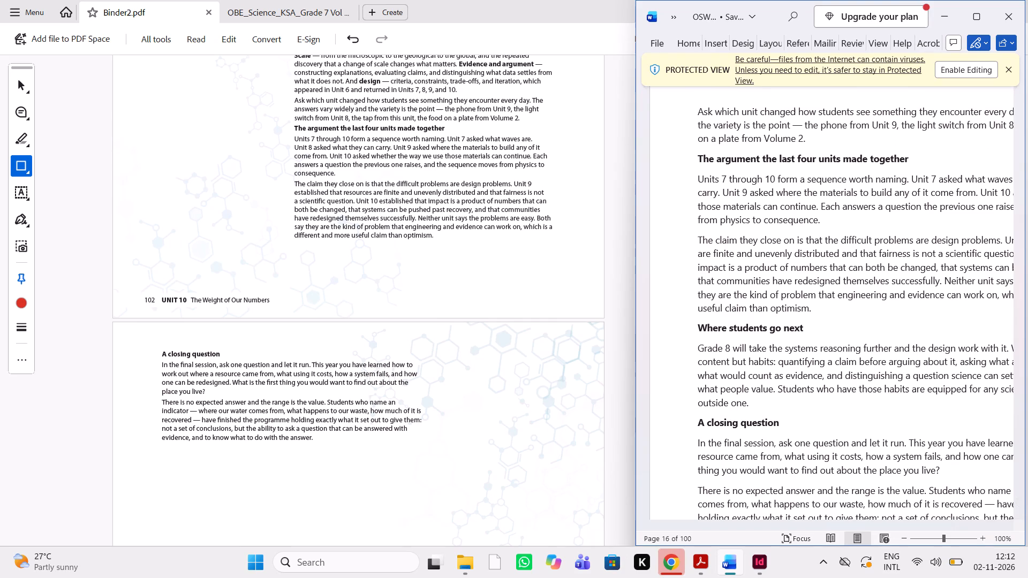
scroll(812, 388, "down", 1)
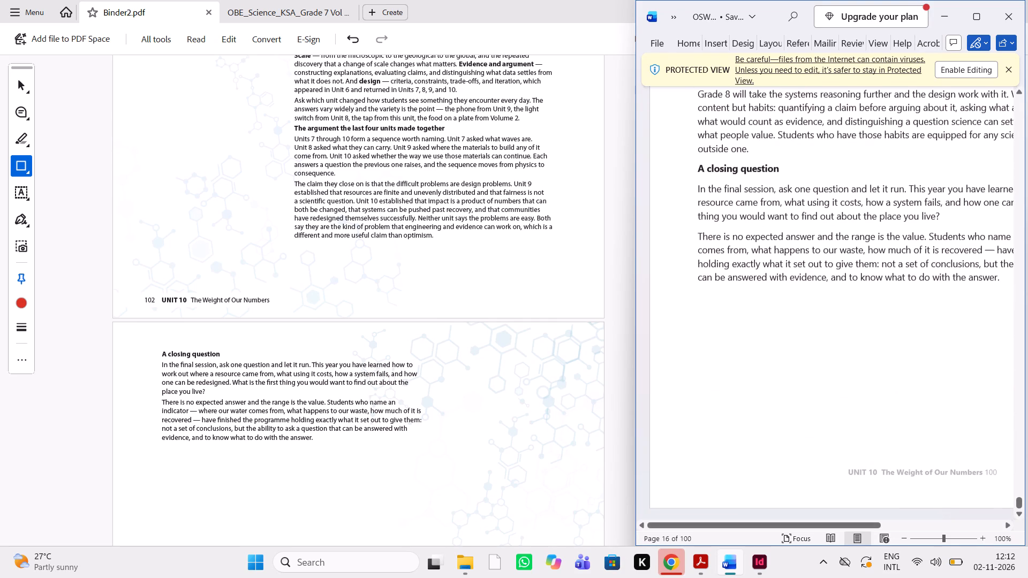
scroll(812, 388, "left", 1)
scroll(812, 388, "right", 1)
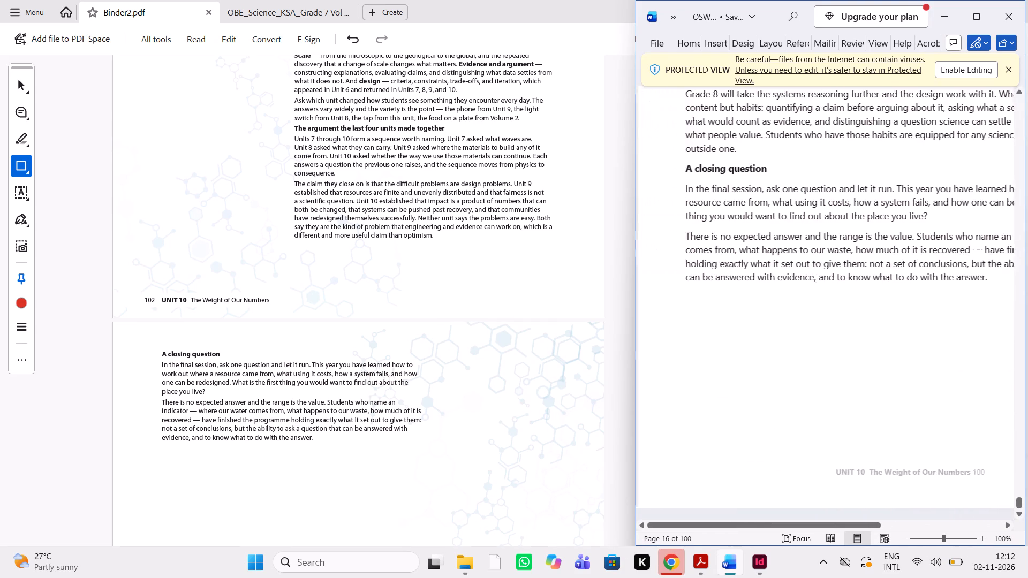
scroll(812, 388, "up", 1)
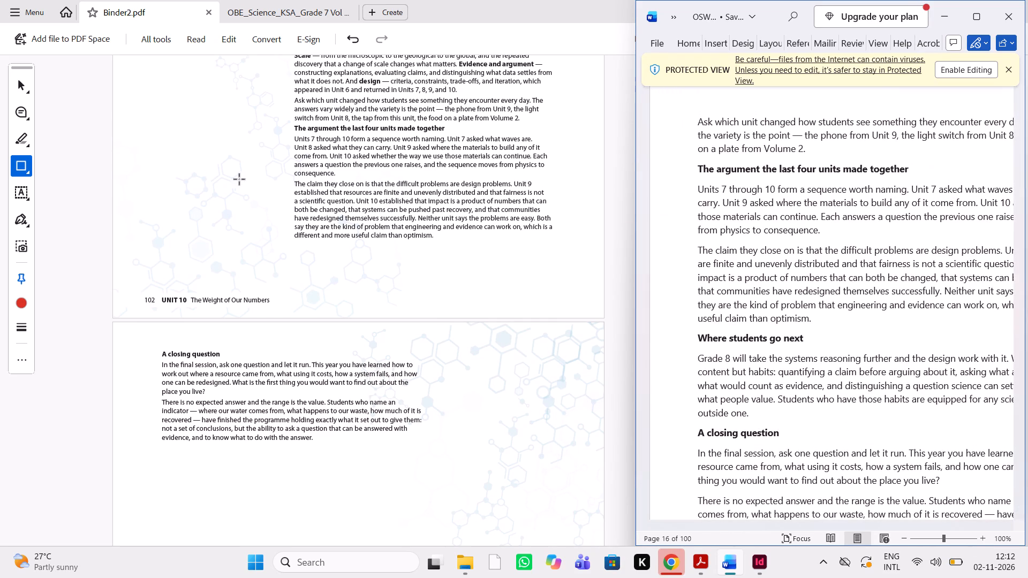
Add the comment "add missing text" below the last paragraph of The argument the last four units made together on page 102.
left_click(21, 110)
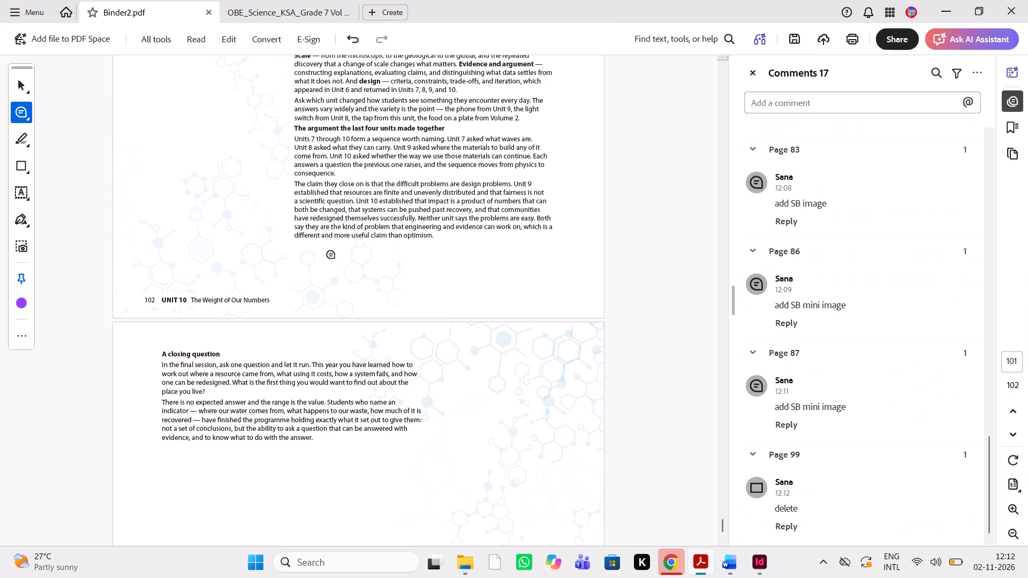
left_click(332, 255)
type("sdd=")
key("BackSpace")
key("BackSpace")
key("BackSpace")
key("BackSpace")
type("add misis")
key("BackSpace")
key("BackSpace")
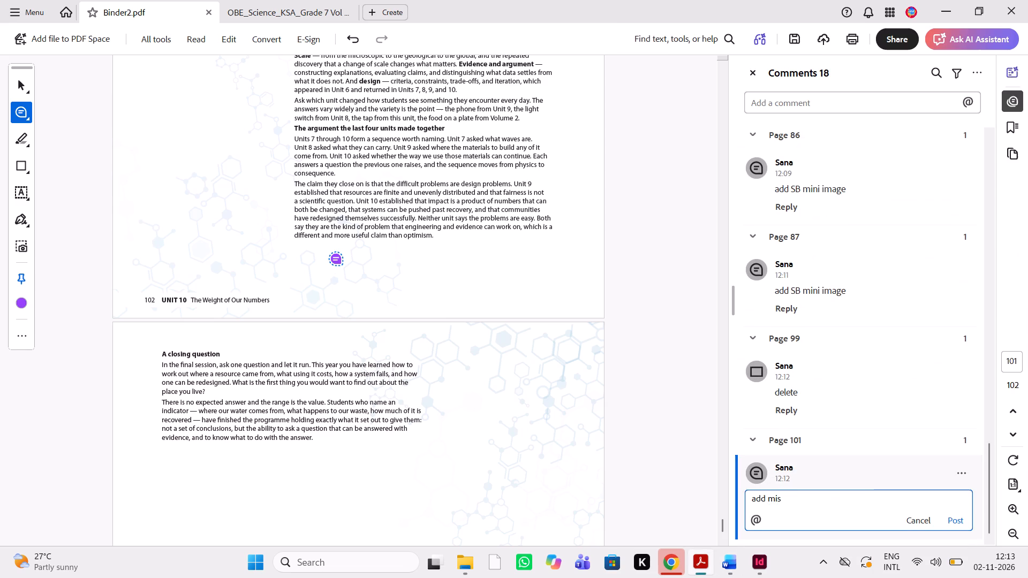
type("sing text")
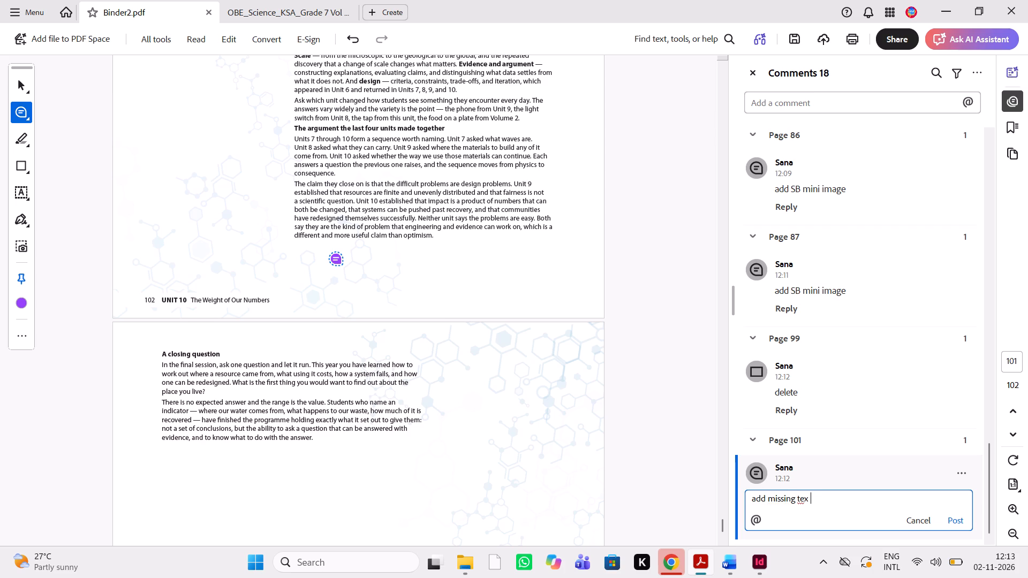
key("space")
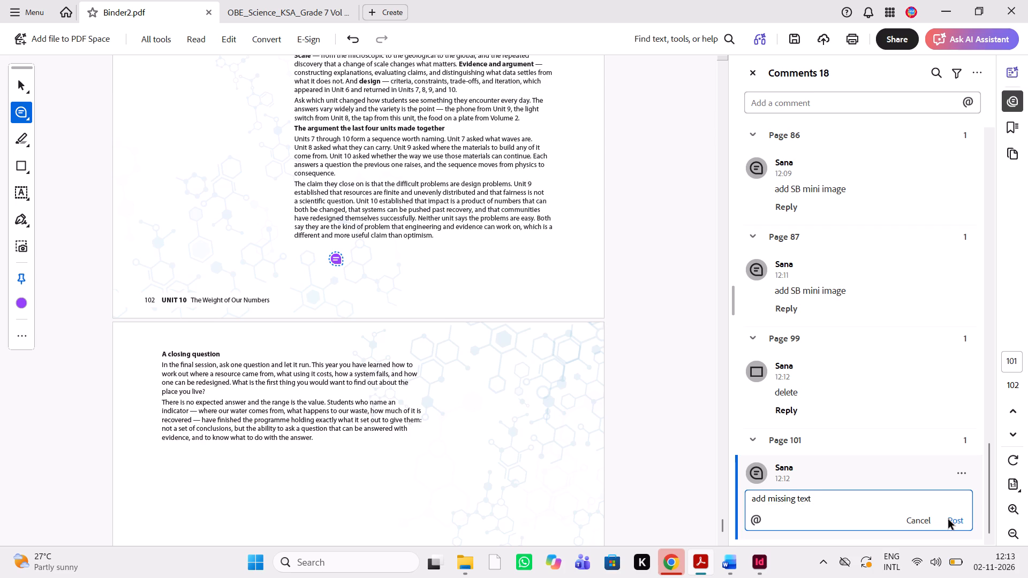
left_click(952, 520)
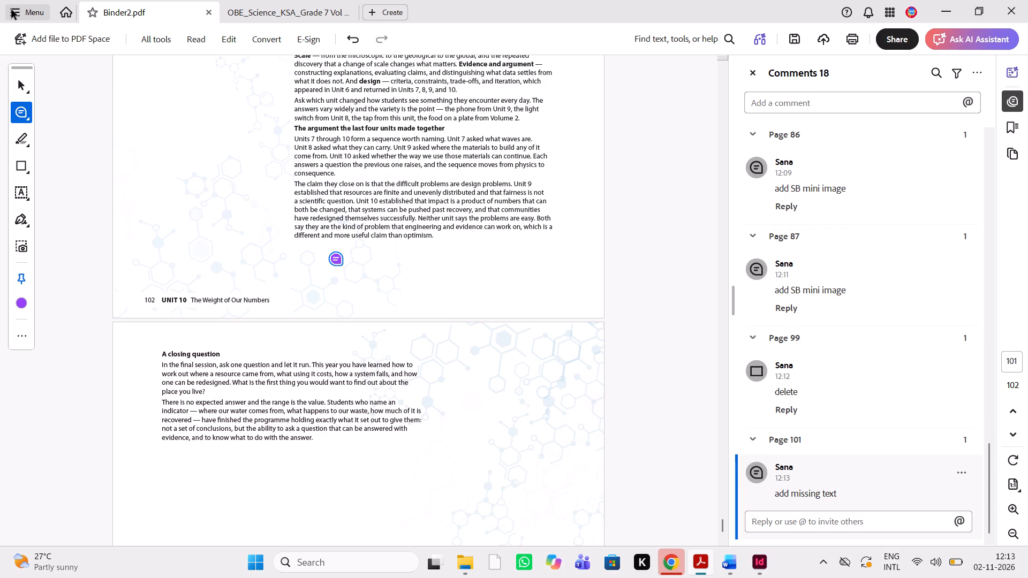
Start a reduced-size save of the commented PDF, first saving it to Downloads as OBE_Sci_G7_TG_U10_QC.
left_click(11, 10)
left_click(179, 126)
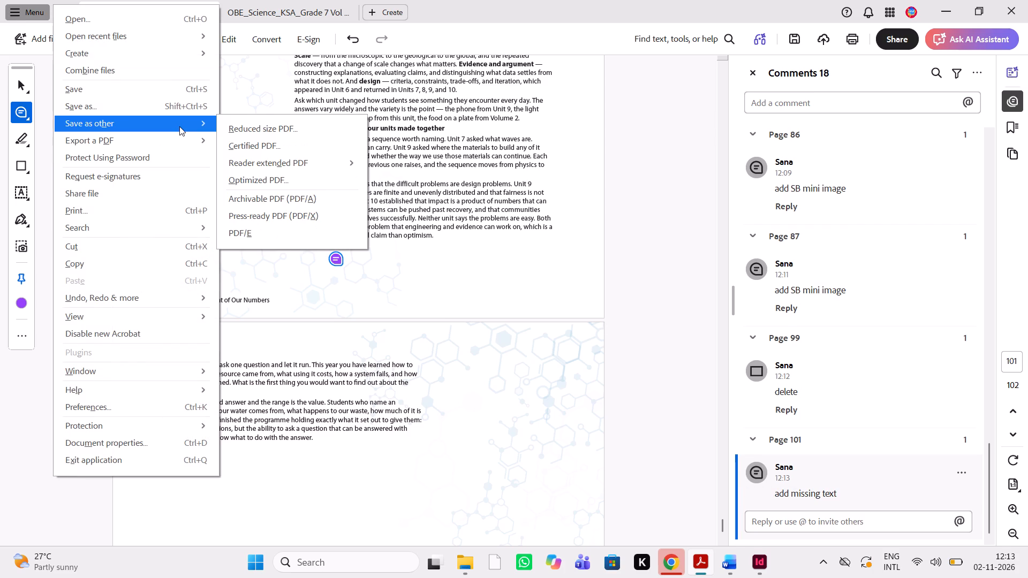
left_click(262, 121)
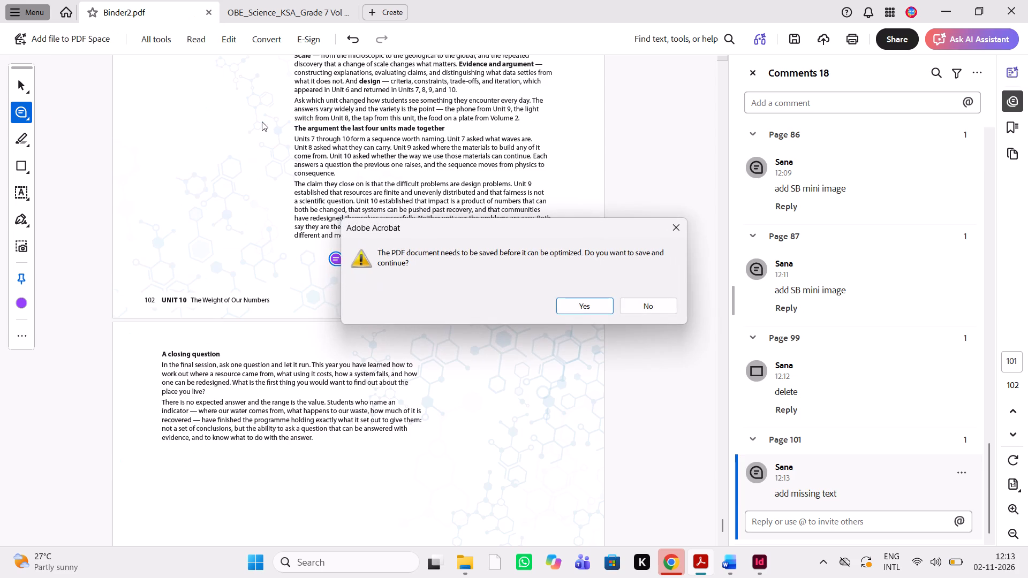
left_click(587, 301)
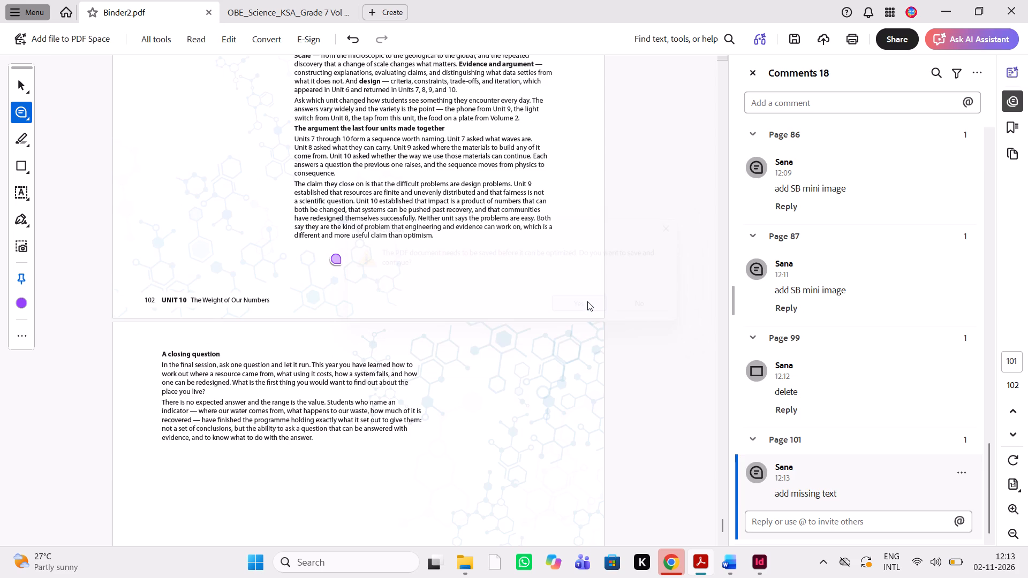
scroll(172, 230, "up", 4)
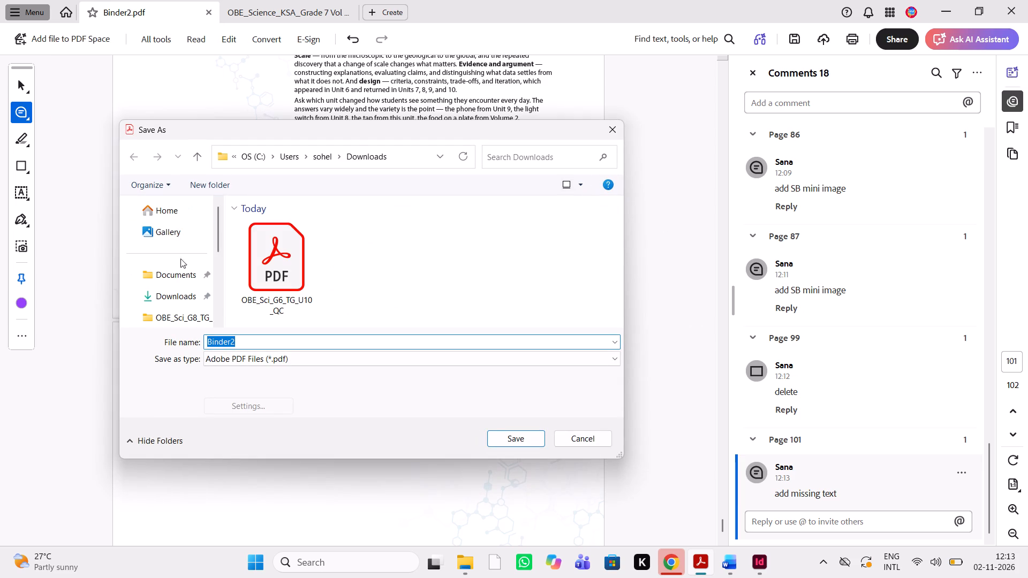
double_click(175, 274)
double_click(176, 296)
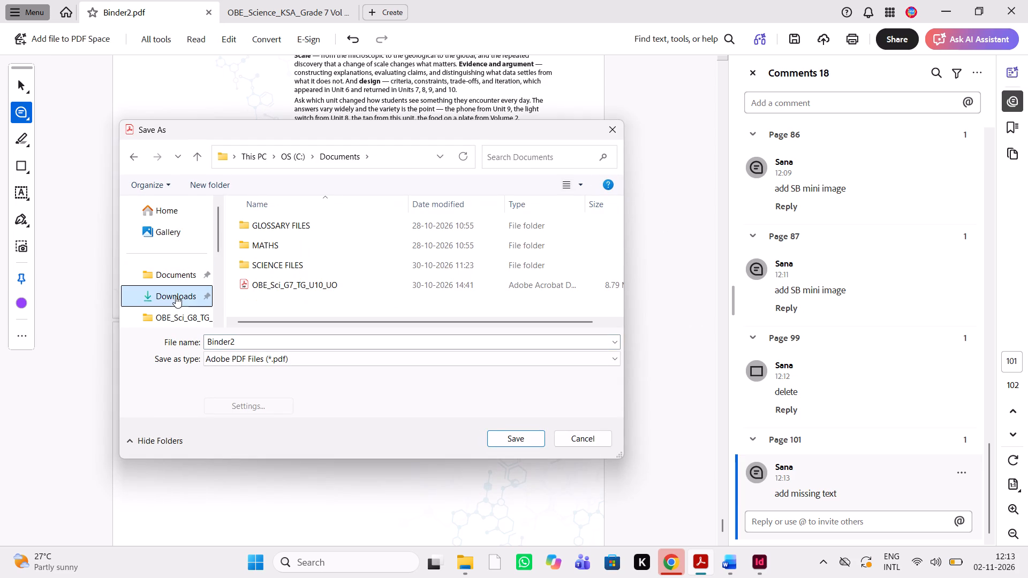
left_click(247, 339)
left_click_drag(247, 339, 210, 343)
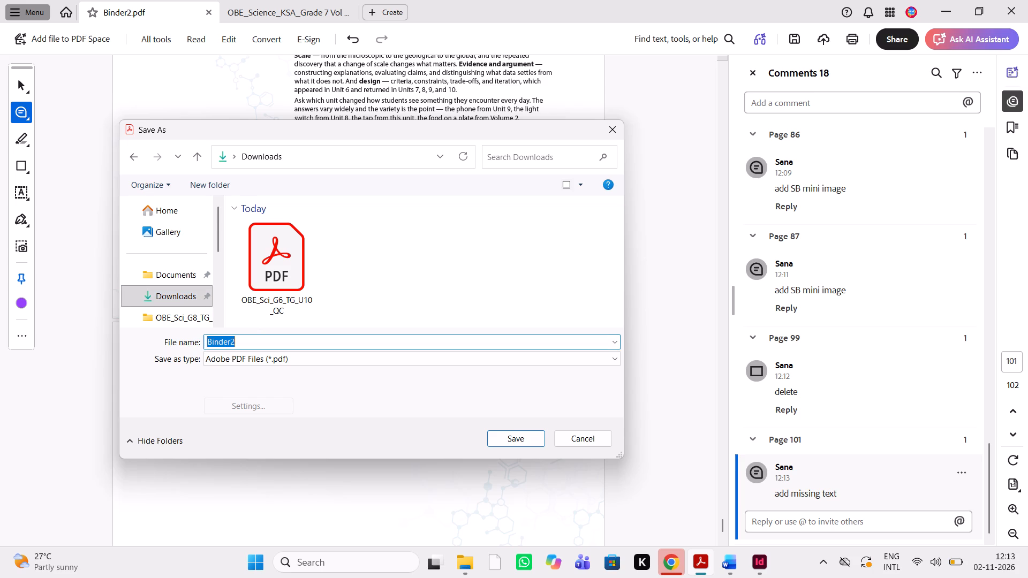
left_click_drag(210, 343, 183, 346)
key("BackSpace")
key("ctrl+v")
left_click(299, 340)
key("BackSpace")
key("BackSpace")
key("BackSpace")
key("shift+underscore")
type("QC")
left_click(523, 437)
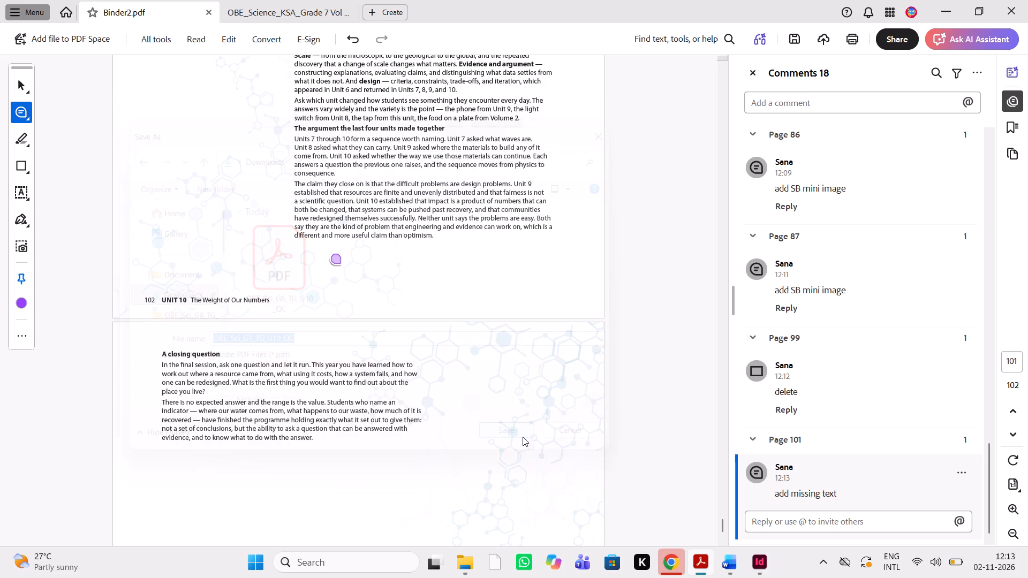
left_click(523, 437)
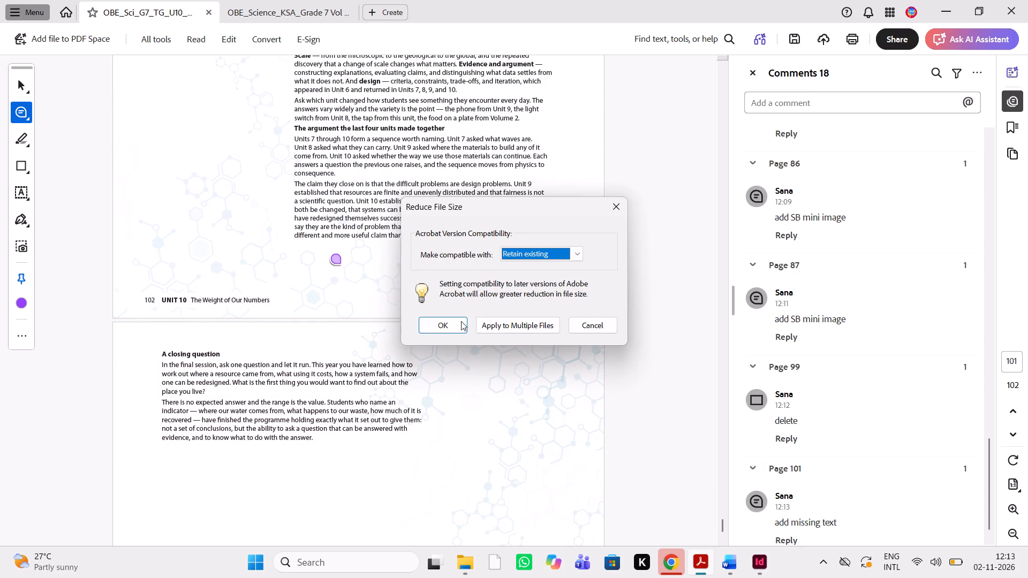
Reduce the PDF's file size with existing version compatibility retained, overwriting OBE_Sci_G7_TG_U10_QC in Downloads.
left_click(456, 326)
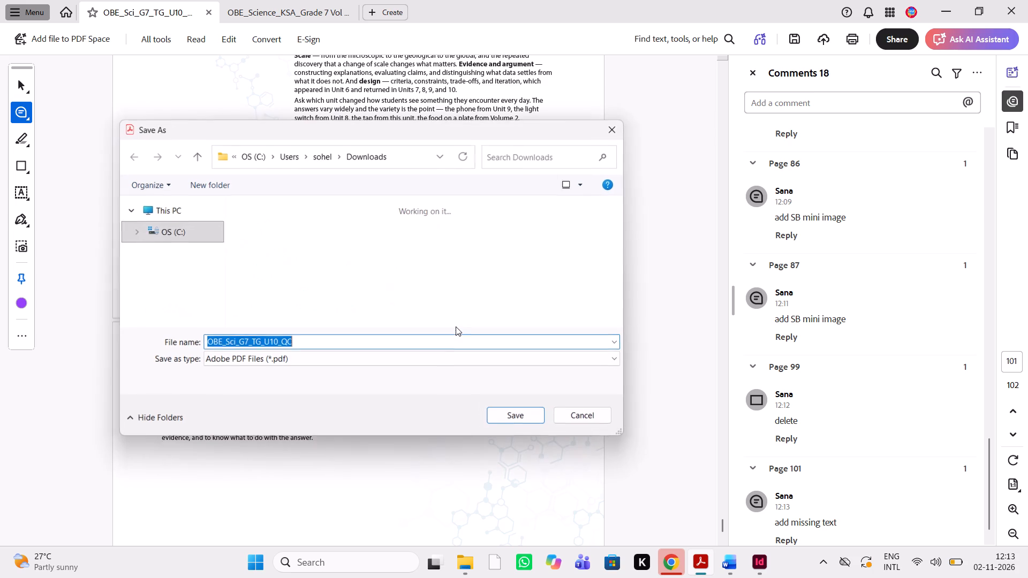
left_click(507, 416)
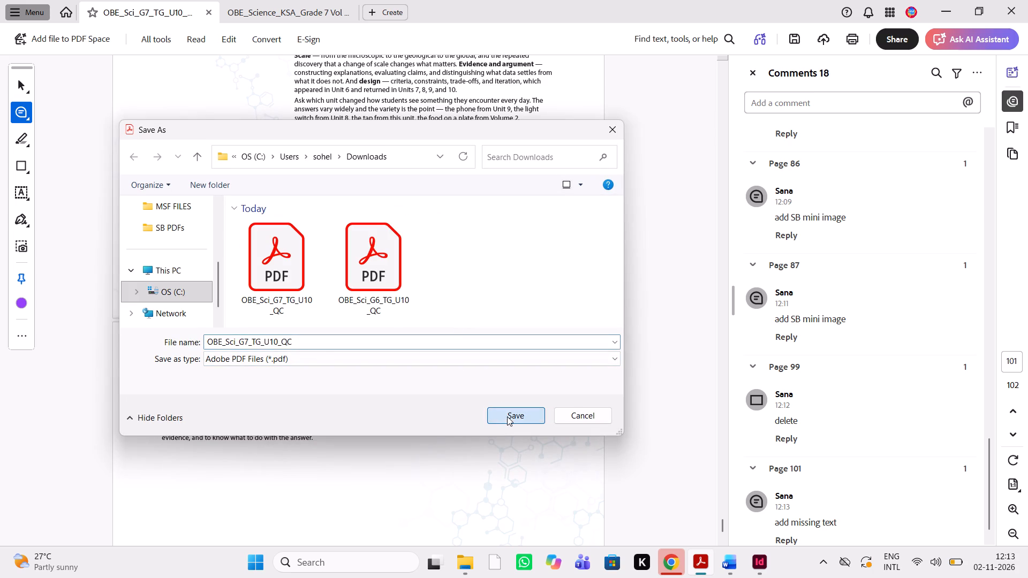
left_click(545, 277)
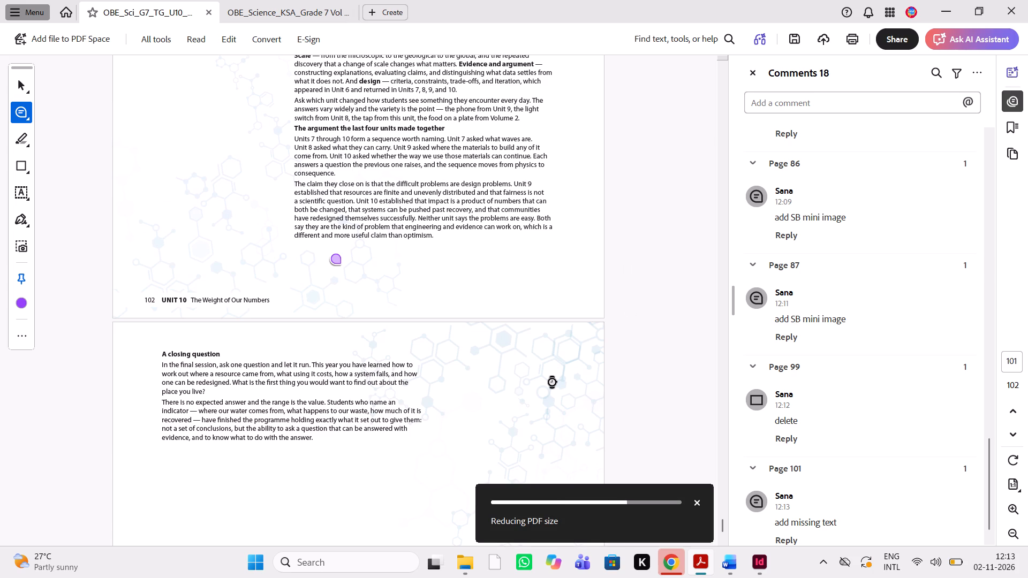
Close the reviewed OBE_Sci_G7_TG_U10_QC PDF.
left_click(209, 11)
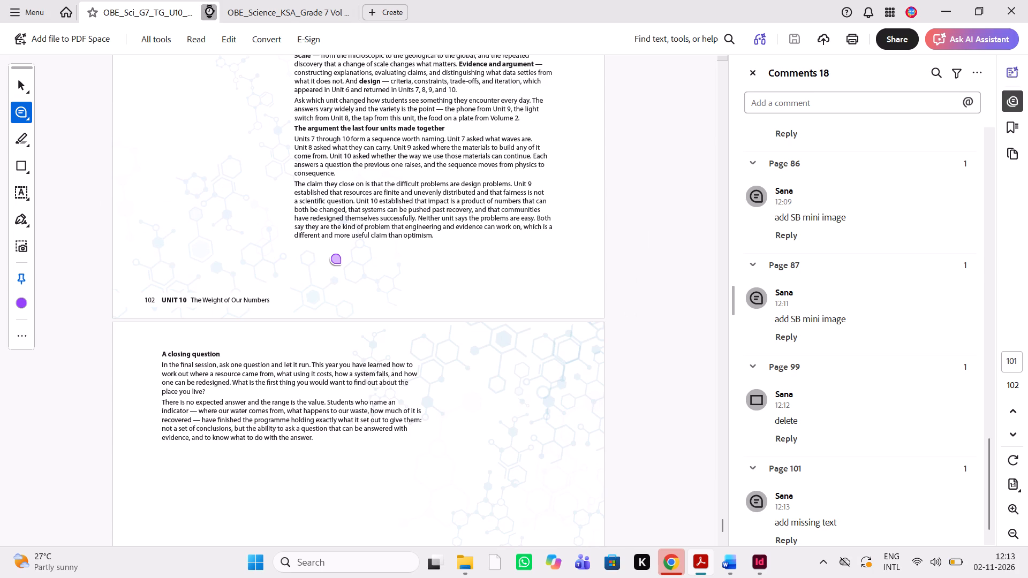
left_click(208, 12)
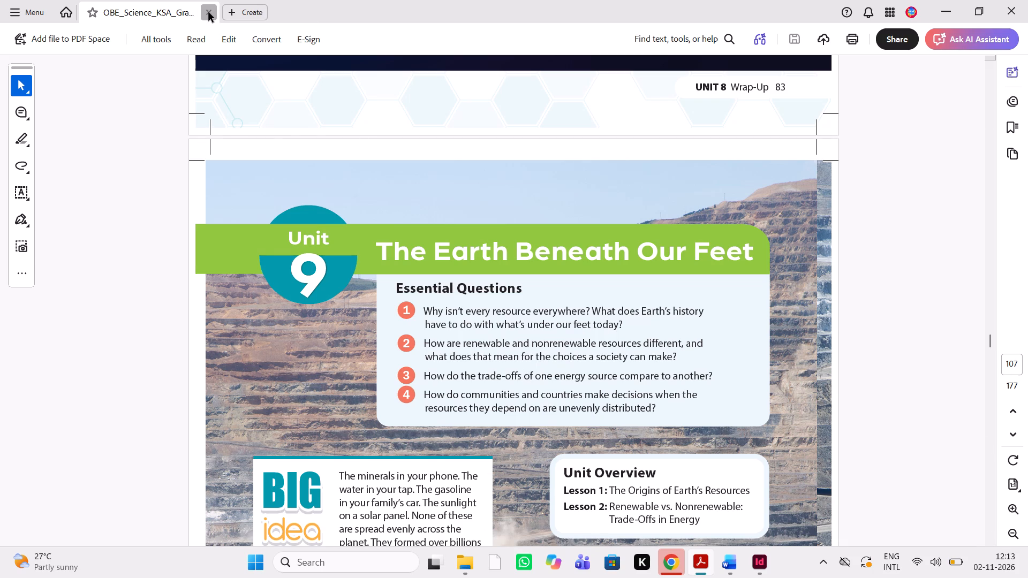
Look through the GRADE-7, GRADE-8 and MATHS folders in Documents for the next files to review.
left_click(470, 574)
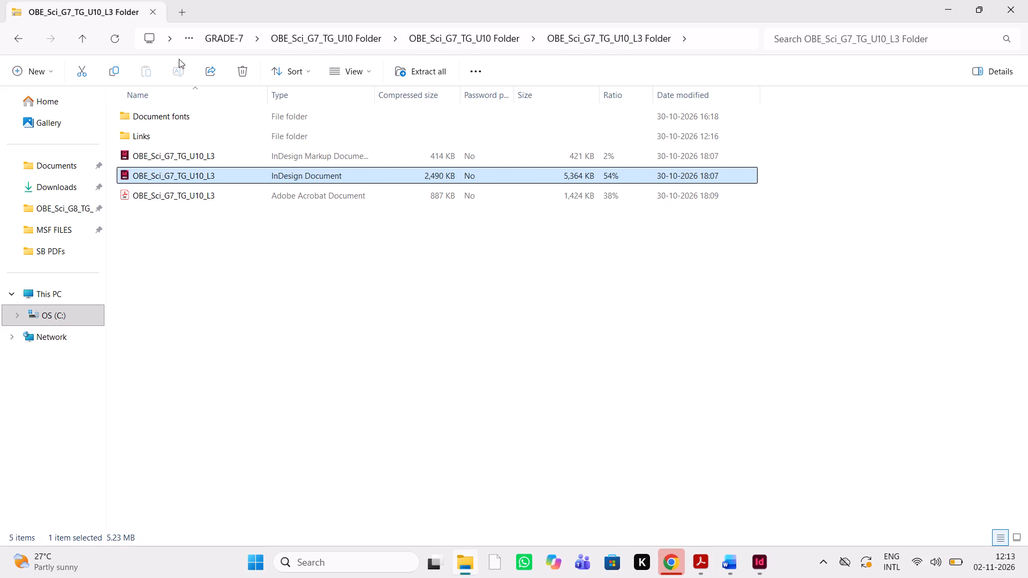
double_click(58, 169)
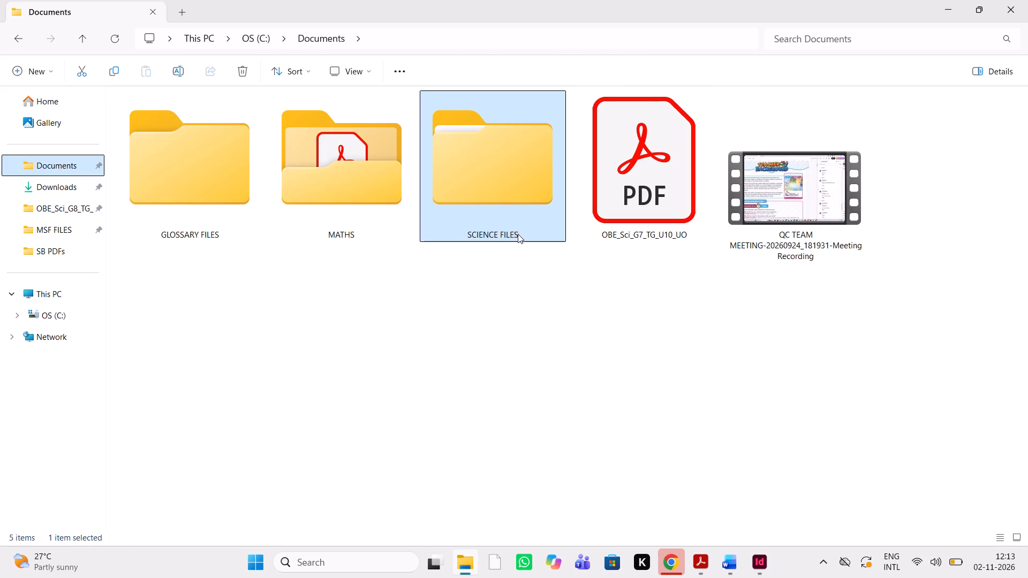
double_click(517, 232)
double_click(790, 217)
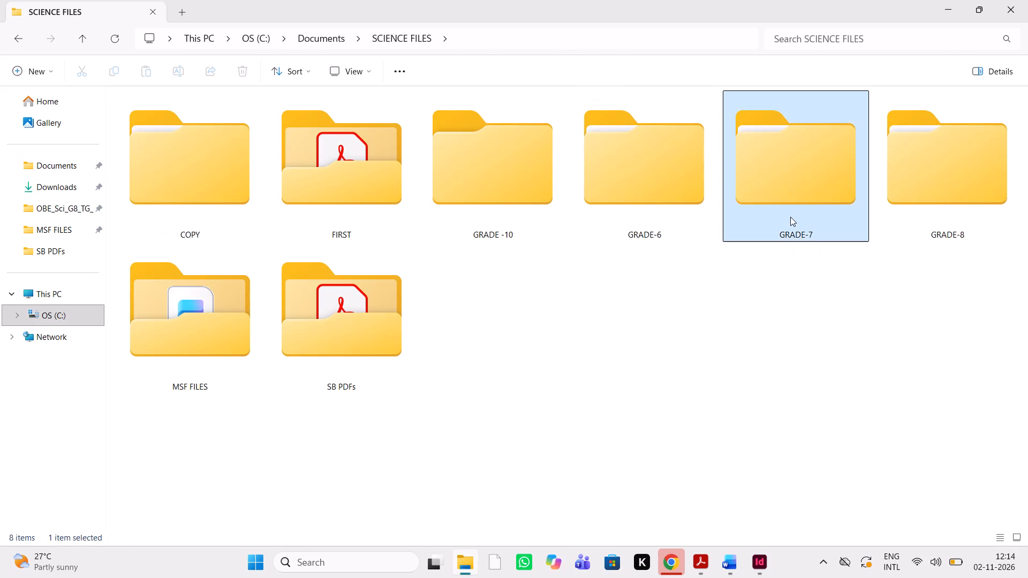
left_click(390, 43)
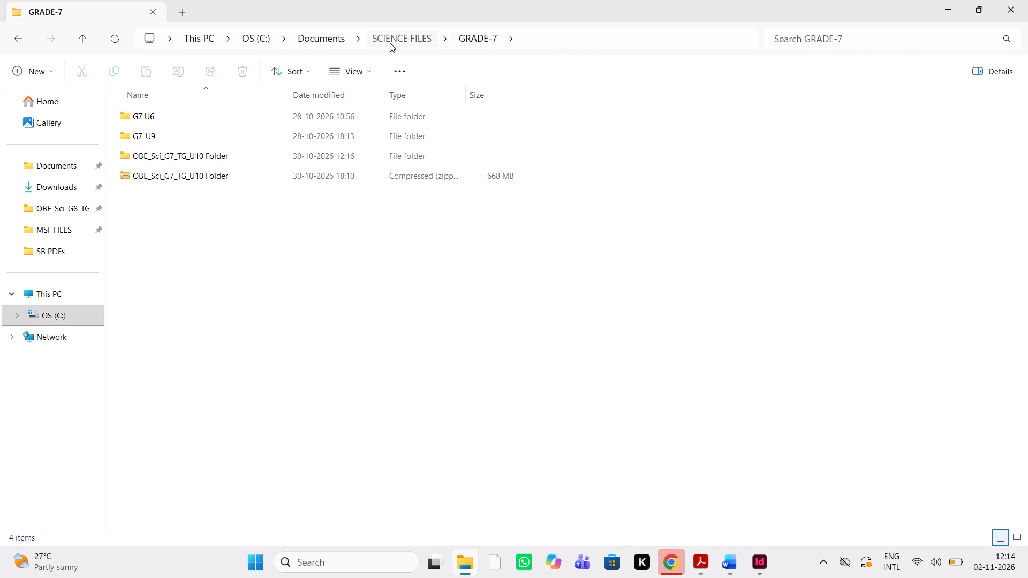
double_click(934, 208)
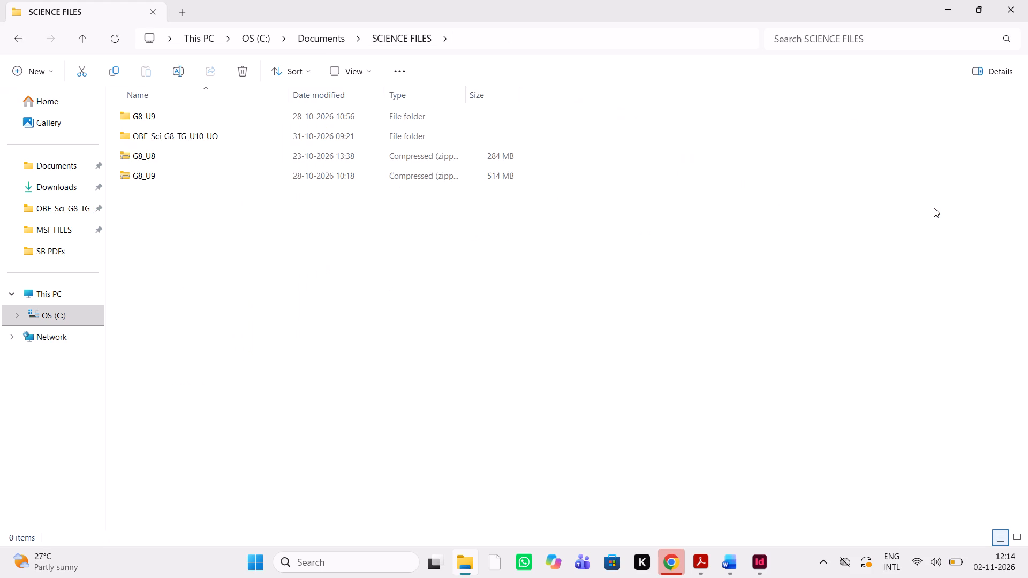
left_click(328, 40)
double_click(311, 181)
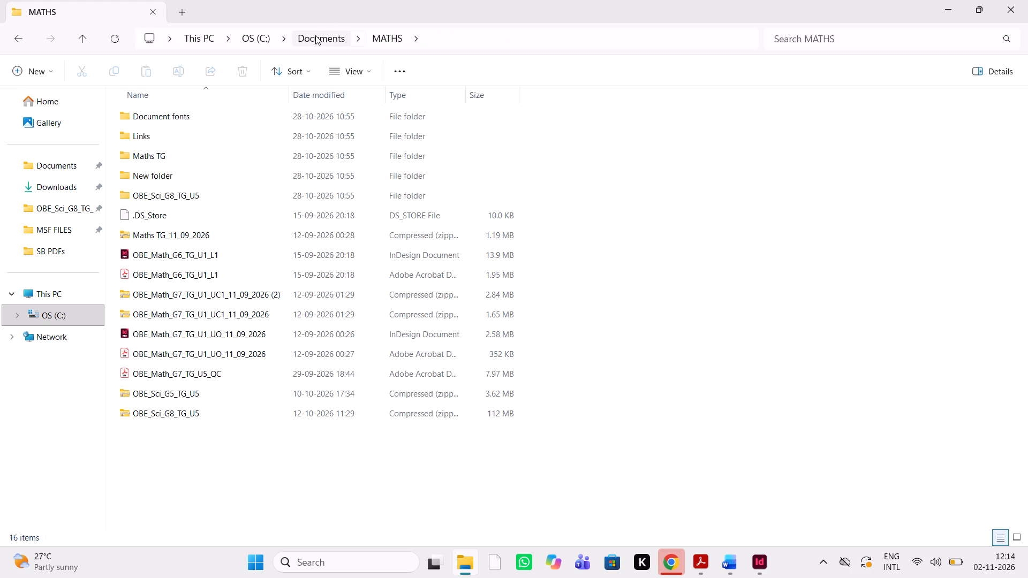
left_click(315, 35)
double_click(478, 191)
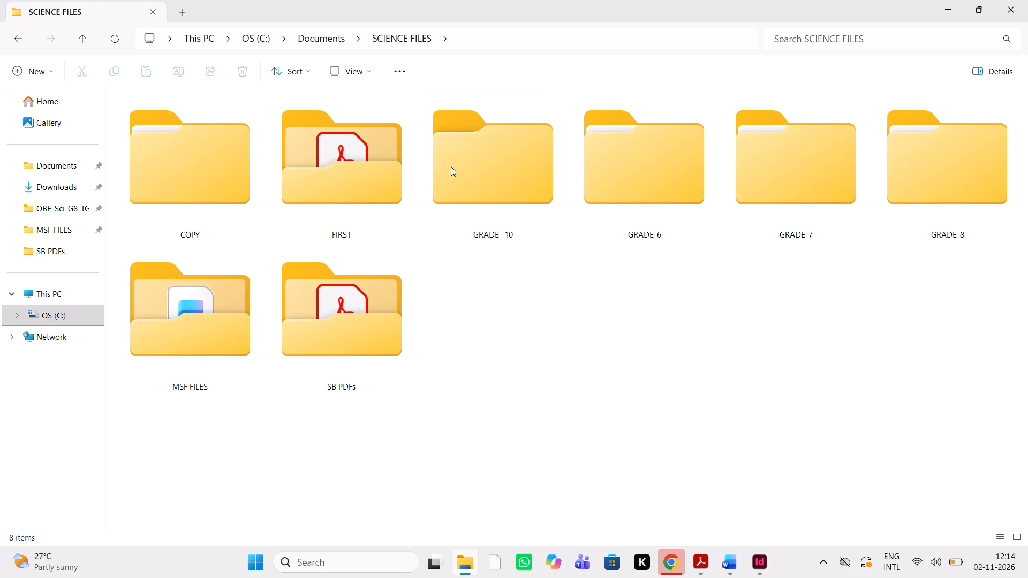
Check the contents of the GRADE -10 folder in SCIENCE FILES and delete that folder.
double_click(542, 185)
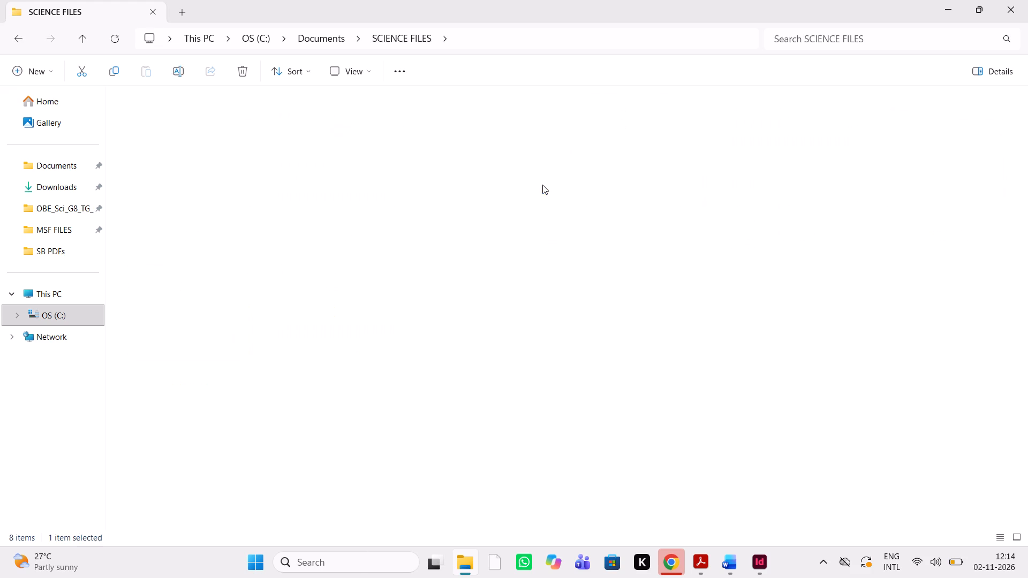
left_click(407, 42)
left_click(502, 229)
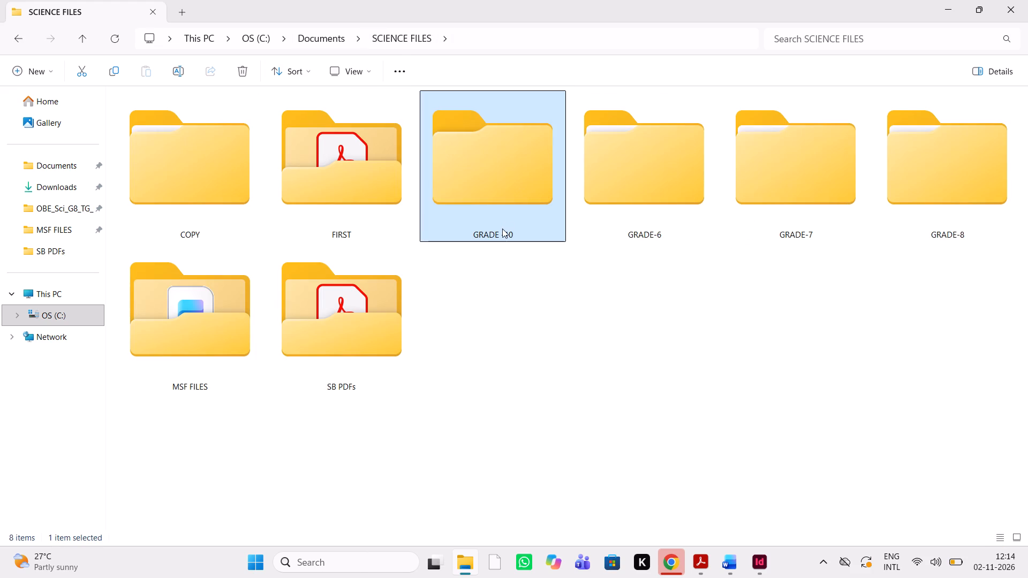
key("Delete")
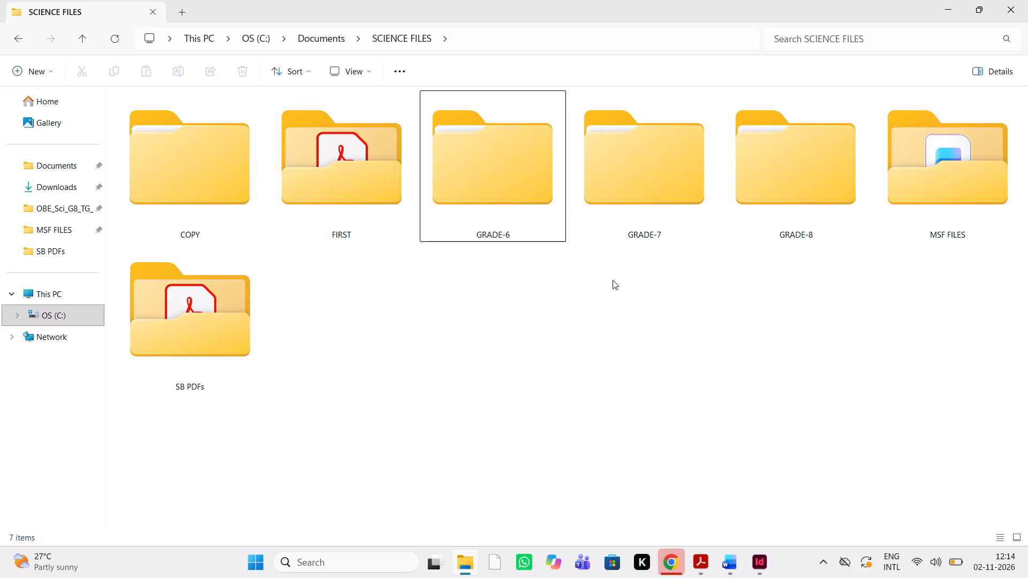
Check the GRADE-6 and GRADE-7 folders, and open the OBE_Sci_G8_TG_U10_UO PDF from the Unit 10 folder in GRADE-8.
double_click(531, 203)
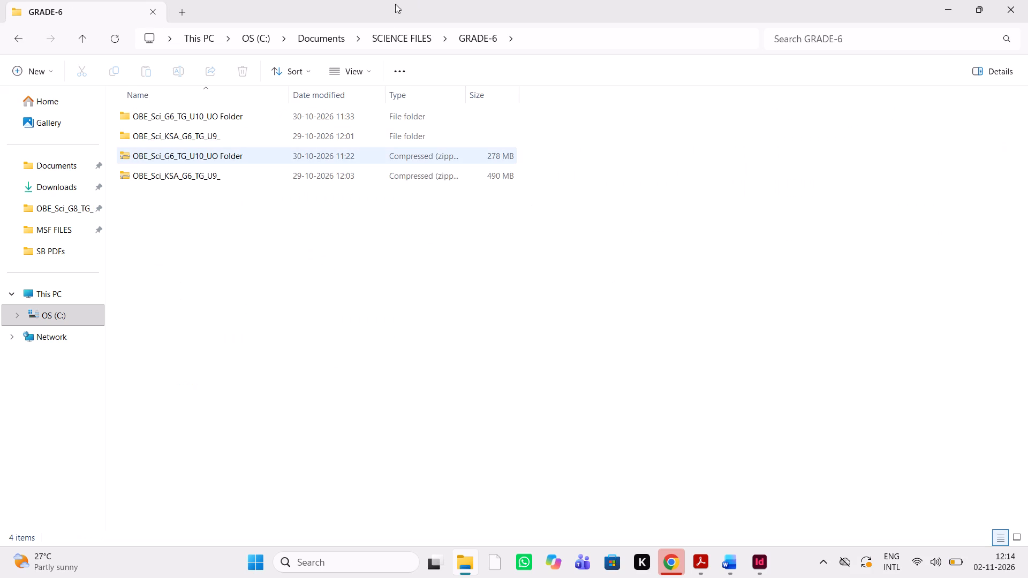
left_click(379, 33)
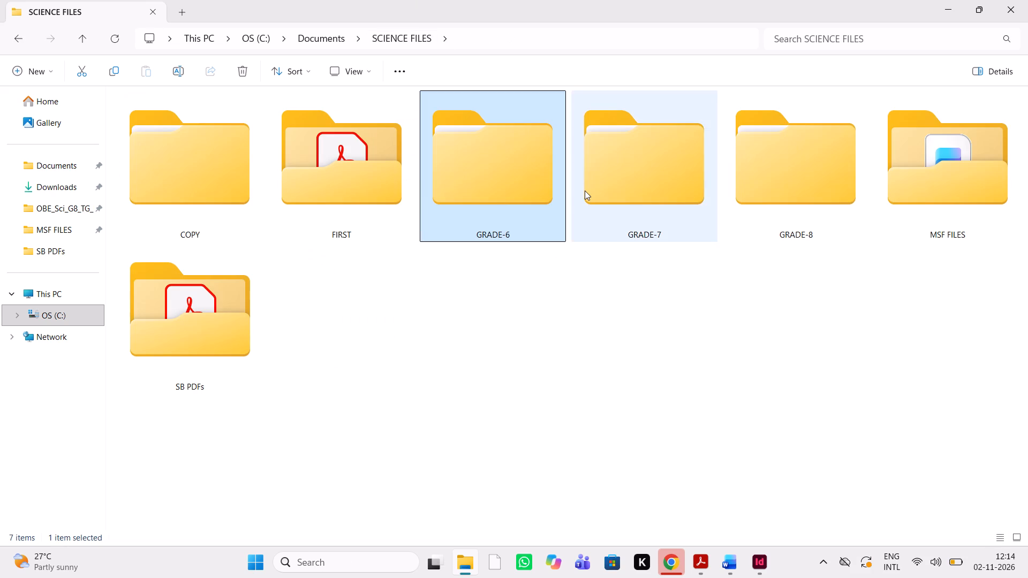
double_click(585, 191)
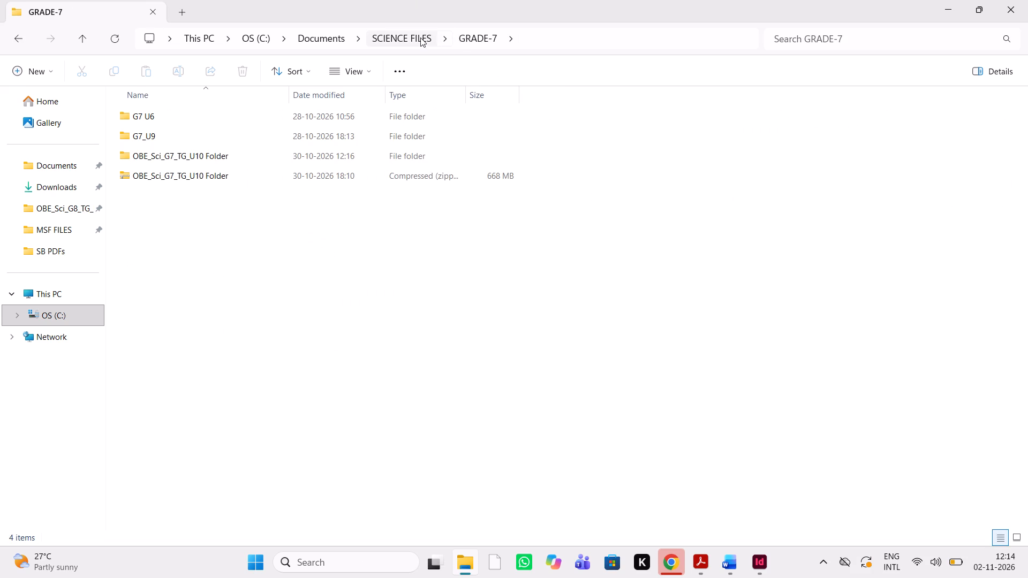
left_click(420, 37)
double_click(770, 227)
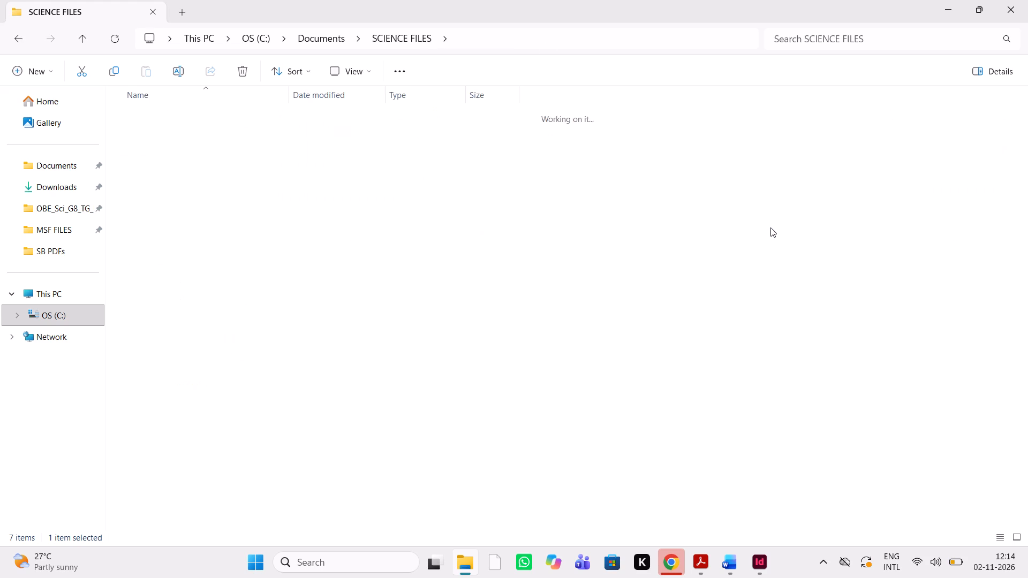
double_click(213, 138)
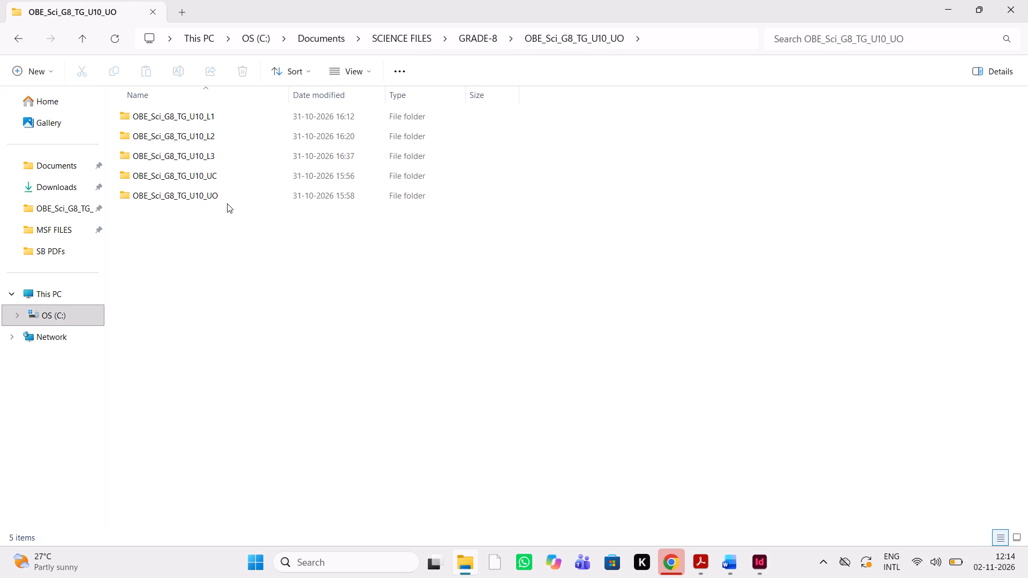
left_click(227, 203)
double_click(268, 194)
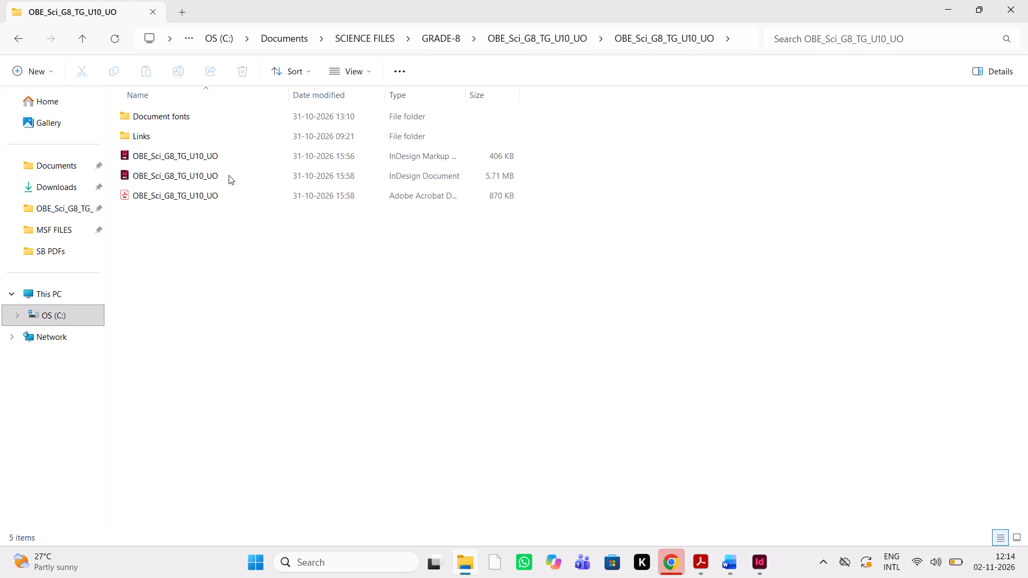
left_click(233, 205)
left_click(266, 196)
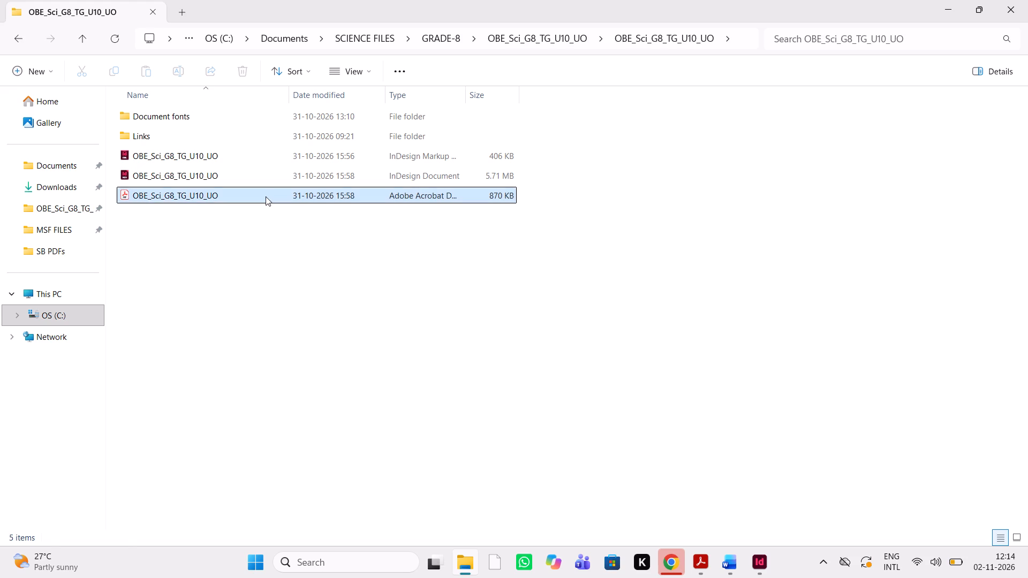
key("Return")
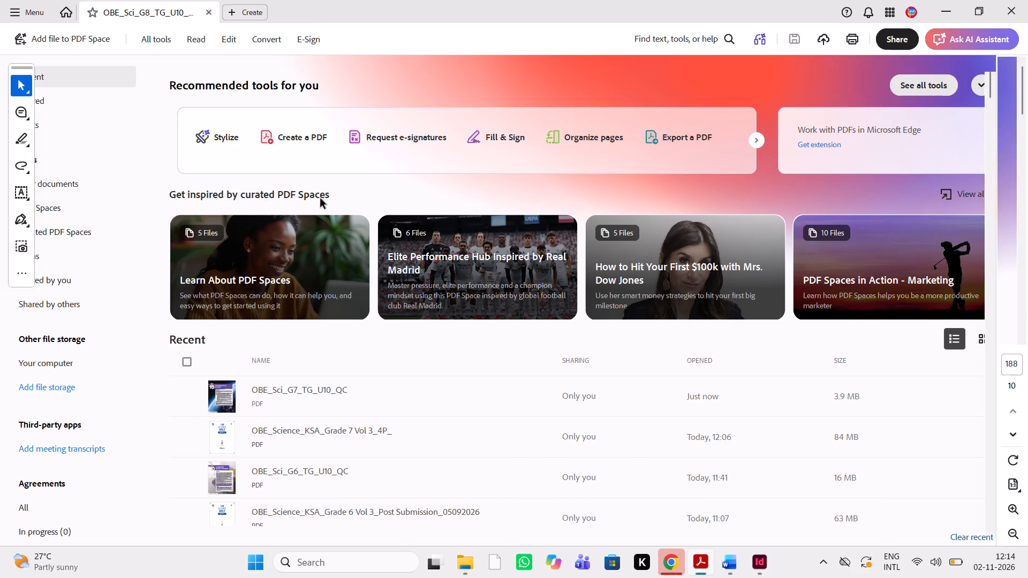
Open the OBE_Sci_G8_TG_U10_L1 PDF from its lesson folder in the Grade 8 Unit 10 folder.
left_click(465, 564)
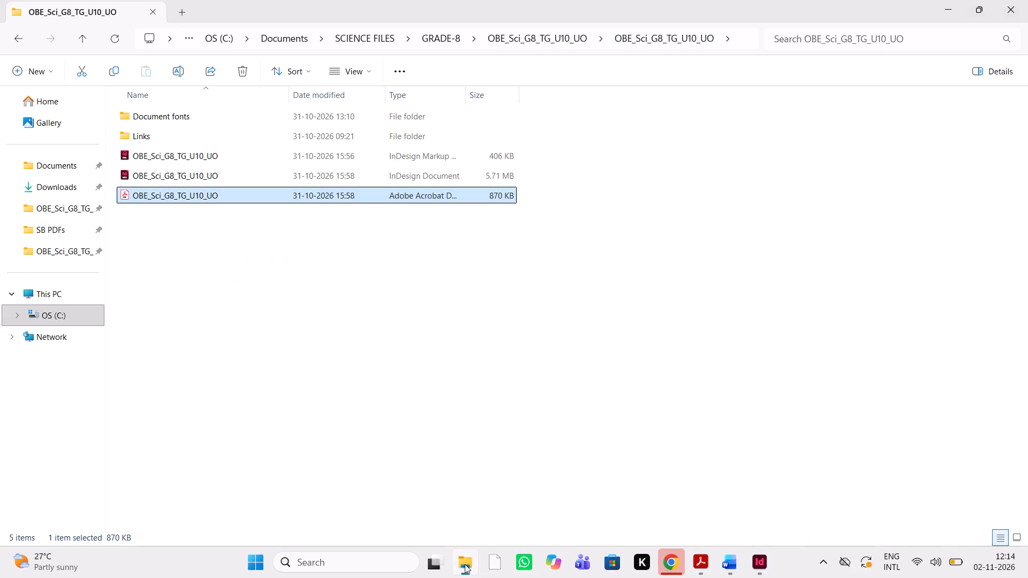
left_click(562, 42)
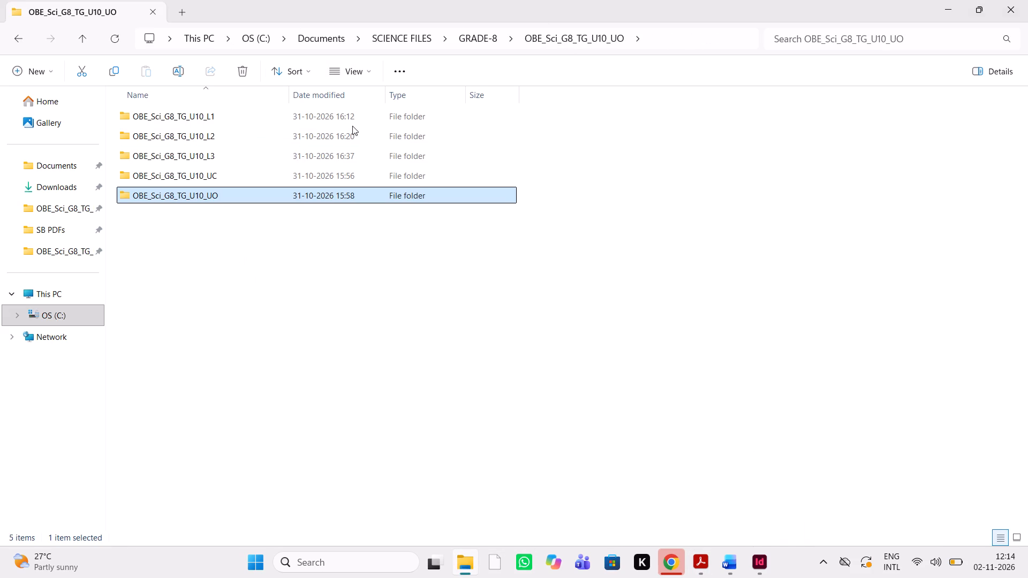
double_click(372, 112)
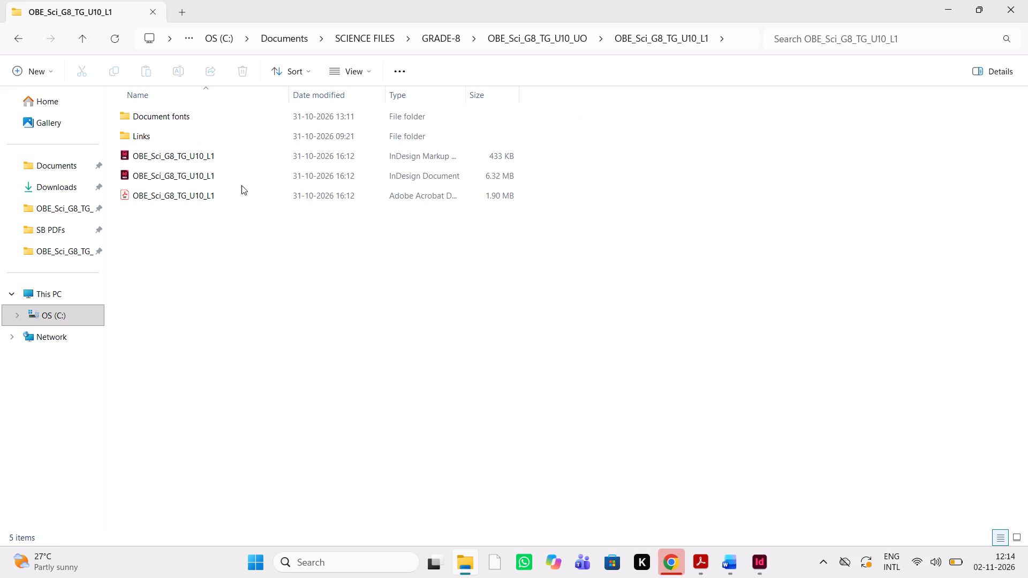
left_click(239, 201)
key("Return")
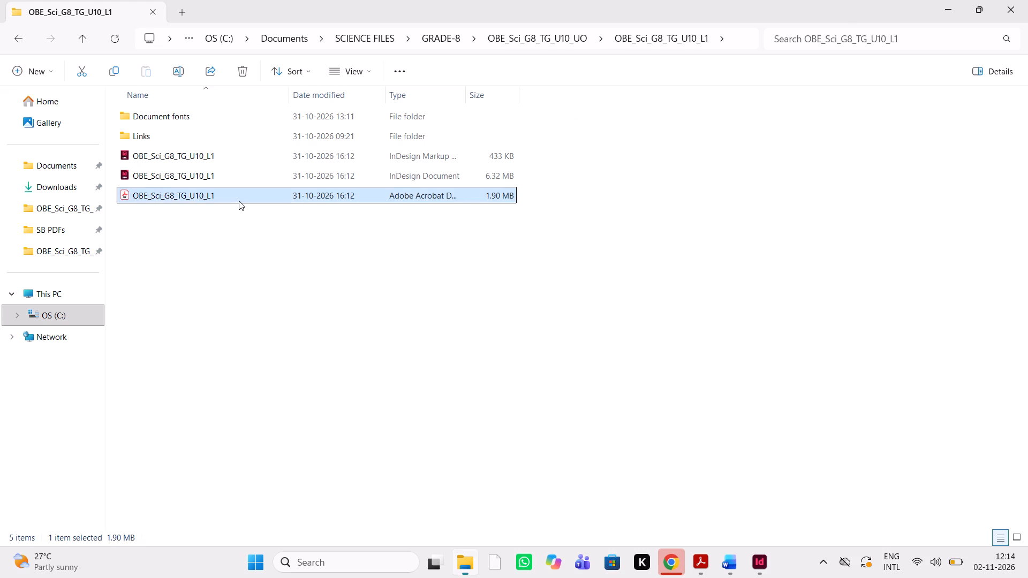
Open the OBE_Sci_G8_TG_U10_L2 PDF from its lesson folder in the Grade 8 Unit 10 folder.
left_click(475, 562)
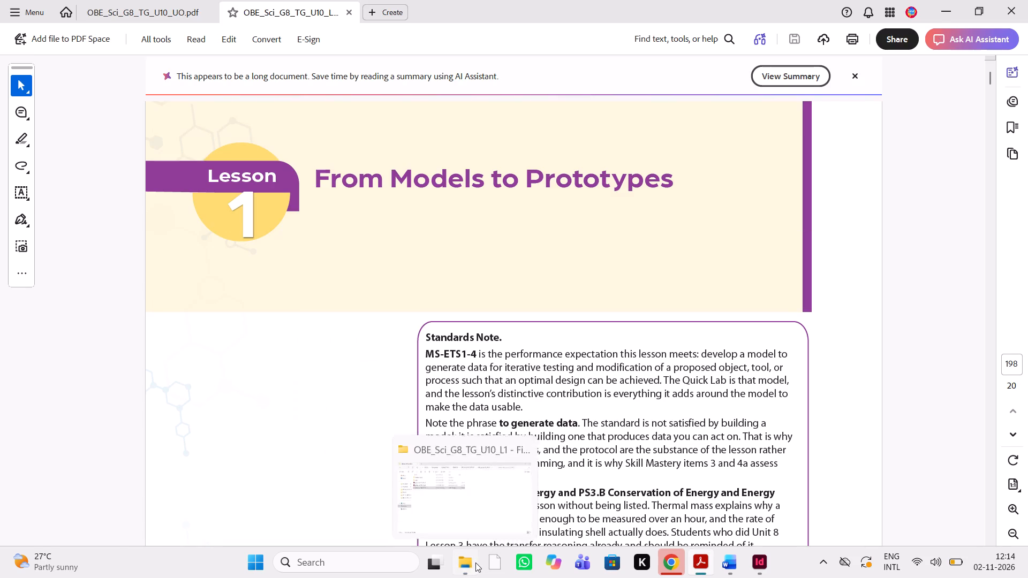
left_click(528, 44)
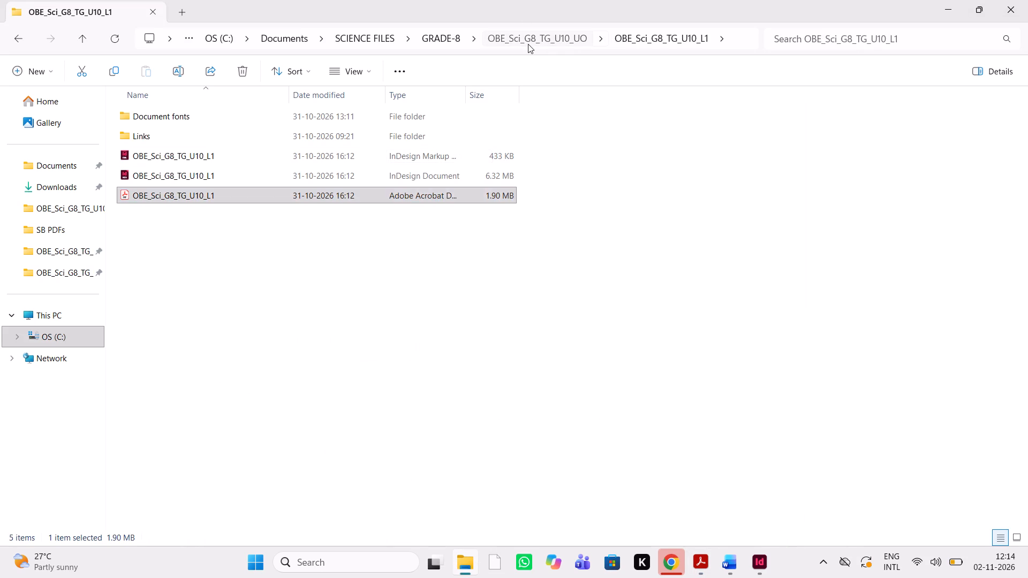
double_click(236, 140)
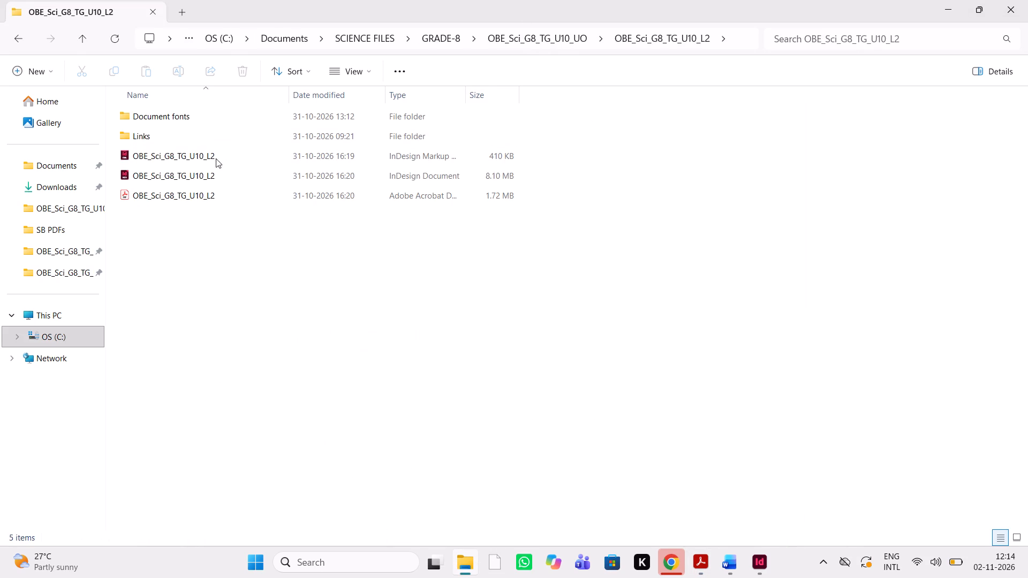
left_click(200, 194)
key("Return")
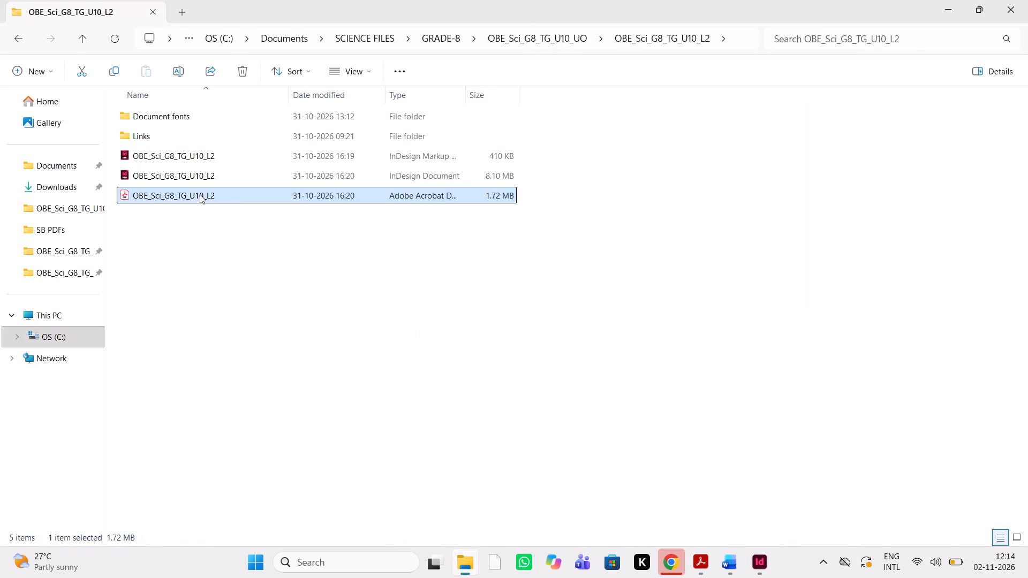
Open the OBE_Sci_G8_TG_U10_L3 PDF from its lesson folder in the Grade 8 Unit 10 folder.
left_click(466, 573)
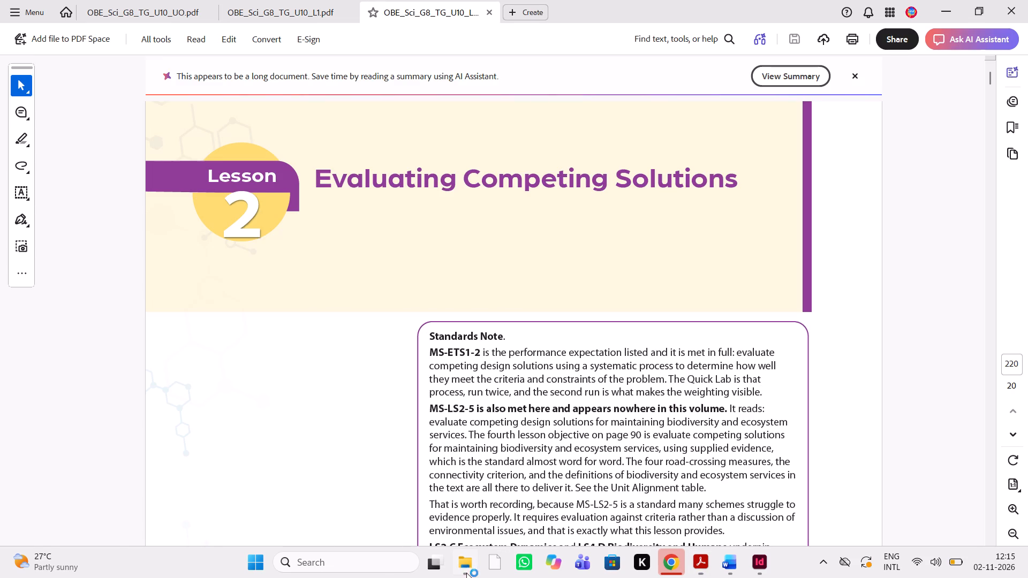
left_click(518, 36)
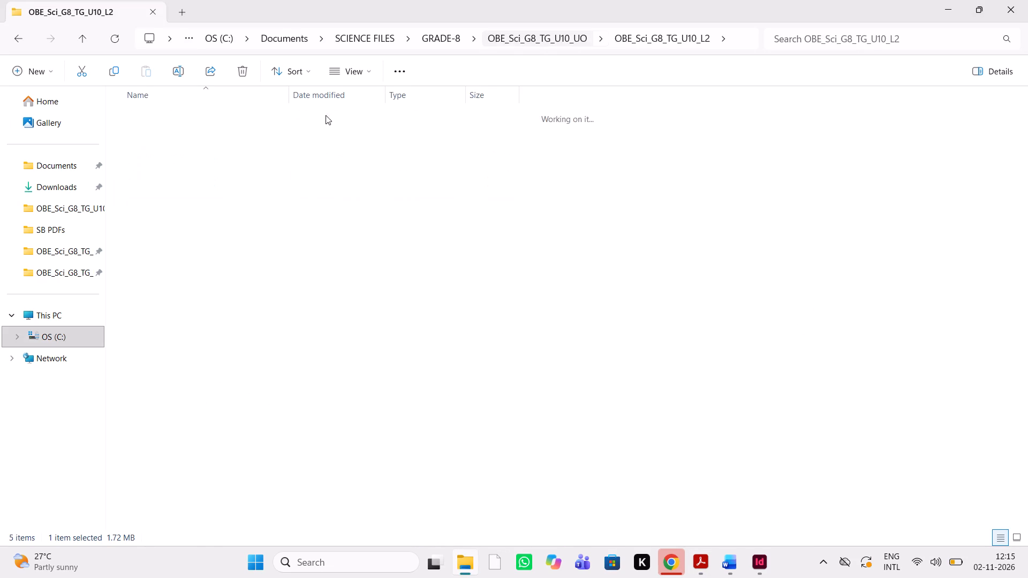
double_click(243, 159)
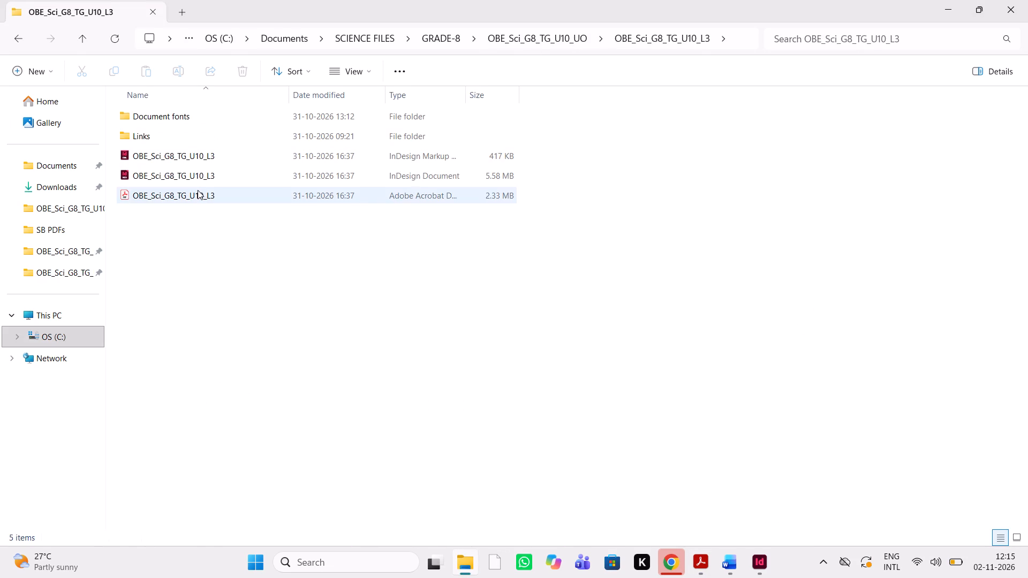
left_click(198, 190)
key("Return")
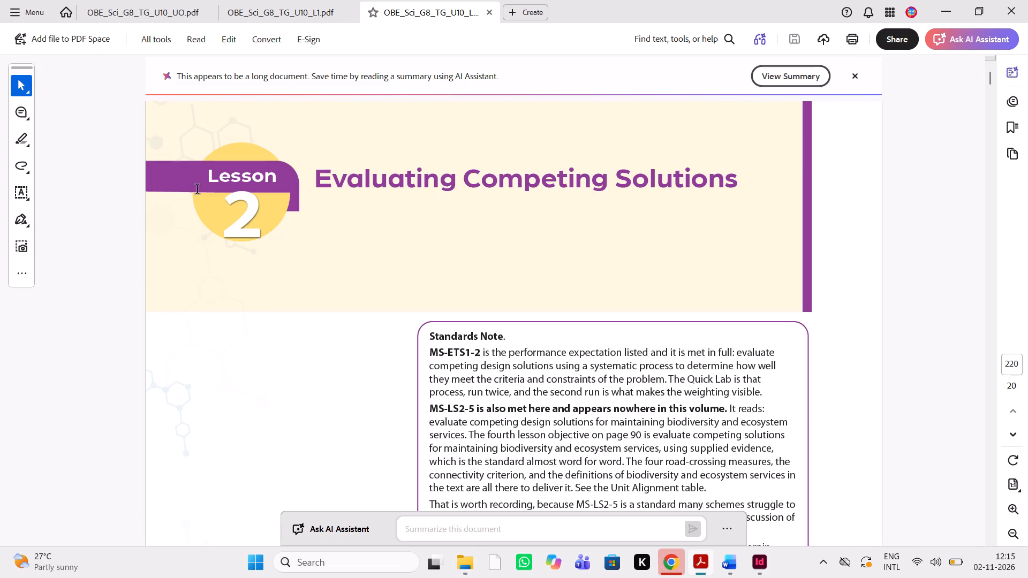
Open the unit wrap-up PDF OBE_Sci_G8_TG_U10_UC from its folder in the Grade 8 Unit 10 folder.
left_click(458, 561)
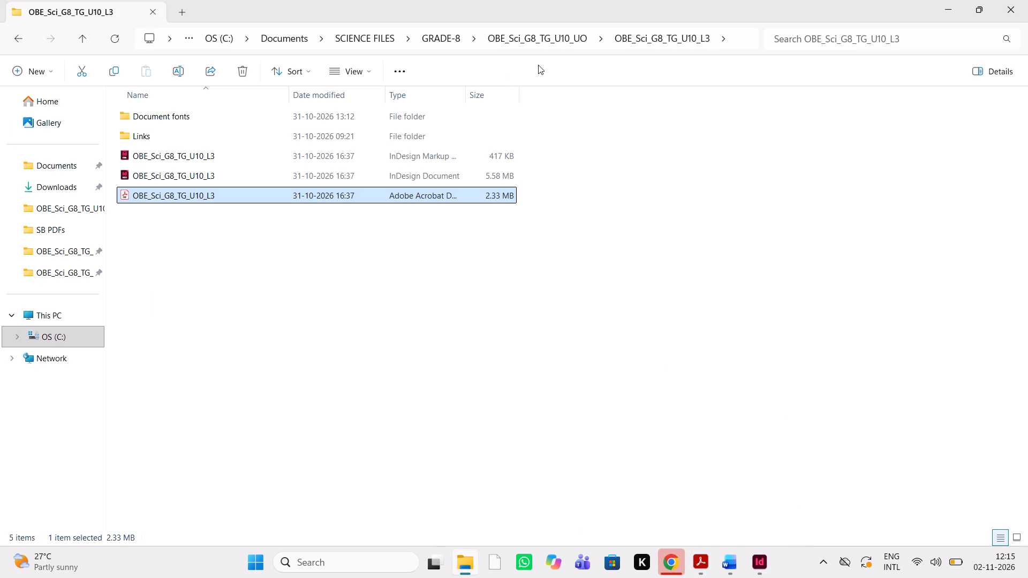
left_click(554, 43)
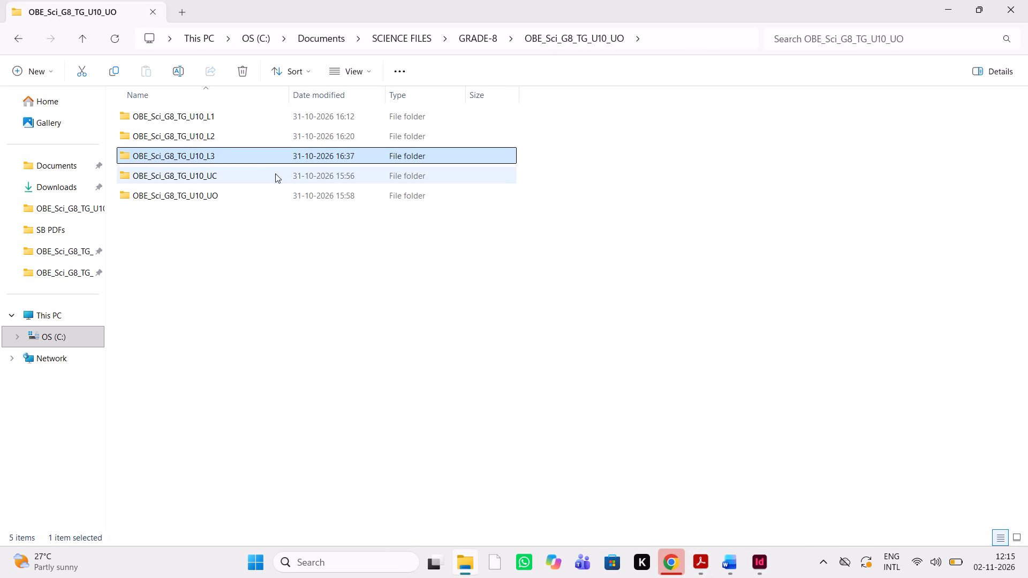
double_click(275, 173)
left_click(218, 193)
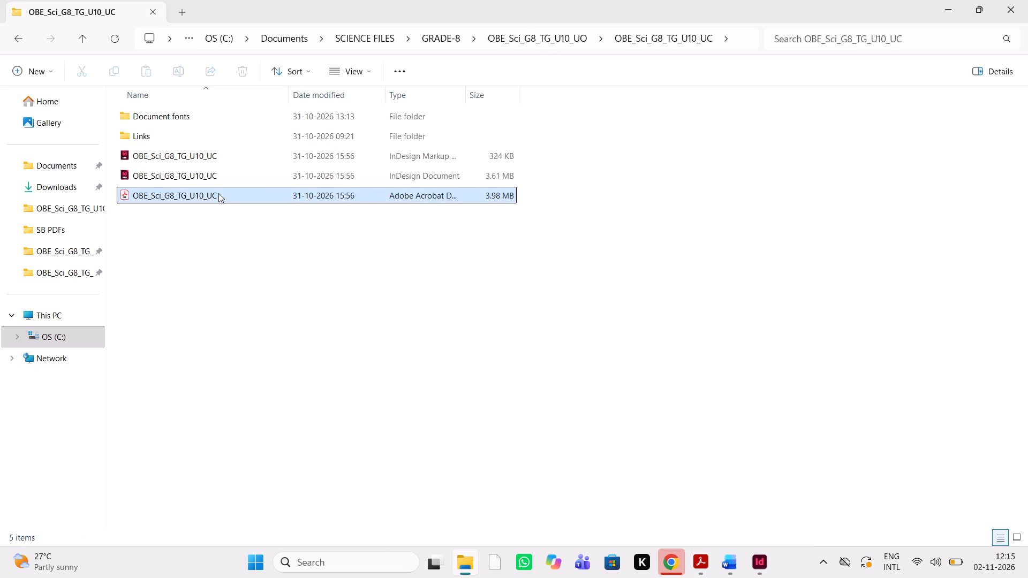
key("Return")
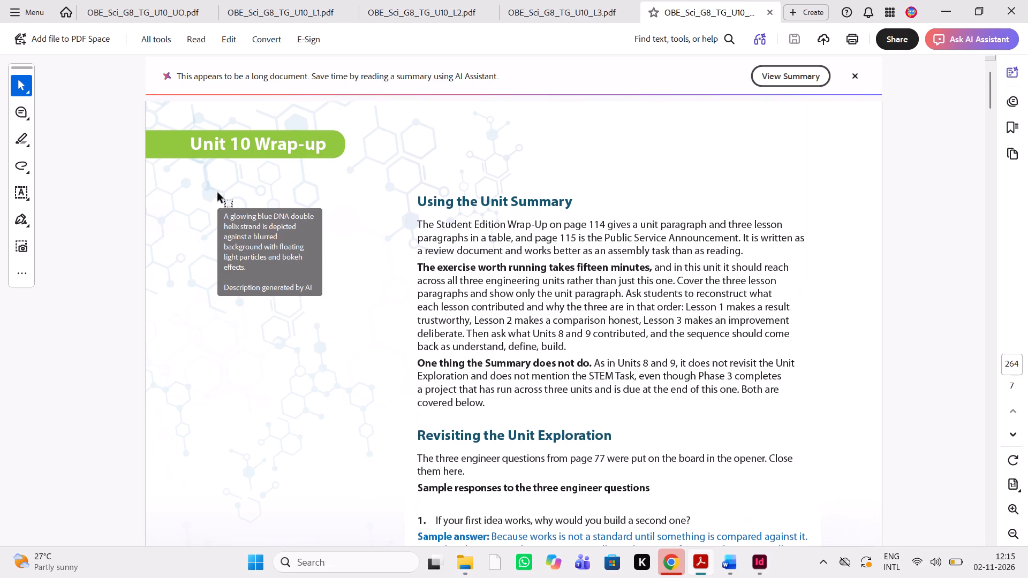